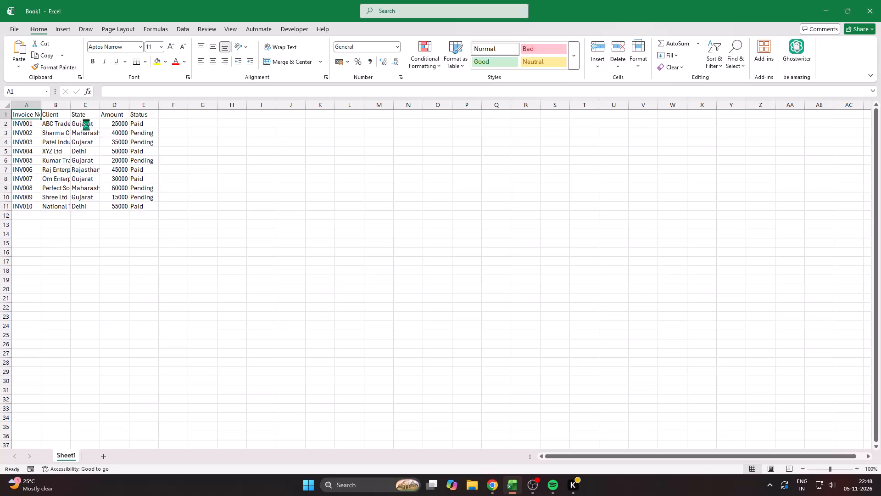
AutoFit the column widths of the invoice table in columns A to E.
{"action": "type", "text": "HOI"}
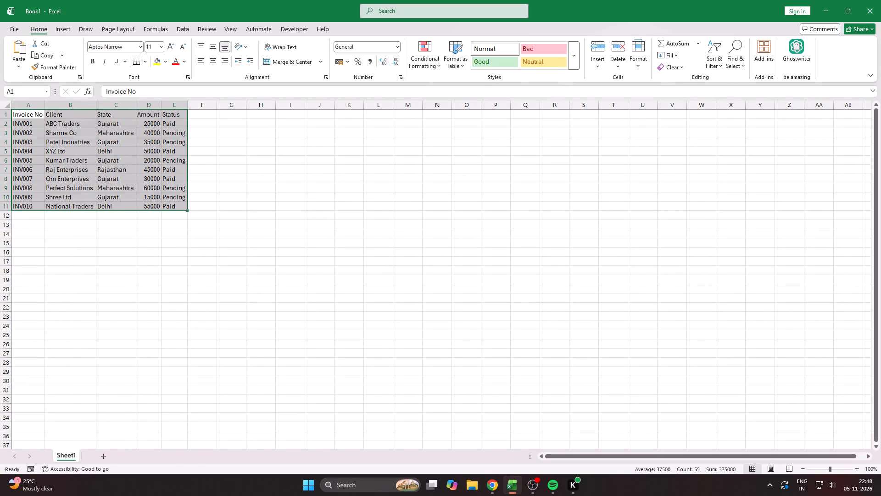
Make the header row, row 1, bold.
{"action": "key", "text": "Down"}
{"action": "key", "text": "Up"}
{"action": "key", "text": "shift+space"}
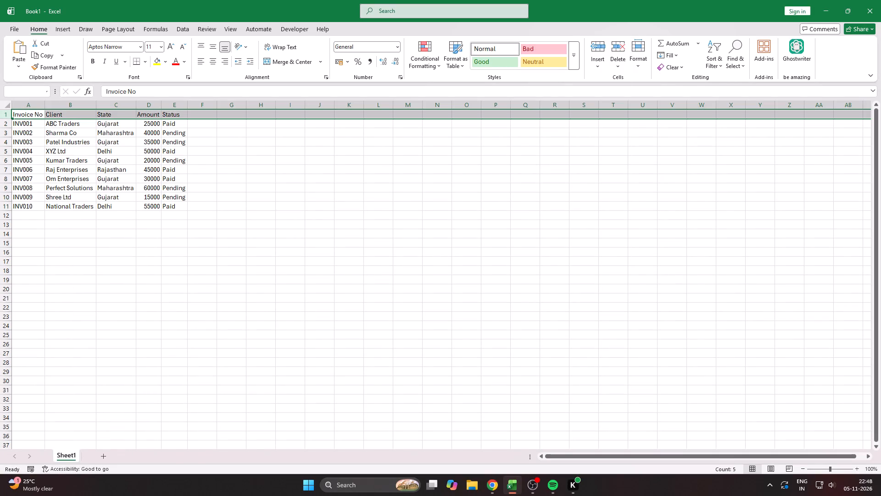
{"action": "key", "text": "ctrl+b"}
{"action": "key", "text": "Left"}
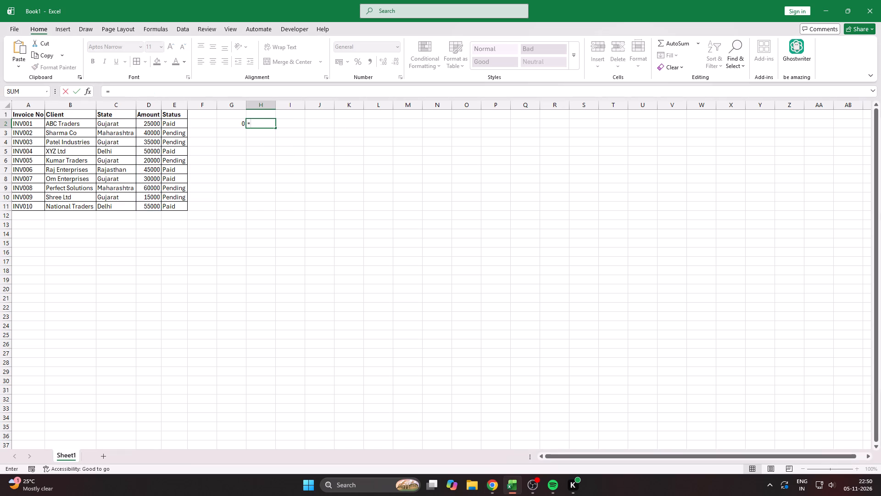
{"action": "type", "text": "SUM"}
{"action": "key", "text": "Down"}
{"action": "key", "text": "Down"}
{"action": "key", "text": "Tab"}
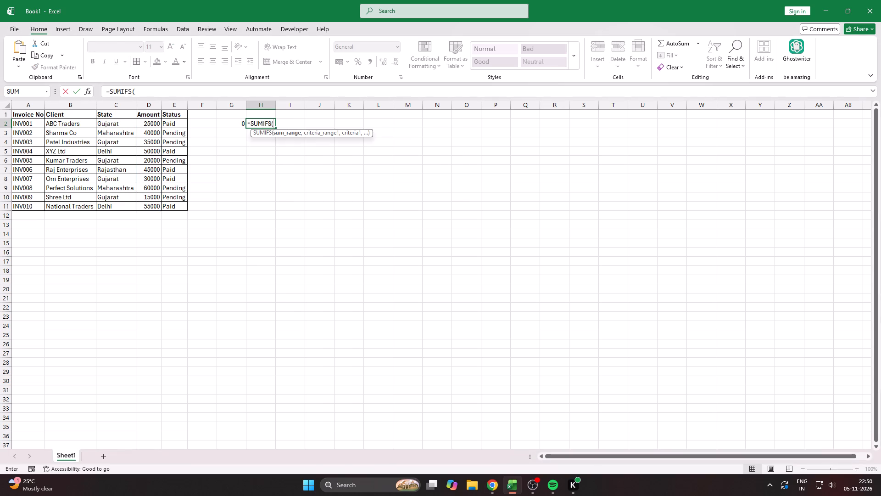
{"action": "key", "text": "Left"}
{"action": "key", "text": "Left"}
{"action": "key", "text": "Left"}
{"action": "key", "text": "Left"}
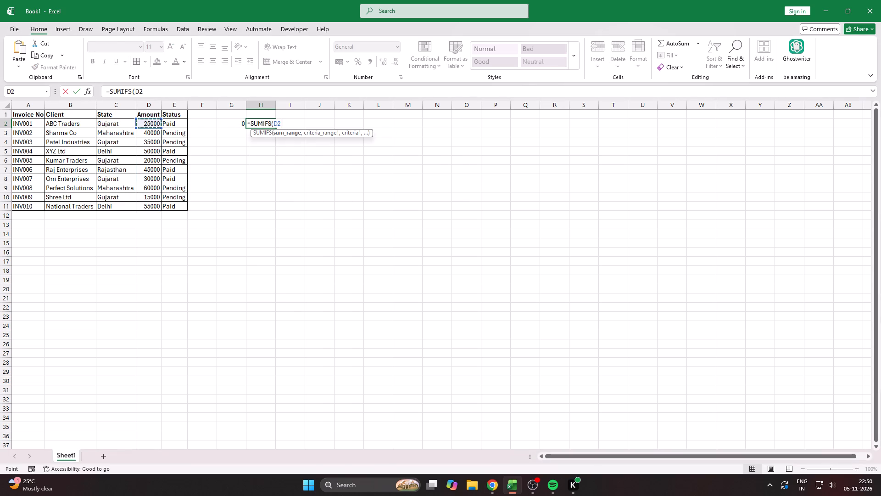
{"action": "key", "text": "ctrl+shift+Down"}
{"action": "key", "text": "comma"}
Turn on Night light in the Windows quick settings.
{"action": "key", "text": "alt+Tab"}
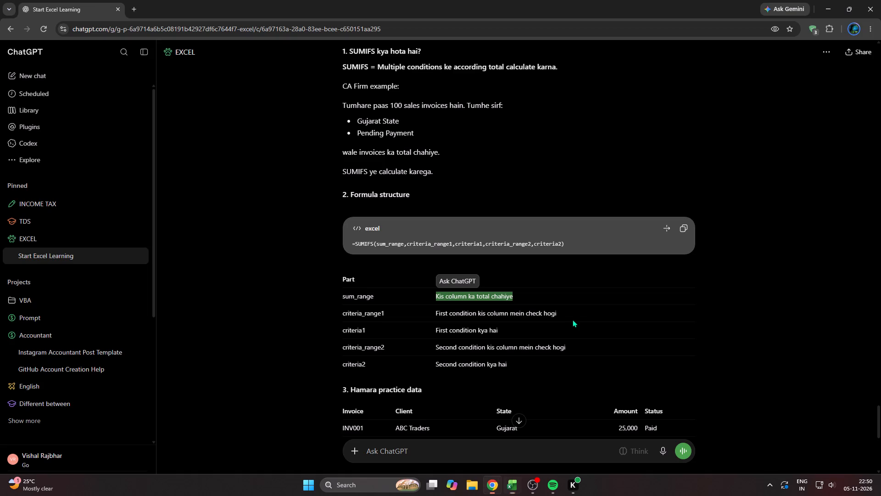
{"action": "left_click", "coordinate": [827, 490]}
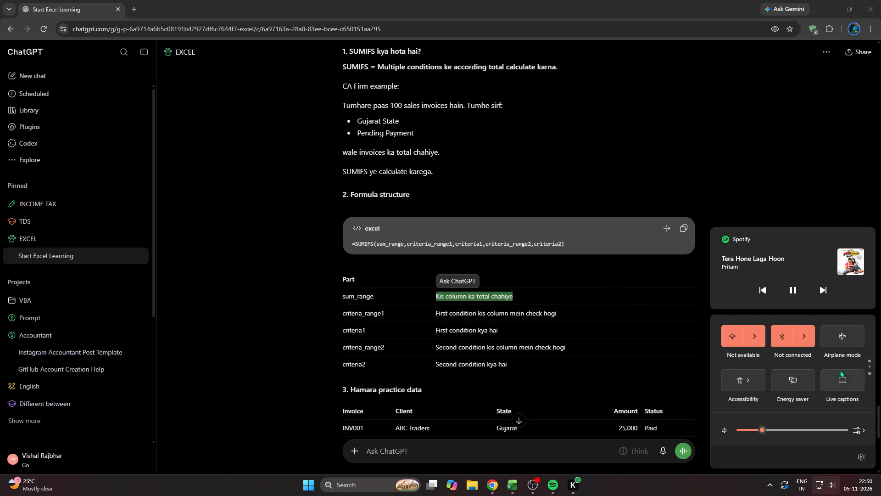
{"action": "scroll", "coordinate": [828, 351], "scroll_direction": "down", "scroll_amount": 3}
{"action": "left_click", "coordinate": [736, 337]}
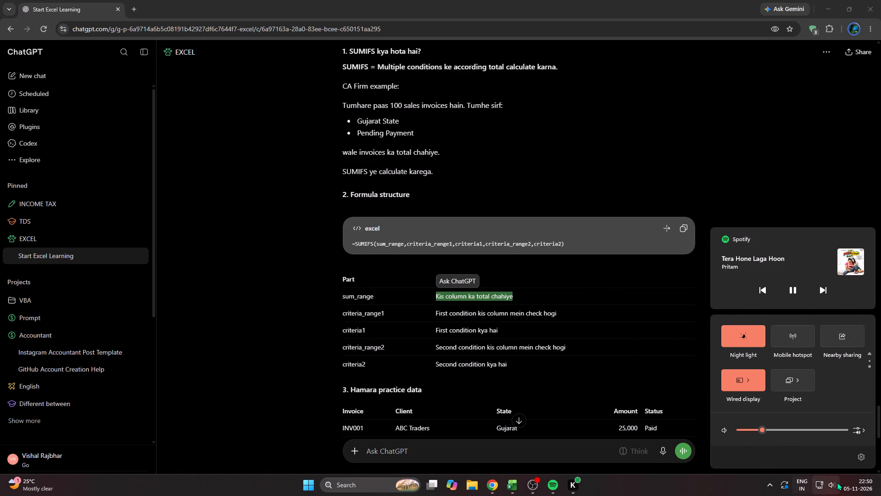
{"action": "left_click", "coordinate": [832, 486]}
Switch back to Excel and set the first criteria range of the H2 SUMIFS formula to the State cells C2:C11.
{"action": "key", "text": "alt+Tab"}
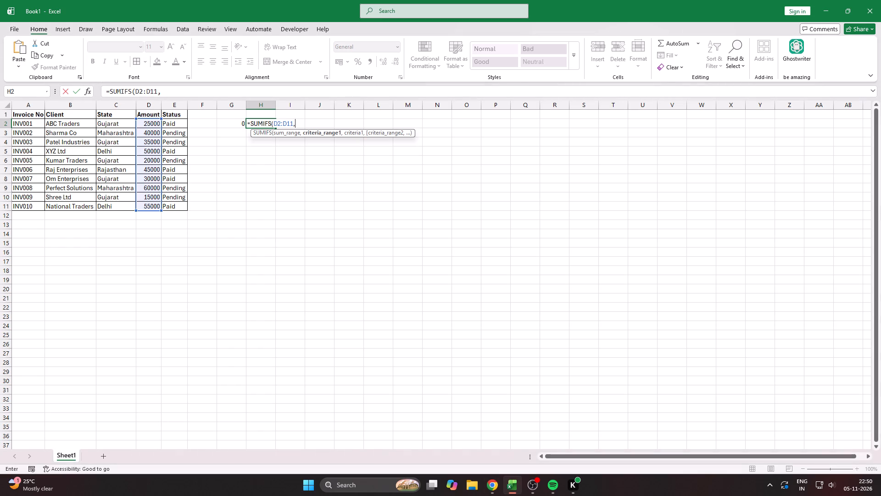
{"action": "key", "text": "alt+Tab"}
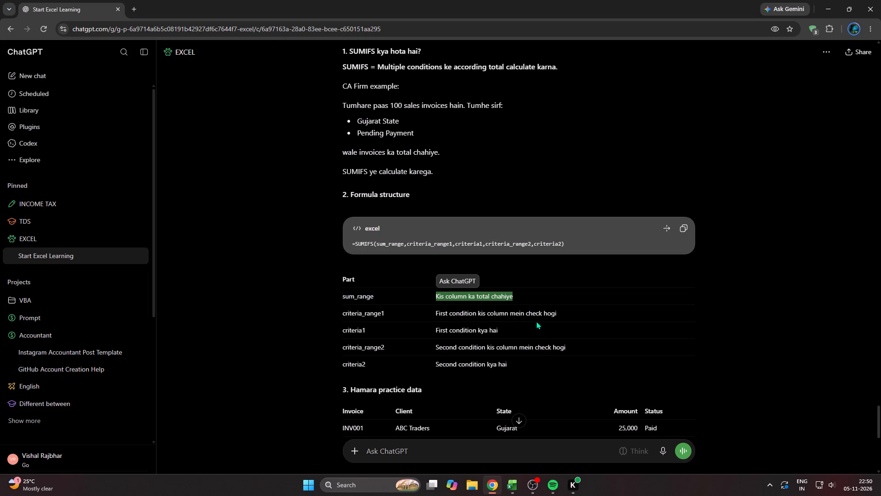
{"action": "key", "text": "alt+Tab"}
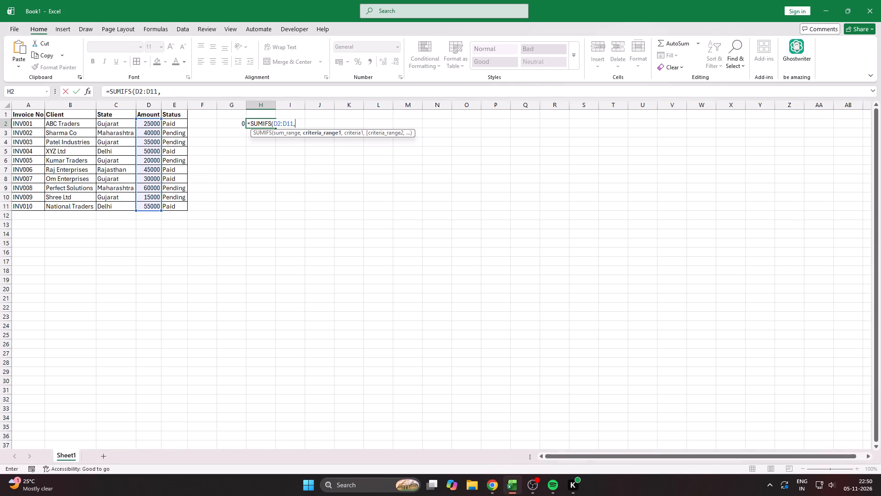
{"action": "key", "text": "Left"}
{"action": "key", "text": "Left"}
{"action": "key", "text": "Left"}
{"action": "key", "text": "Left"}
{"action": "key", "text": "Left"}
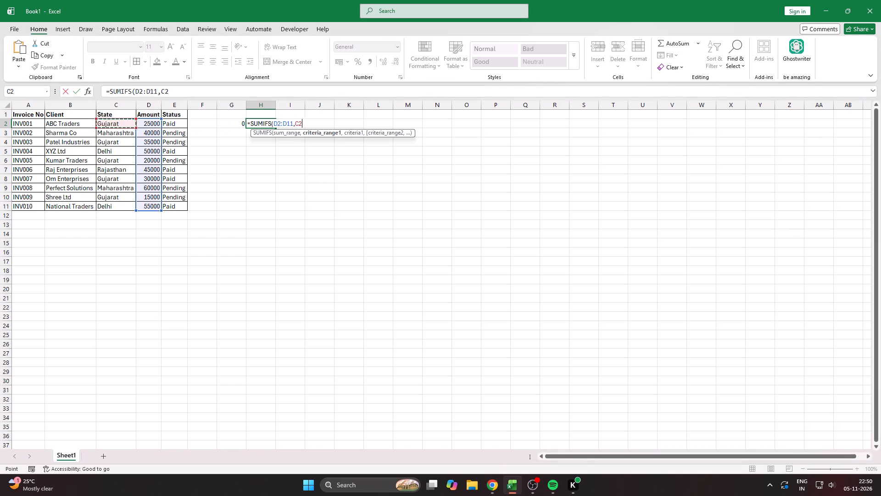
{"action": "key", "text": "ctrl+shift+Down"}
{"action": "key", "text": "comma"}
Check the criteria1 explanation in ChatGPT and set the first criterion of the H2 SUMIFS formula to the text "GUJARAT".
{"action": "key", "text": "alt+Tab"}
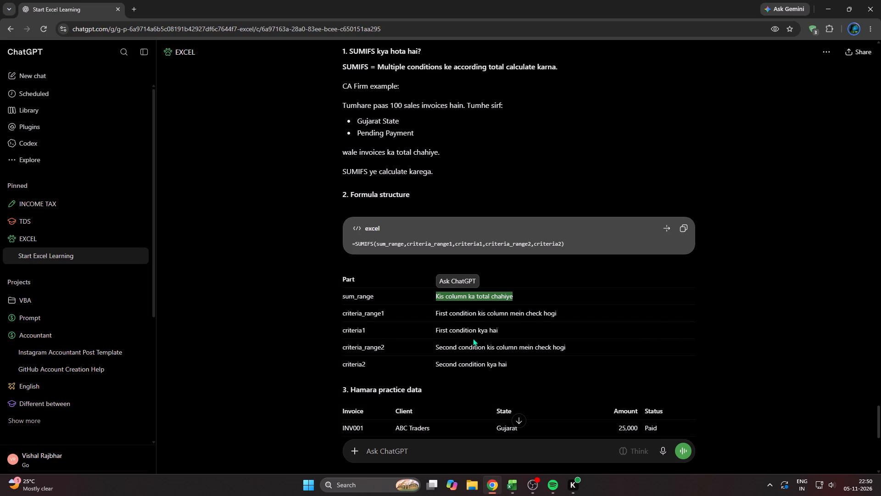
{"action": "key", "text": "alt+Tab"}
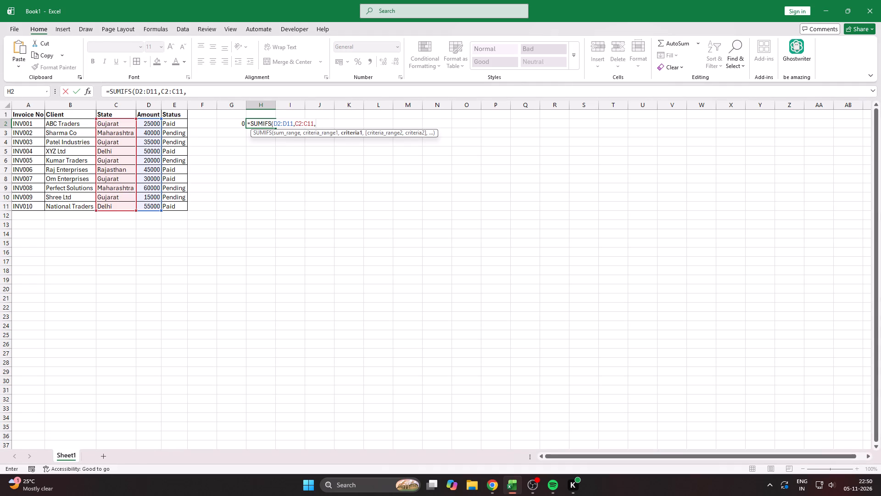
{"action": "key", "text": "shift+quotedbl"}
{"action": "type", "text": "HUJARA"}
{"action": "key", "text": "BackSpace"}
{"action": "key", "text": "BackSpace"}
{"action": "key", "text": "BackSpace"}
{"action": "key", "text": "BackSpace"}
{"action": "key", "text": "BackSpace"}
{"action": "key", "text": "BackSpace"}
{"action": "type", "text": "GUJARAT"}
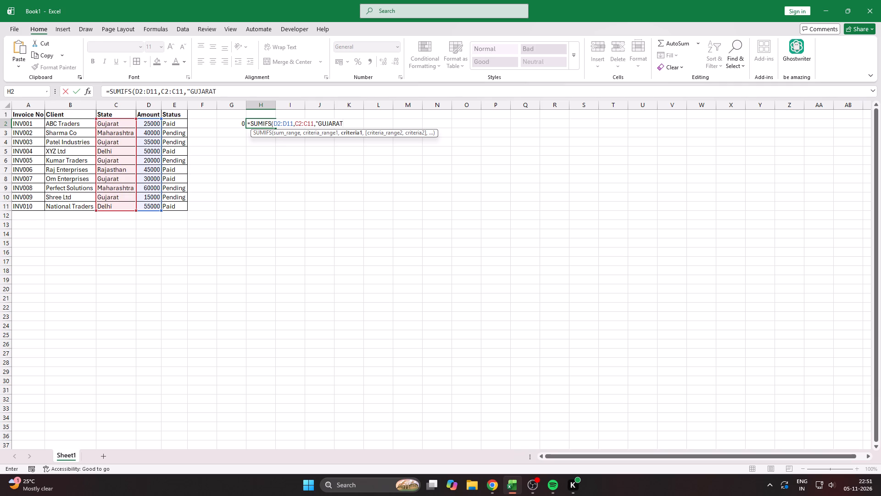
{"action": "key", "text": "shift+quotedbl"}
{"action": "key", "text": "comma"}
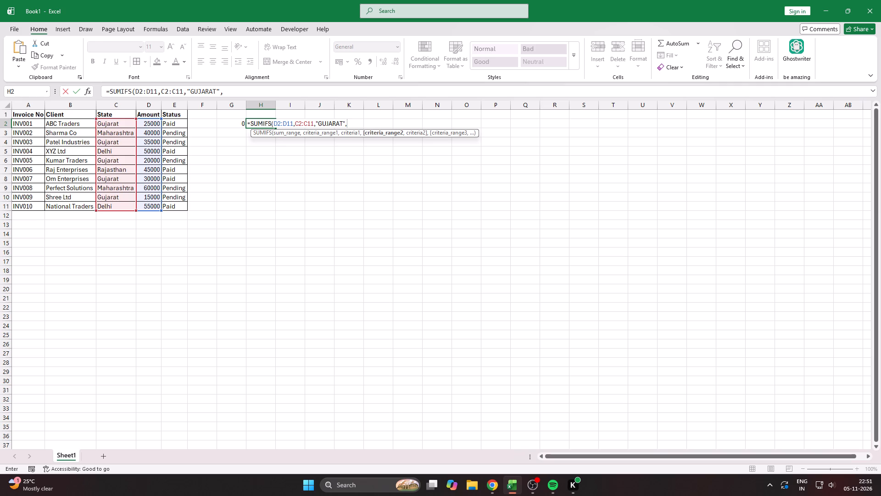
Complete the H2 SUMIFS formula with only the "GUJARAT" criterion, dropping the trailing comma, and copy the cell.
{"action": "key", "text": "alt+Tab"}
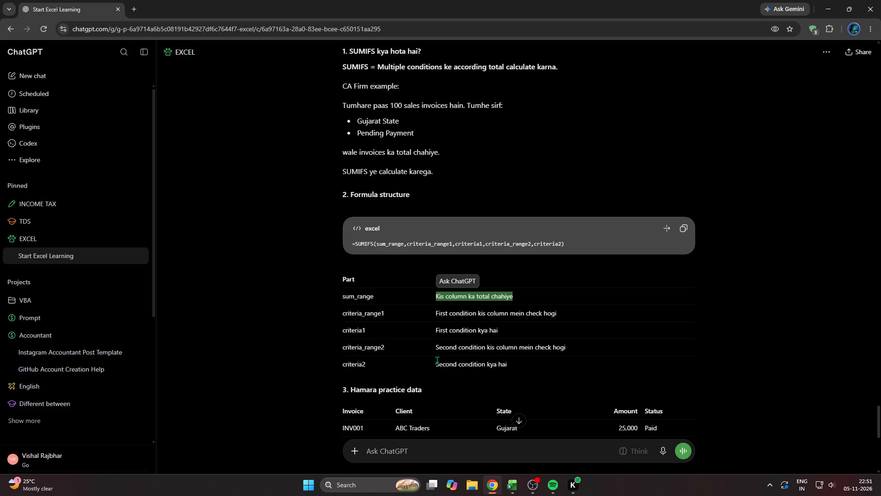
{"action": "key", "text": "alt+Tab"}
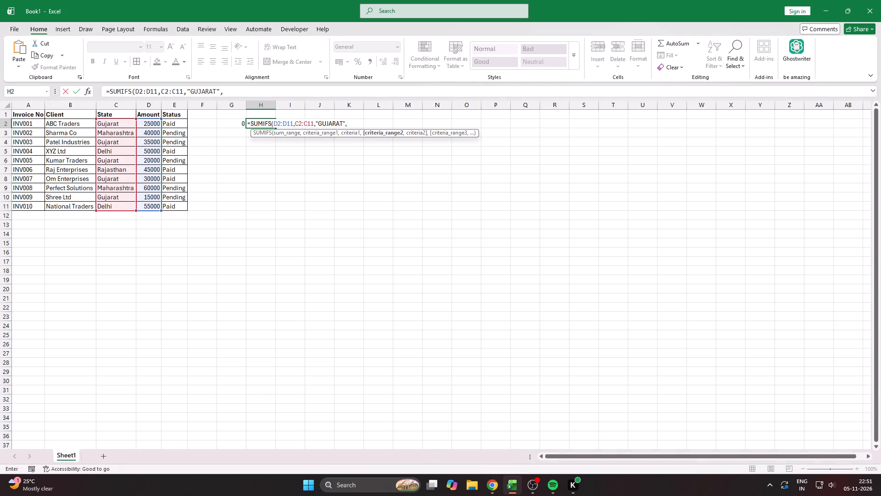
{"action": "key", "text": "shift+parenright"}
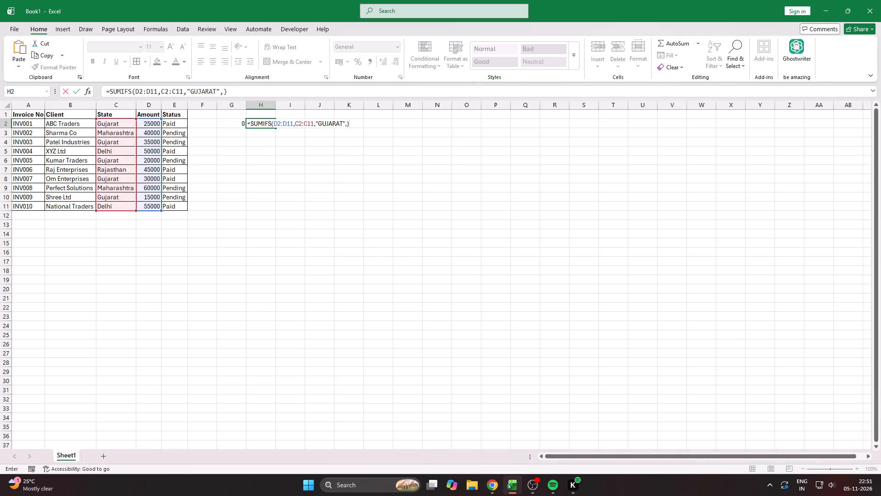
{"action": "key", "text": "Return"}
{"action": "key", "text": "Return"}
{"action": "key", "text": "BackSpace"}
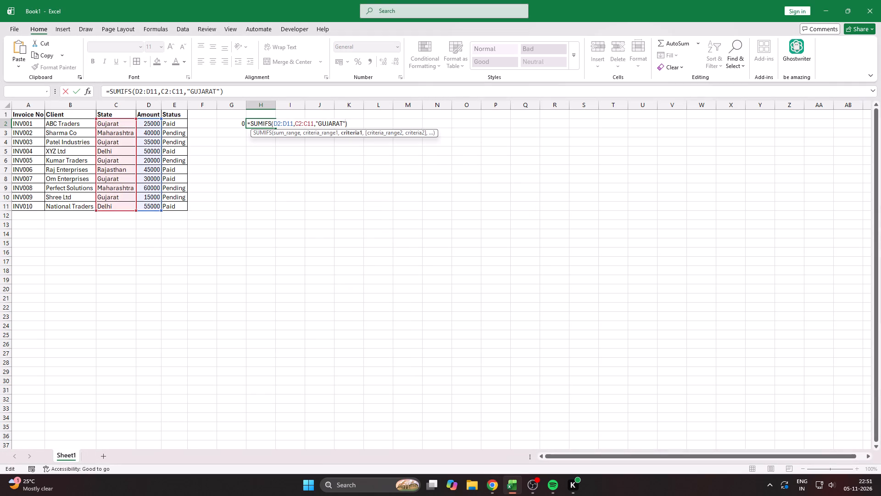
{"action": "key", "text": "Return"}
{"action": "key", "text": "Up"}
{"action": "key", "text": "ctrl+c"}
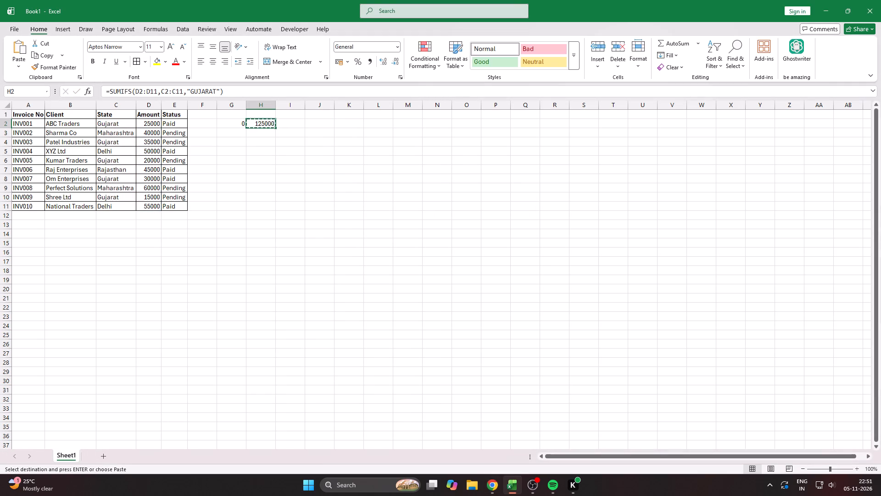
Turn on filters for the invoice table's header row 1.
{"action": "key", "text": "Down"}
{"action": "key", "text": "Up"}
{"action": "key", "text": "Left"}
{"action": "key", "text": "Left"}
{"action": "key", "text": "Left"}
{"action": "key", "text": "Up"}
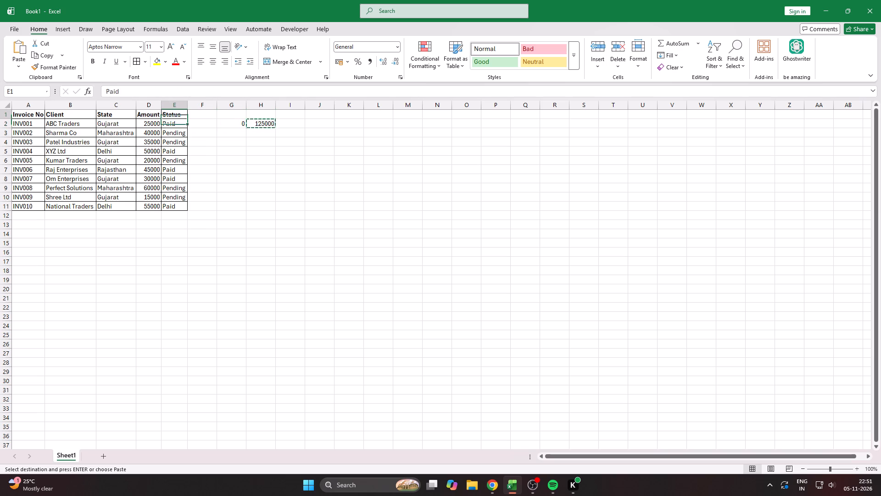
{"action": "key", "text": "Left"}
{"action": "key", "text": "shift+space"}
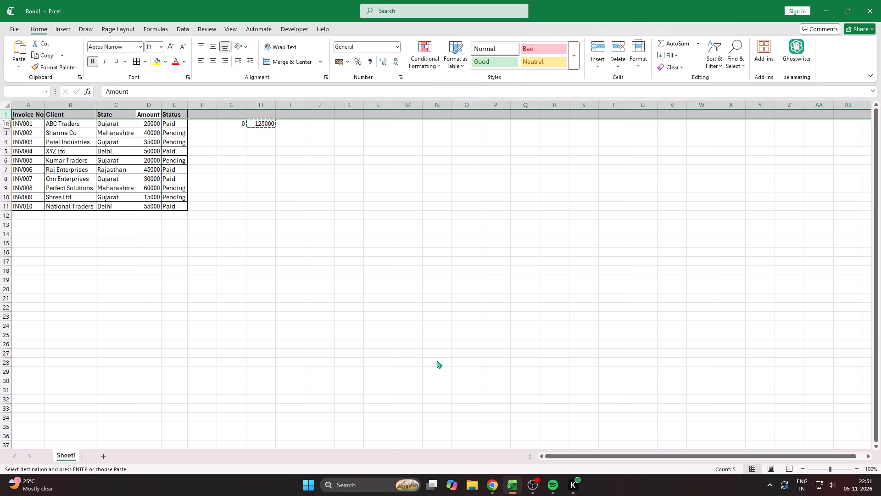
{"action": "key", "text": "t"}
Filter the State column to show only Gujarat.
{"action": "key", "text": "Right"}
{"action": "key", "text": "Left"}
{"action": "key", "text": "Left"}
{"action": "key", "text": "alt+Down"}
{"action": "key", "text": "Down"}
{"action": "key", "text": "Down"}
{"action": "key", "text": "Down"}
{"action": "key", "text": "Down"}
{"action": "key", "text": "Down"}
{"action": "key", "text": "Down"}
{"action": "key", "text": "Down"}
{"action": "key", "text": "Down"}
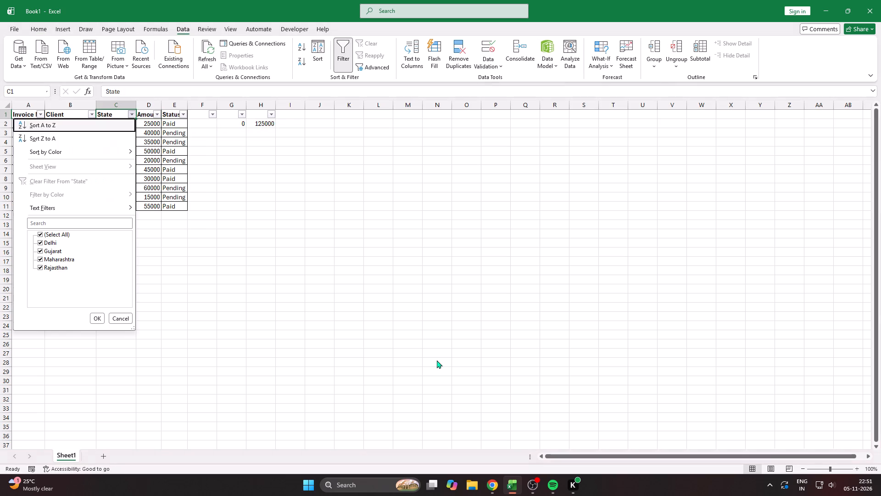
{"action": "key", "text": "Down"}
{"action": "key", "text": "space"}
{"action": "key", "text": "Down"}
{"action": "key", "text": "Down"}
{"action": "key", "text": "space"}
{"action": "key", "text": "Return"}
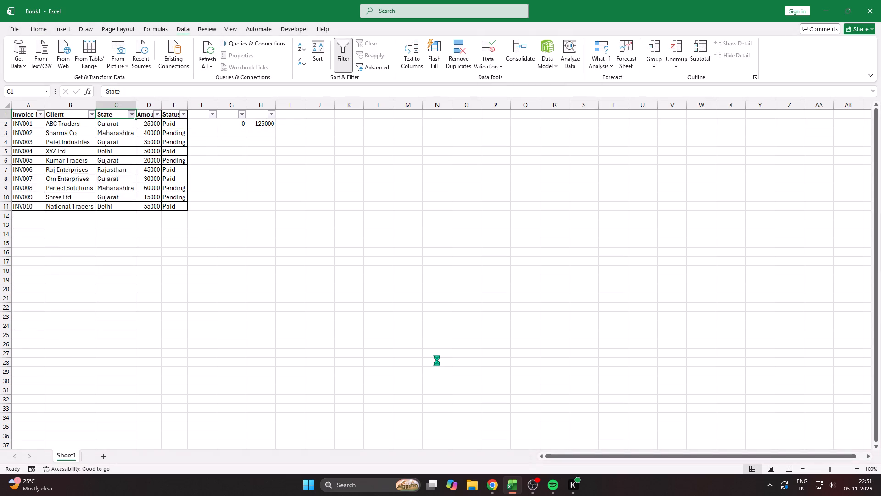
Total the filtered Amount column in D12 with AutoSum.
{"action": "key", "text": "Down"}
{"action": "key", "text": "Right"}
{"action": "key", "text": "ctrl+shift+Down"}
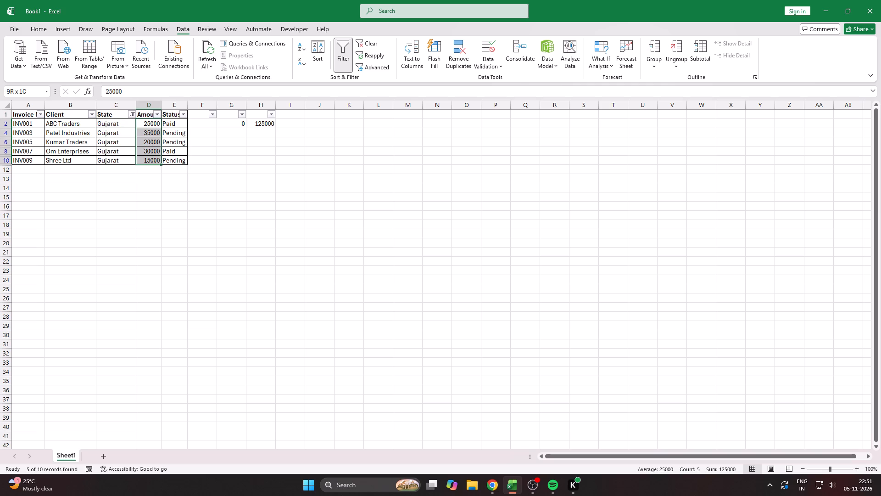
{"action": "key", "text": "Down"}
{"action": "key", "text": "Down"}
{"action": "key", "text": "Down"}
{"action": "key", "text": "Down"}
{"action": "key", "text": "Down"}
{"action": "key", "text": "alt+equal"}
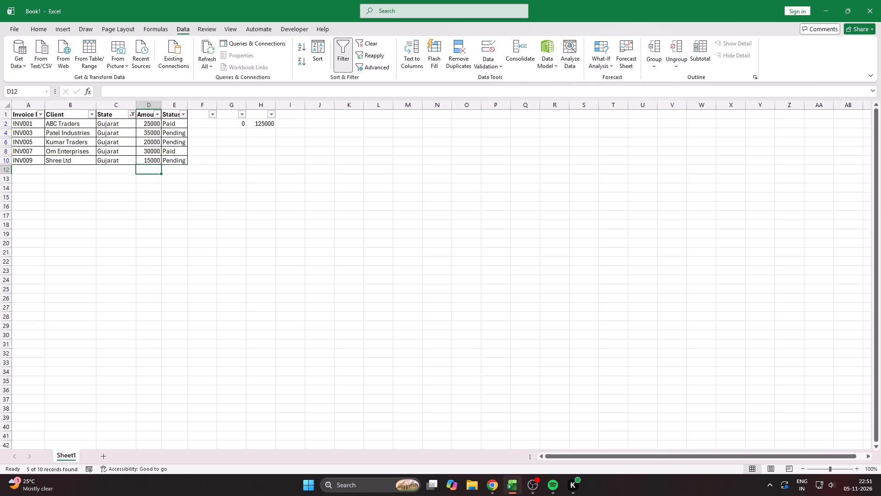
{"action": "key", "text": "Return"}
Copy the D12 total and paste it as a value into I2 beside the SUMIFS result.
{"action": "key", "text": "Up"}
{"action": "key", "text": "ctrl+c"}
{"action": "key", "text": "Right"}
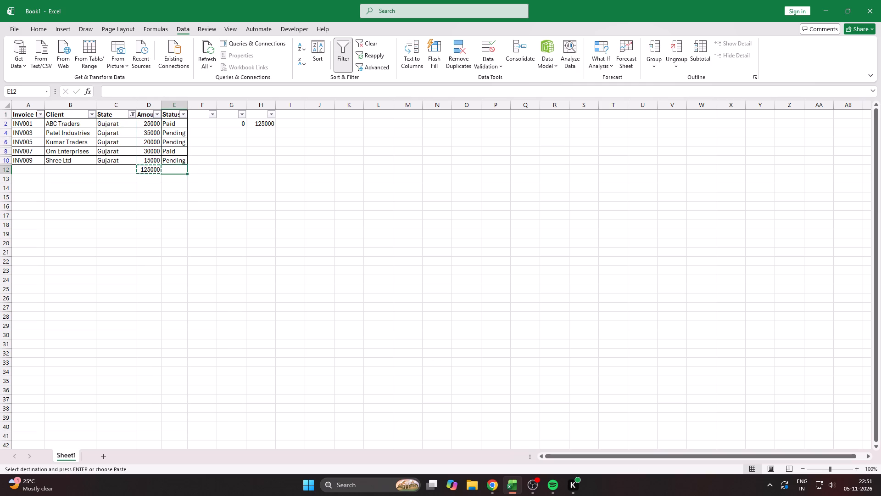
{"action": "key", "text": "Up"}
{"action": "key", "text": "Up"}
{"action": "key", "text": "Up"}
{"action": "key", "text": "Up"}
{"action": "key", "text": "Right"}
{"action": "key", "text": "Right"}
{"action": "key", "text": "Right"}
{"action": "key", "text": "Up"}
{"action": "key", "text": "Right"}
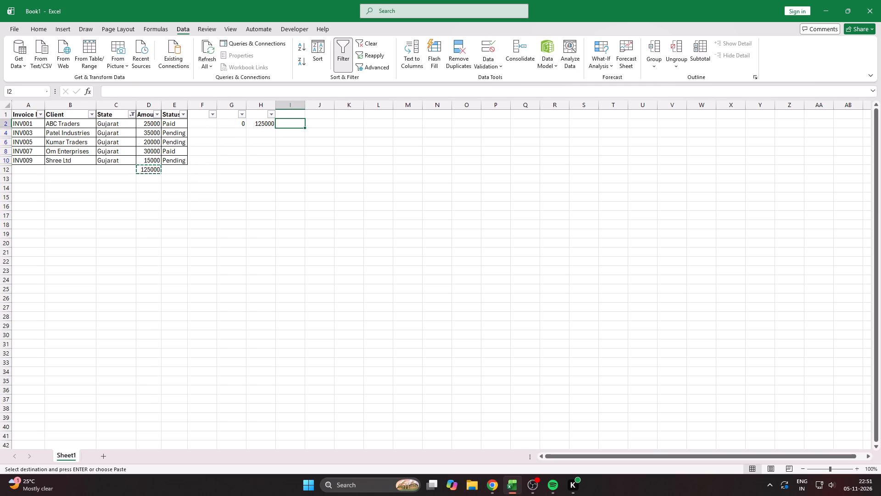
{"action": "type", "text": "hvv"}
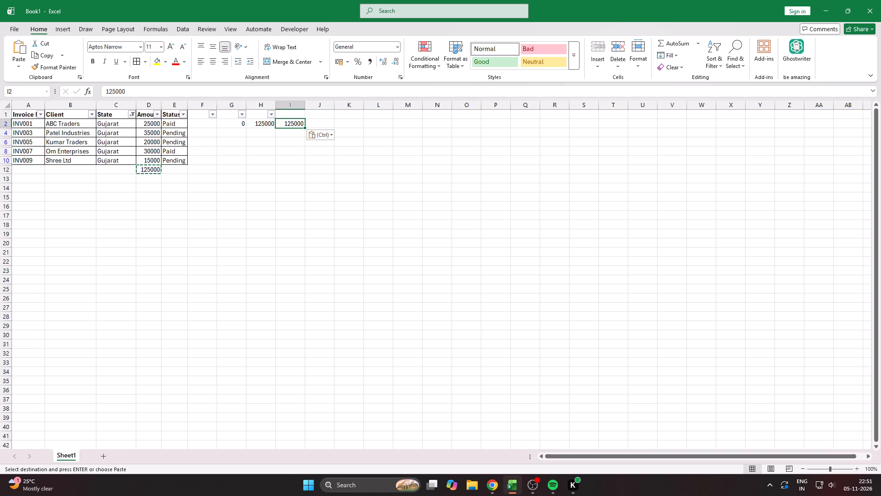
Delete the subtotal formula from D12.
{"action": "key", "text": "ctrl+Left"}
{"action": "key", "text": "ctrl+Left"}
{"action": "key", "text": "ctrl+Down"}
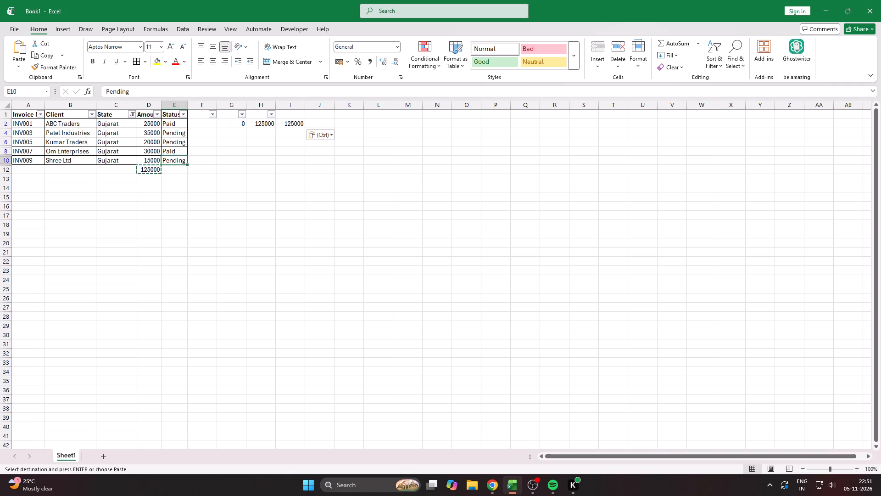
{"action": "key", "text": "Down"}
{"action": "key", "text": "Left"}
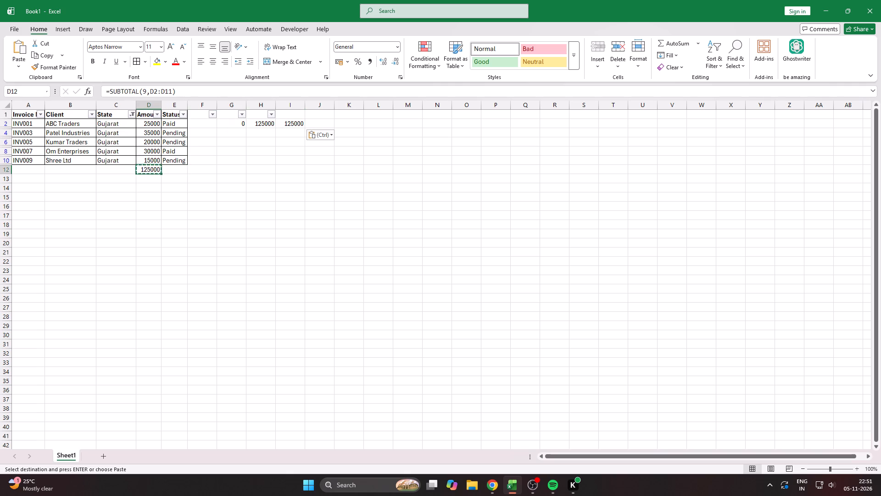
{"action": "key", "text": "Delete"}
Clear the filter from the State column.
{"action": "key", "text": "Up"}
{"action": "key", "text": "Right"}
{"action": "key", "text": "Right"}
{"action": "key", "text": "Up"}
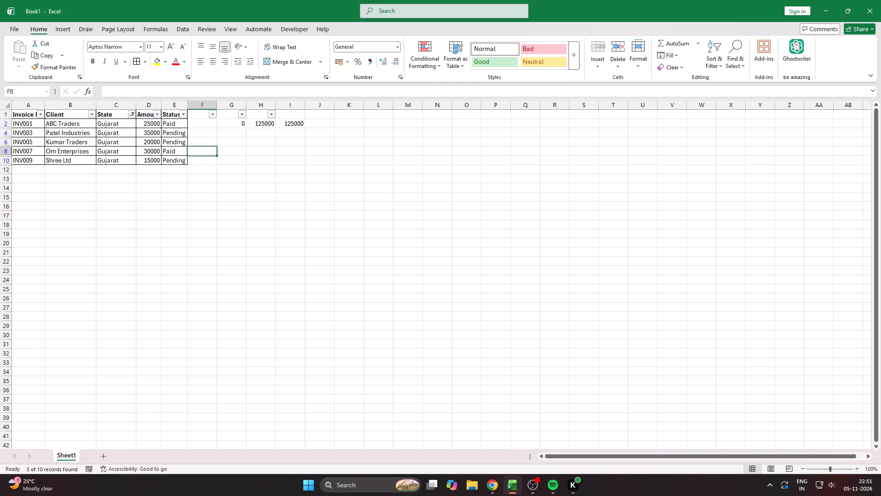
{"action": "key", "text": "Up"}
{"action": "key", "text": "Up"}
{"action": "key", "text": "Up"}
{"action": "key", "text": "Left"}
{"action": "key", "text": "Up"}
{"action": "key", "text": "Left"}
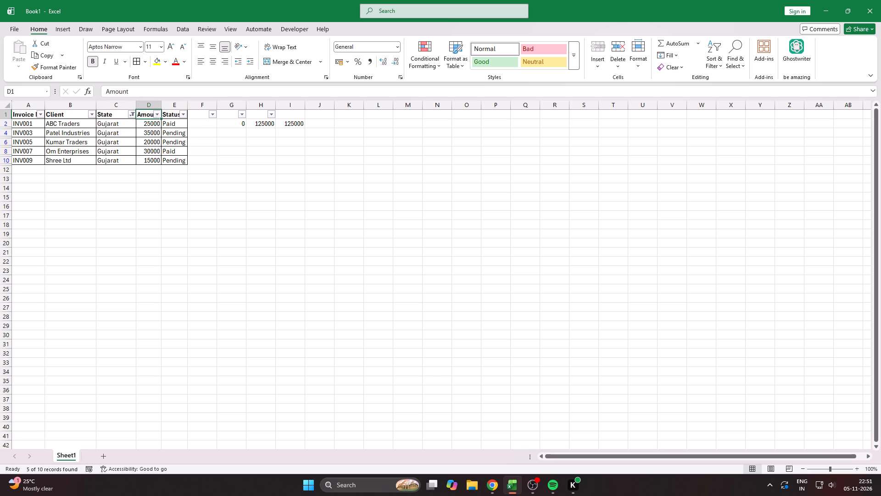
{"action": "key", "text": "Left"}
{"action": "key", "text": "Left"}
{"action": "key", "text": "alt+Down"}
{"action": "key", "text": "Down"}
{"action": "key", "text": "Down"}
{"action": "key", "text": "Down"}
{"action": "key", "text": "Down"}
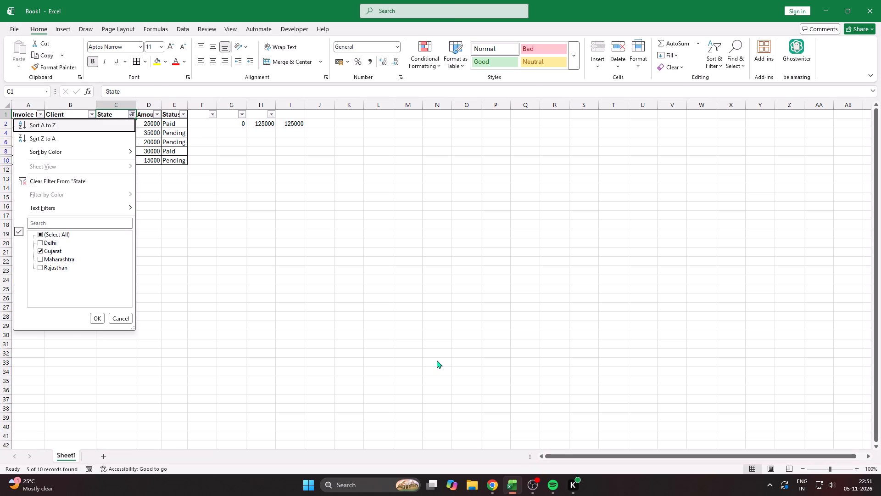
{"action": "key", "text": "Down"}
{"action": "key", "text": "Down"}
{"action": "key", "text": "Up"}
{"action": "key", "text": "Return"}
Clear the contents of cells G2, H2 and I2.
{"action": "key", "text": "Down"}
{"action": "key", "text": "Right"}
{"action": "key", "text": "Right"}
{"action": "key", "text": "Right"}
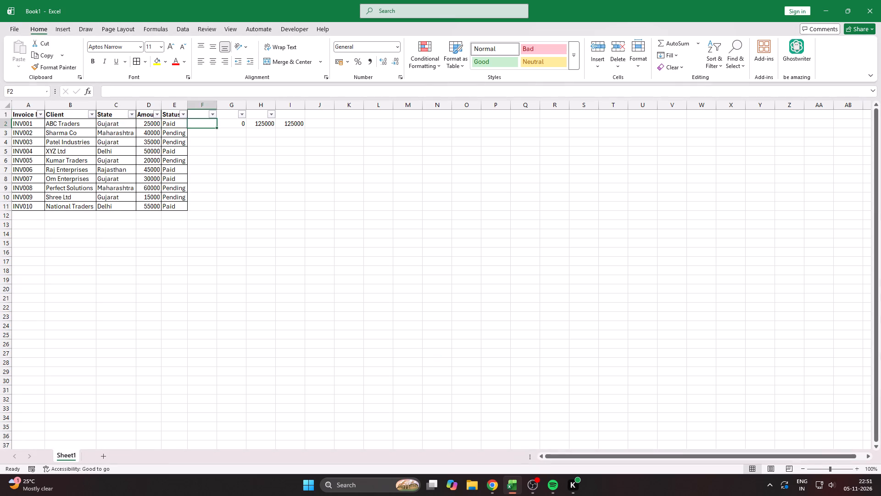
{"action": "key", "text": "Right"}
{"action": "key", "text": "Right"}
{"action": "key", "text": "space"}
{"action": "key", "text": "Left"}
{"action": "key", "text": "space"}
{"action": "key", "text": "Right"}
{"action": "key", "text": "Right"}
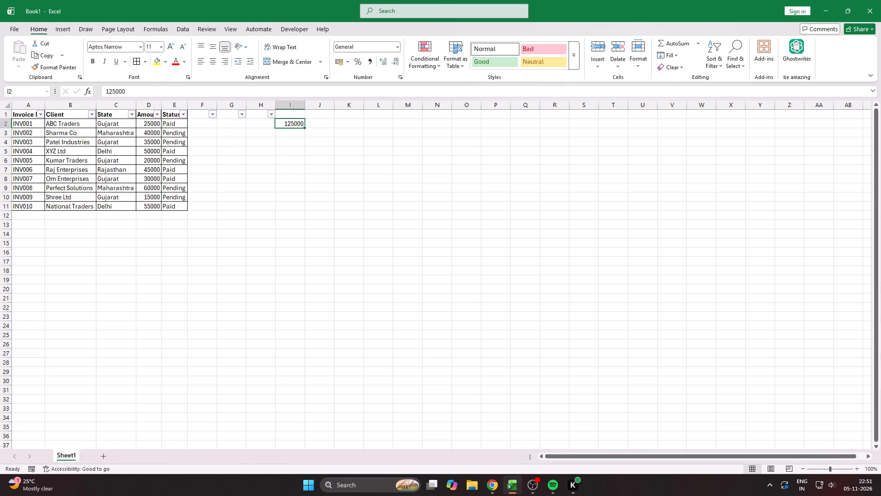
{"action": "key", "text": "space"}
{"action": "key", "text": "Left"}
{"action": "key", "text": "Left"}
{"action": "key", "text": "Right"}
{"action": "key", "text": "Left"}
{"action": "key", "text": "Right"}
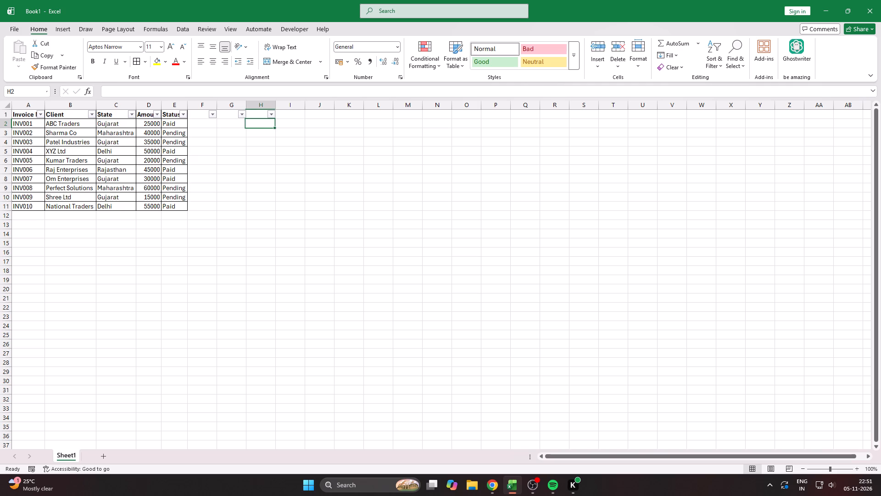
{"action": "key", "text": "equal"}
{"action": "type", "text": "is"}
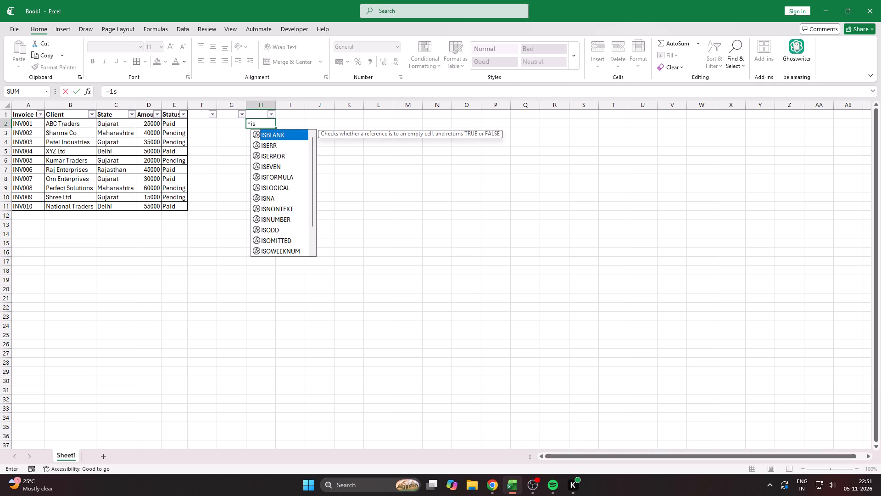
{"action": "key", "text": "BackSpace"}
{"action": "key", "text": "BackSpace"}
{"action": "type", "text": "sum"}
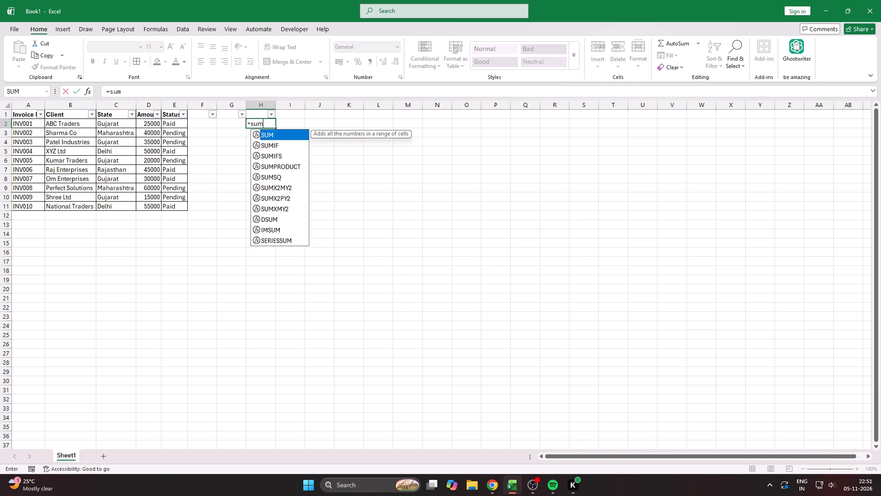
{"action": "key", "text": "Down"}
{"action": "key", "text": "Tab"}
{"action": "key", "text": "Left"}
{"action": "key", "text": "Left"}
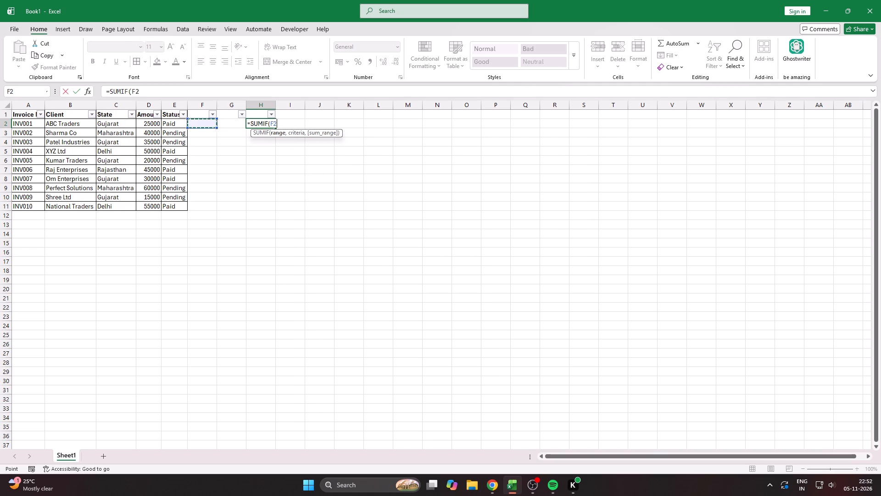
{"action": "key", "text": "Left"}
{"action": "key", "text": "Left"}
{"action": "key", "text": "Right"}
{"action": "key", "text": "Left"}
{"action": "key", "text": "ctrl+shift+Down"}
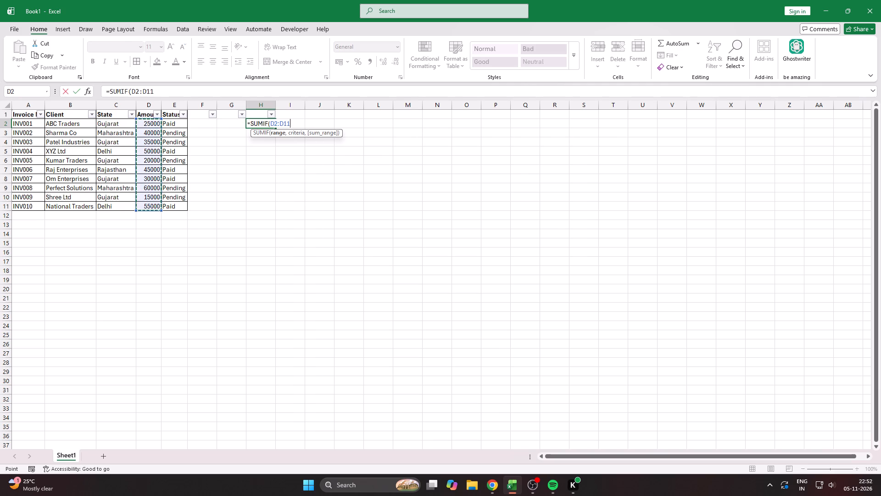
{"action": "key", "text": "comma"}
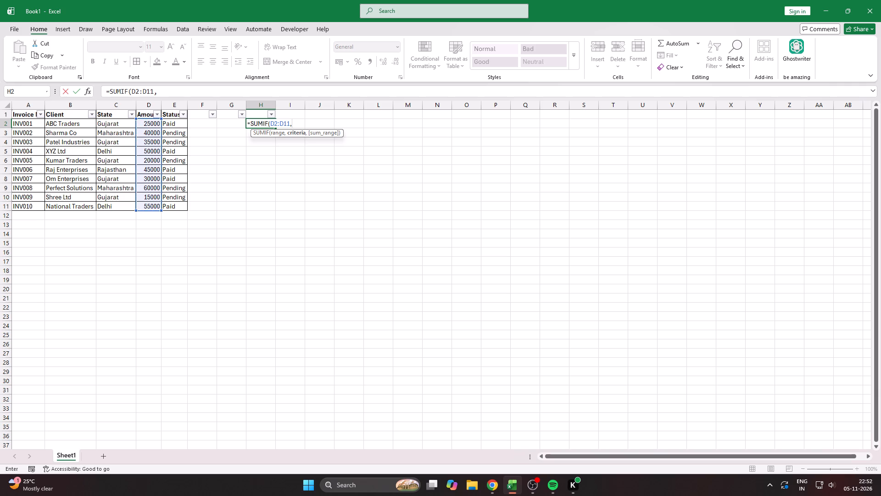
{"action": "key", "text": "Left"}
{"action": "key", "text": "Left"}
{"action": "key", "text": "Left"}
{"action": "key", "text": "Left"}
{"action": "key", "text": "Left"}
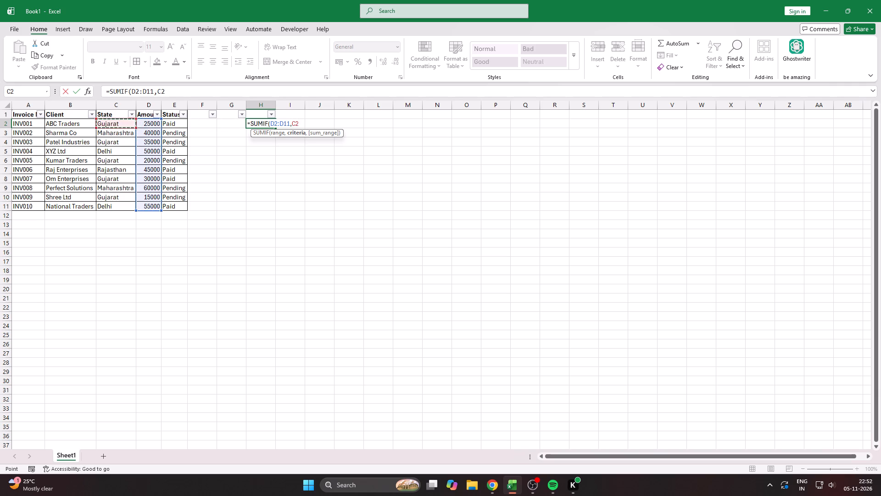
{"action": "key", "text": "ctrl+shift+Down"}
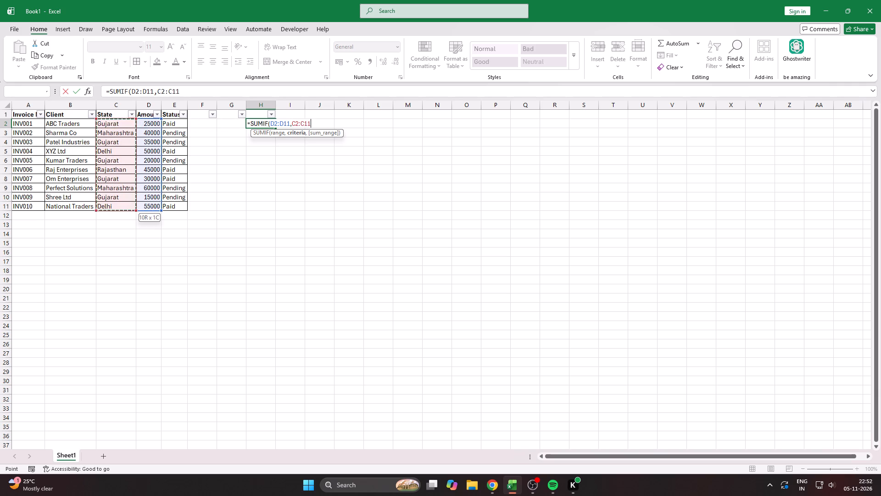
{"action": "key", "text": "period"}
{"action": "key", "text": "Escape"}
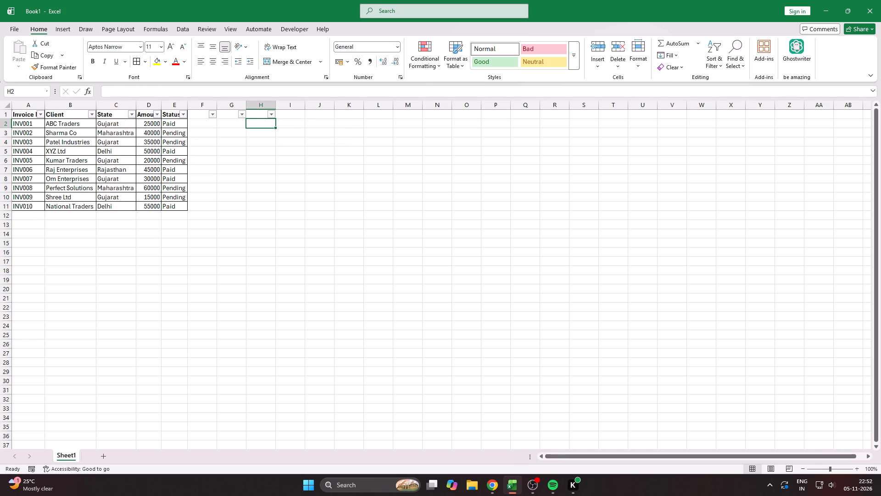
{"action": "key", "text": "alt+Tab"}
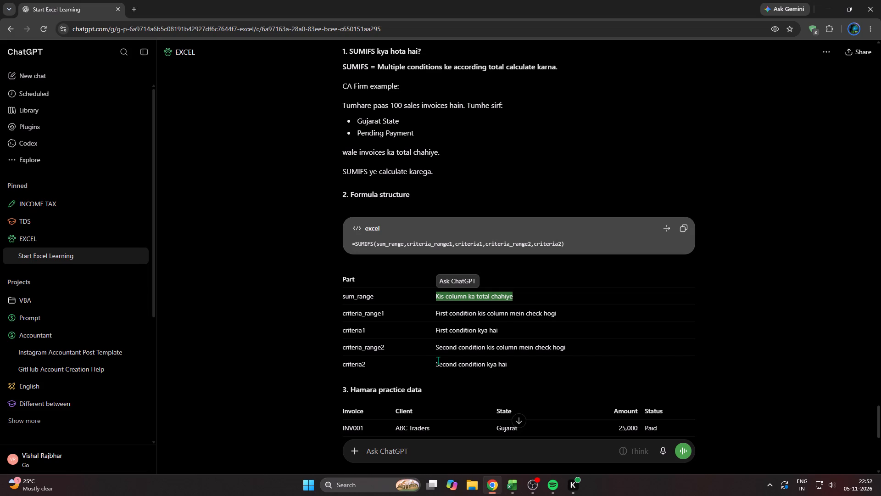
{"action": "scroll", "coordinate": [479, 299], "scroll_direction": "down", "scroll_amount": 3}
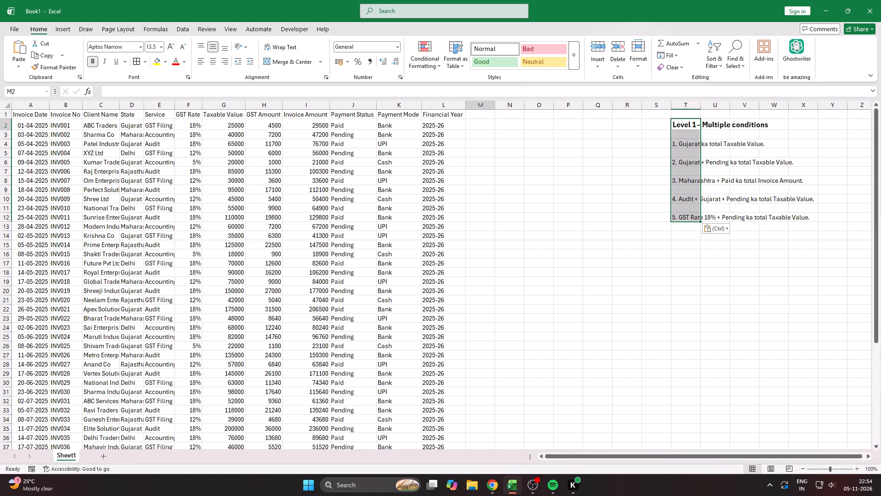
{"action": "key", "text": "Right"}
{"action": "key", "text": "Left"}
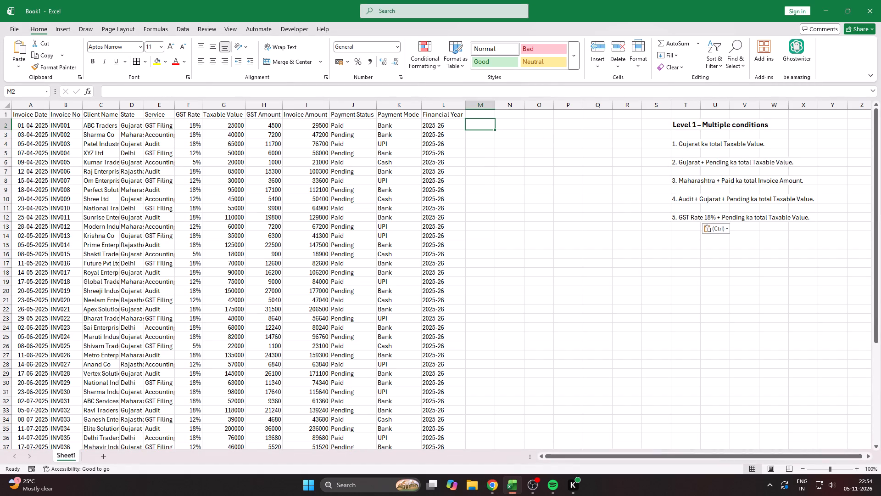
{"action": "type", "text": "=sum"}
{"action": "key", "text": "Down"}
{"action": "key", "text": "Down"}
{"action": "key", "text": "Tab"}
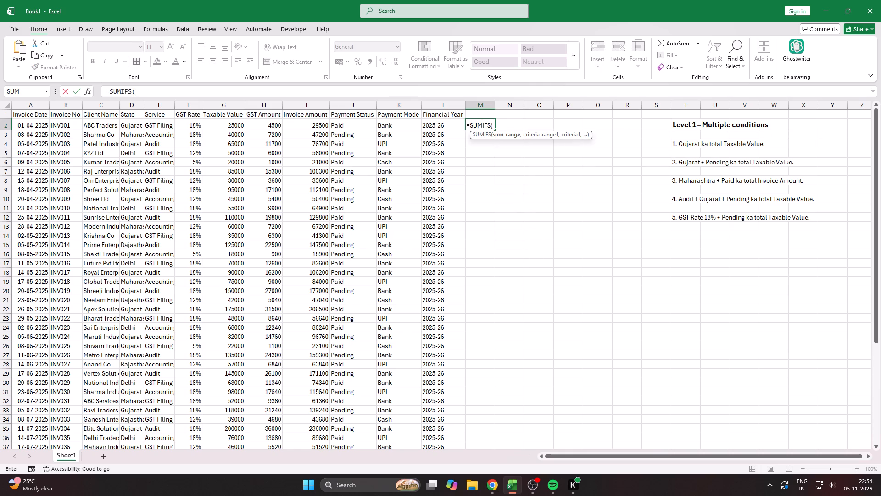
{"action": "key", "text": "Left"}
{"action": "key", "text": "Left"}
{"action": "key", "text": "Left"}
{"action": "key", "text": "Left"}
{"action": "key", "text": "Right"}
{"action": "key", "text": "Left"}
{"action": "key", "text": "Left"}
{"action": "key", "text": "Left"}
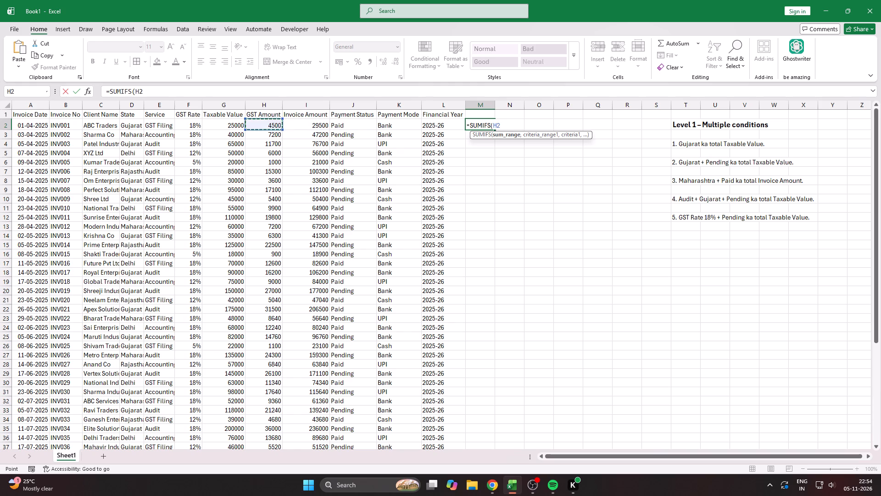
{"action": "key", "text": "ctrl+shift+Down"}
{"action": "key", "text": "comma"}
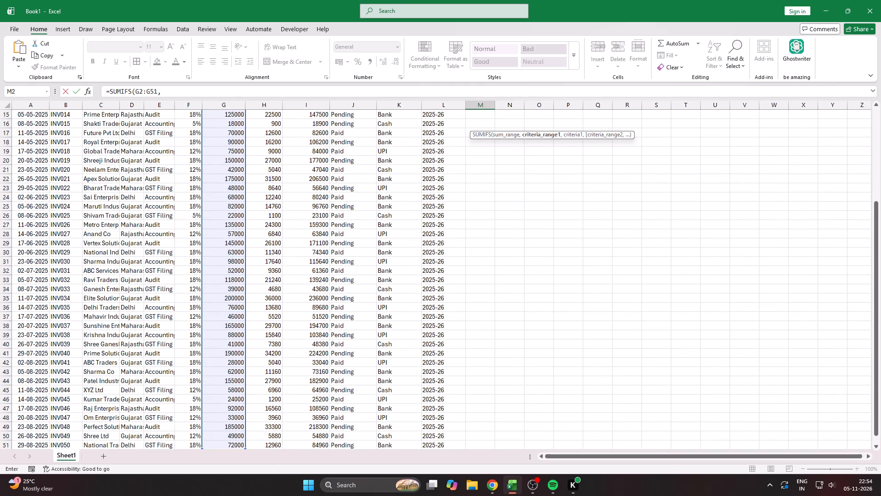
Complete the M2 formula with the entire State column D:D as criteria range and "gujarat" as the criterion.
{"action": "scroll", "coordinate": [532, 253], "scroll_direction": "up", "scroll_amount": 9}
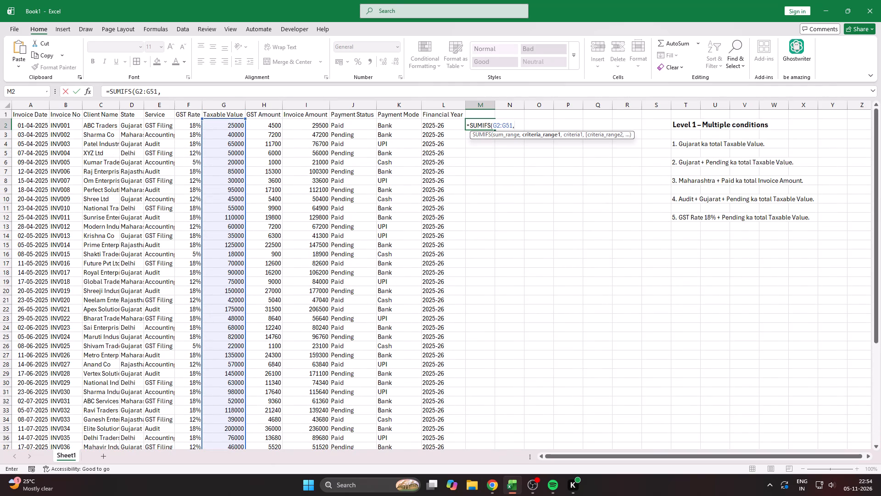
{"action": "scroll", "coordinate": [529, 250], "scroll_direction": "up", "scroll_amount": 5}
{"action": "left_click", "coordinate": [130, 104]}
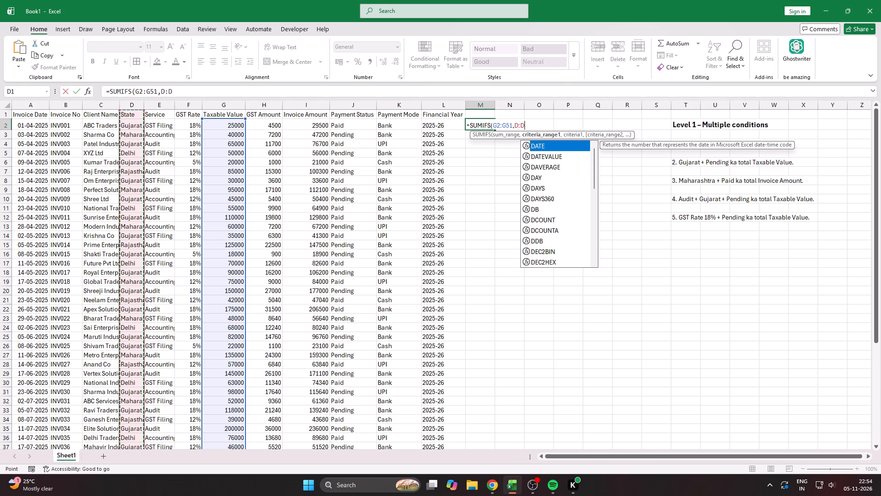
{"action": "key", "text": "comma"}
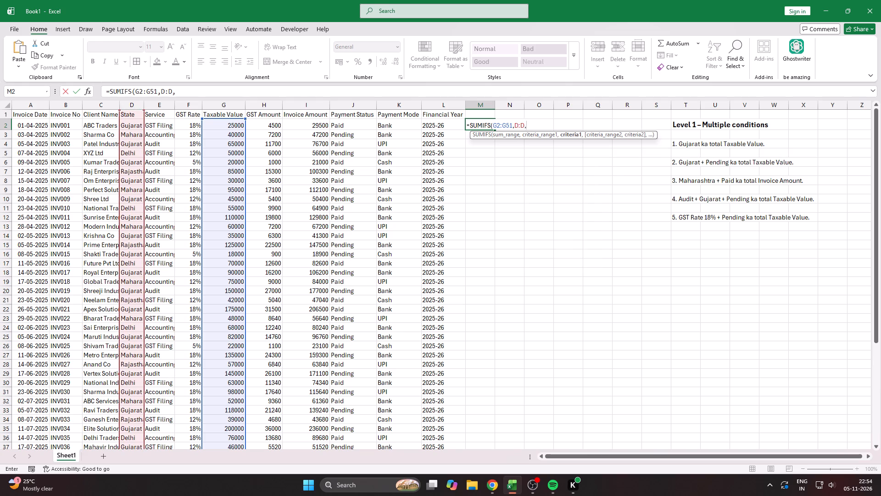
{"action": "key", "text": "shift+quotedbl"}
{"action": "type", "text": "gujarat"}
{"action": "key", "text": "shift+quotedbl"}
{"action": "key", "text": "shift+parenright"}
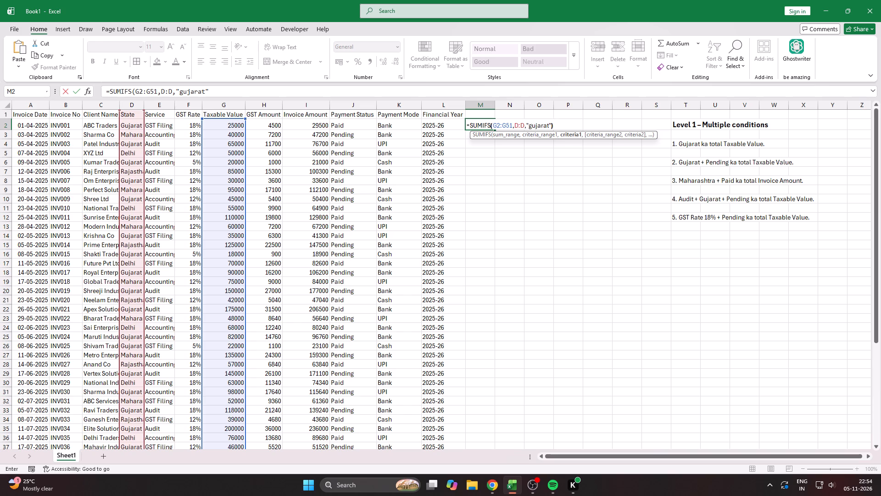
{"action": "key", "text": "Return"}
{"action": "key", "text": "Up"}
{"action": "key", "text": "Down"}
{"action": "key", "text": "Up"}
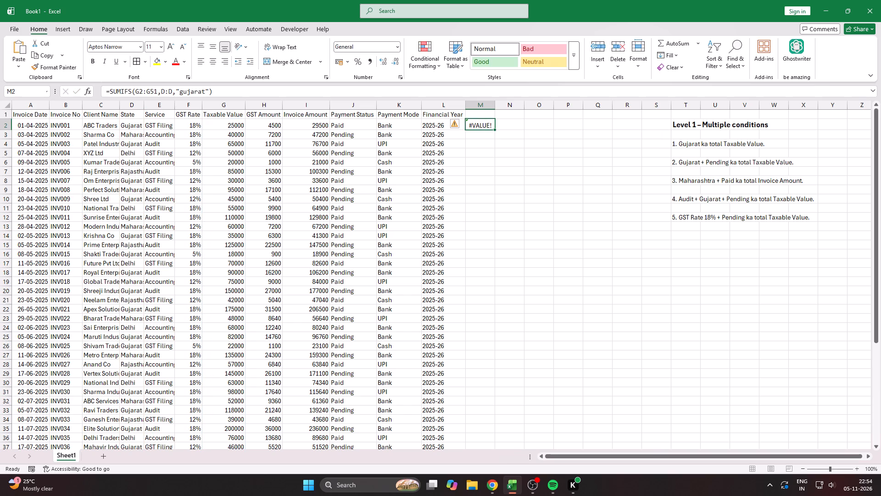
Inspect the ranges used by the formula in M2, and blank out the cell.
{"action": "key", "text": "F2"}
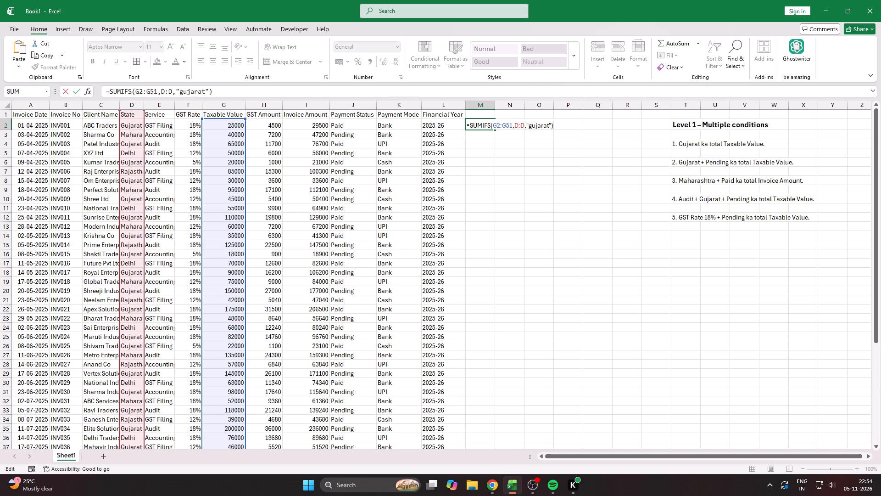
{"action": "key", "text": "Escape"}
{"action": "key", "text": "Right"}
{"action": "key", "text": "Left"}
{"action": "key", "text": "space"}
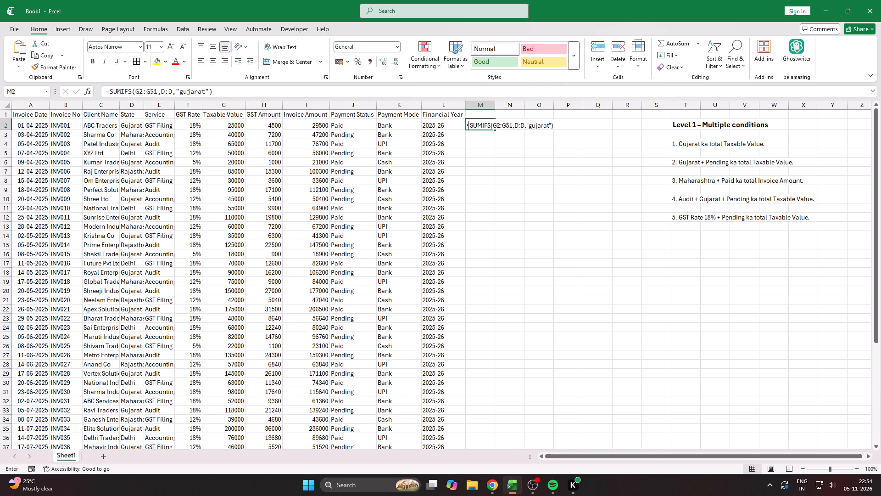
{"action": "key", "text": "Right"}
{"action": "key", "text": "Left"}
Start a new SUMIFS formula in M2 with the Taxable Value entries G2:G51 as the sum range.
{"action": "type", "text": "=sum"}
{"action": "key", "text": "Down"}
{"action": "key", "text": "Down"}
{"action": "key", "text": "Tab"}
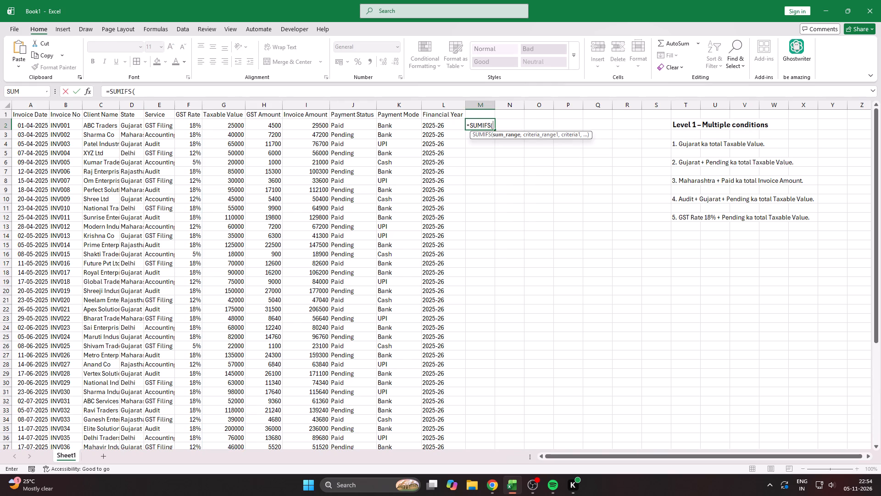
{"action": "key", "text": "Left"}
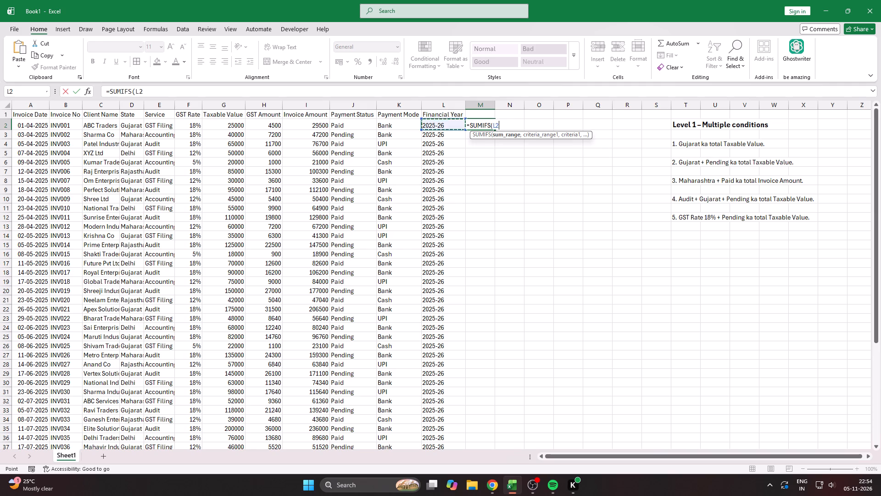
{"action": "key", "text": "Left"}
{"action": "key", "text": "Left"}
{"action": "key", "text": "Left"}
{"action": "key", "text": "Left"}
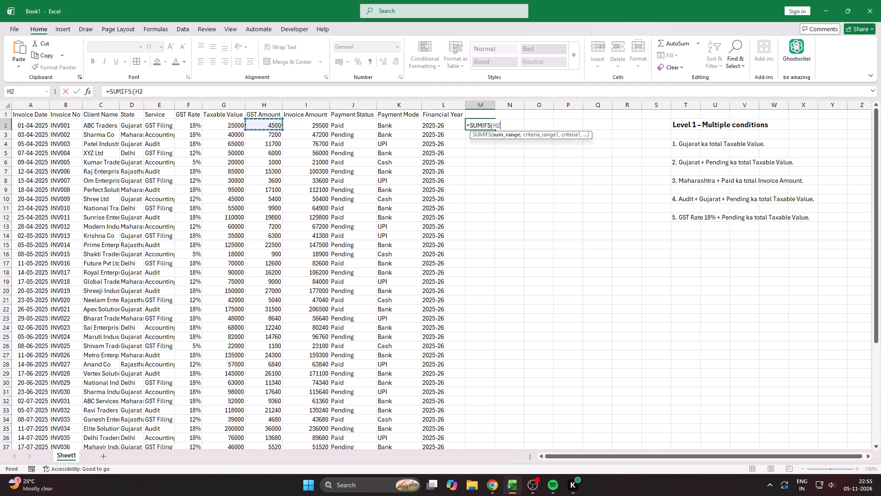
{"action": "key", "text": "Left"}
{"action": "key", "text": "ctrl+shift+Down"}
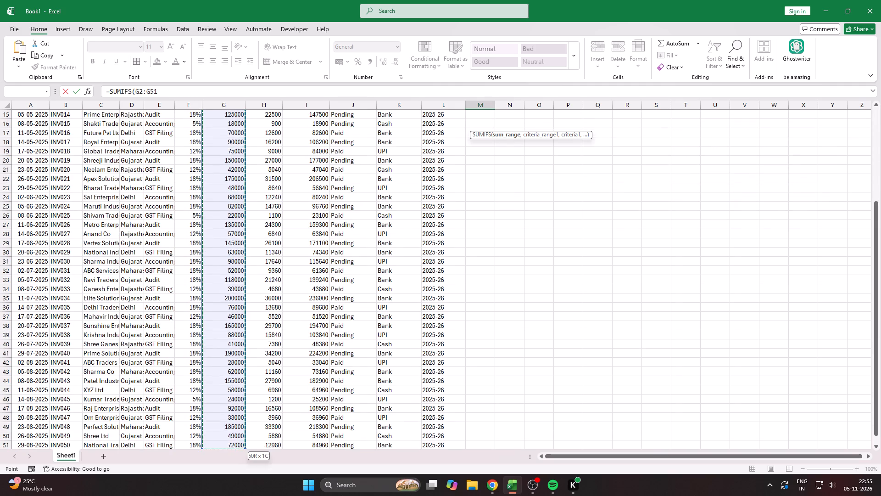
{"action": "key", "text": "comma"}
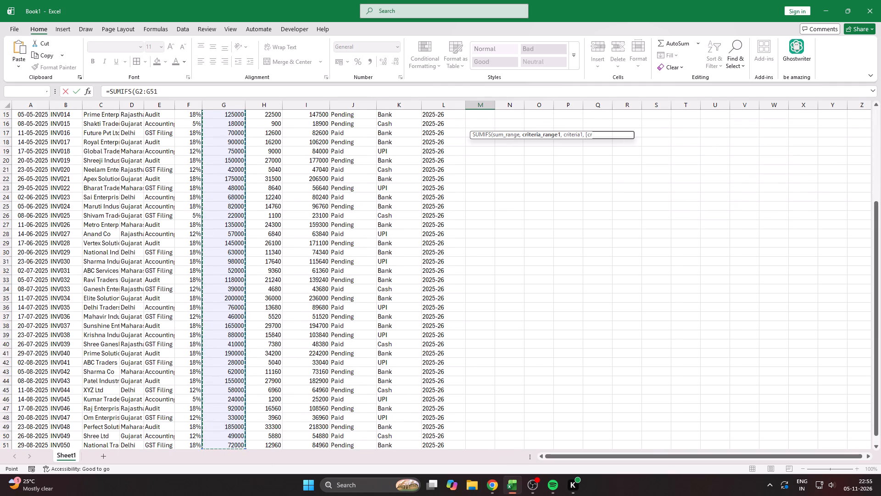
Add the State entries D2:D51 as the formula's first criteria range.
{"action": "scroll", "coordinate": [357, 194], "scroll_direction": "up", "scroll_amount": 10}
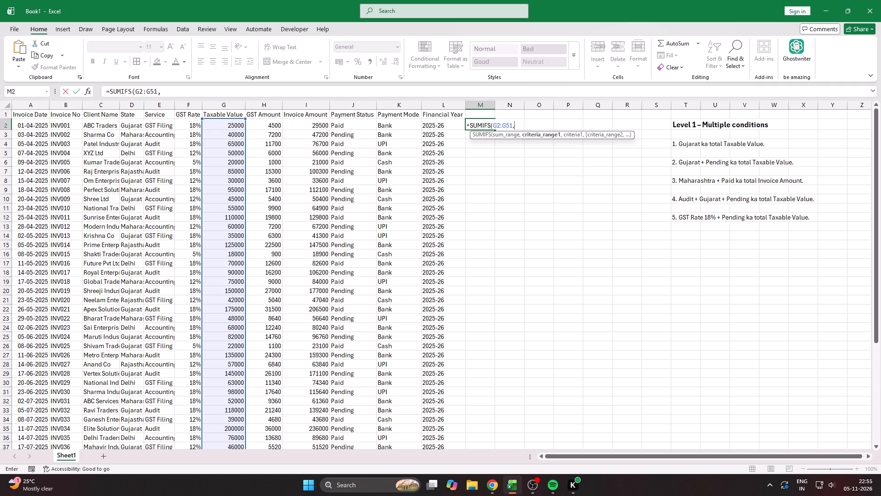
{"action": "key", "text": "Left"}
{"action": "key", "text": "Left"}
{"action": "key", "text": "Left"}
{"action": "key", "text": "Left"}
{"action": "key", "text": "Left"}
{"action": "key", "text": "Left"}
{"action": "key", "text": "Left"}
{"action": "key", "text": "Left"}
{"action": "key", "text": "Left"}
{"action": "key", "text": "Left"}
{"action": "key", "text": "Right"}
{"action": "key", "text": "Right"}
{"action": "key", "text": "Left"}
{"action": "key", "text": "ctrl+shift+Down"}
{"action": "key", "text": "period"}
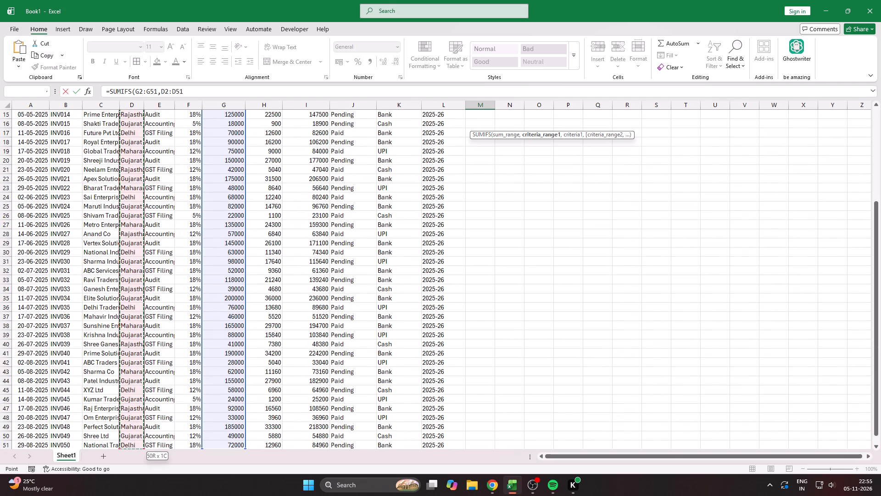
{"action": "scroll", "coordinate": [541, 287], "scroll_direction": "up", "scroll_amount": 18}
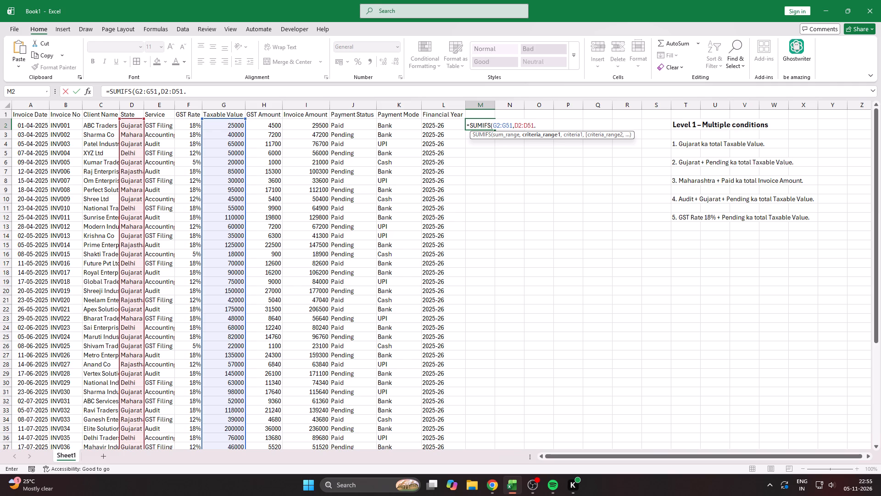
{"action": "key", "text": "shift+quotedbl"}
{"action": "key", "text": "BackSpace"}
{"action": "key", "text": "BackSpace"}
{"action": "key", "text": "comma"}
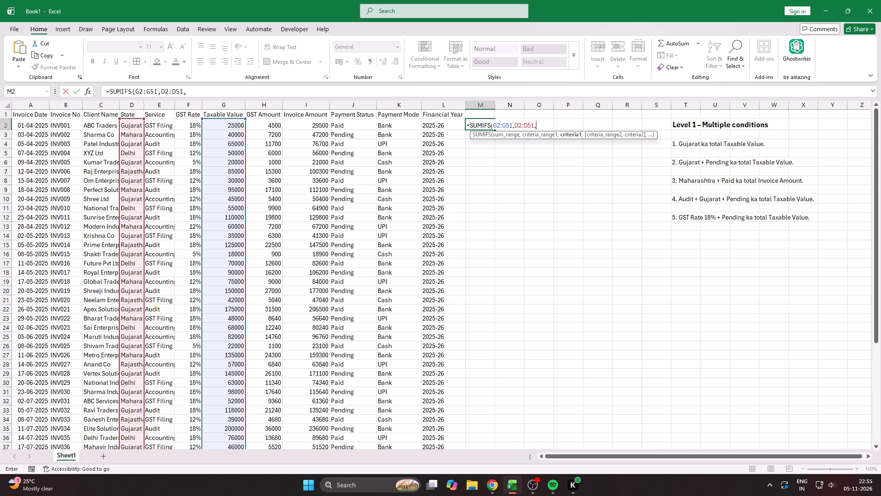
Complete the M2 formula with "gujarat" as the criterion to answer question 1.
{"action": "key", "text": "shift+quotedbl"}
{"action": "type", "text": "guj"}
{"action": "key", "text": "a"}
{"action": "type", "text": "rat"}
{"action": "key", "text": "shift+quotedbl"}
{"action": "key", "text": "shift+parenright"}
{"action": "key", "text": "Return"}
{"action": "key", "text": "Up"}
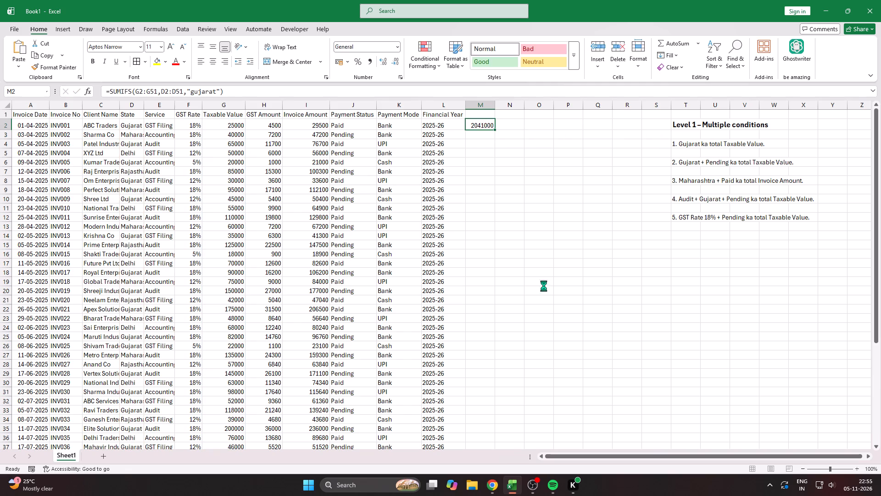
Turn on filters for the header row of the whole sales register.
{"action": "key", "text": "ctrl+c"}
{"action": "key", "text": "Left"}
{"action": "key", "text": "Up"}
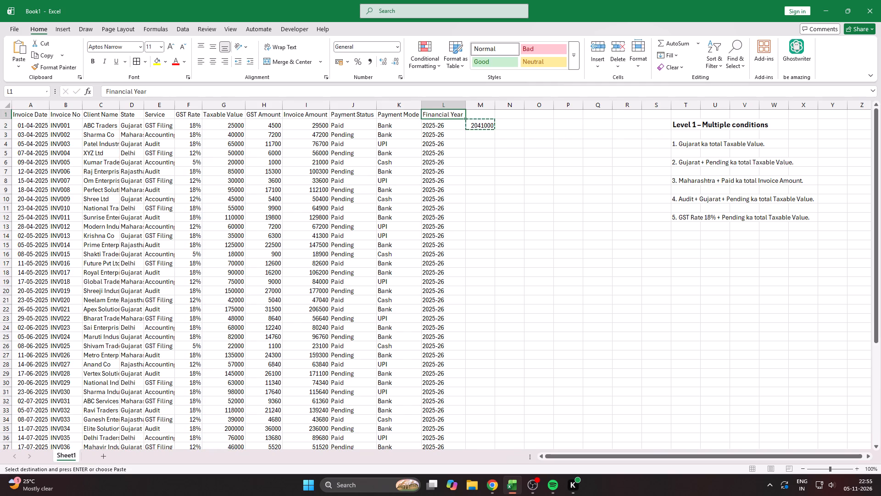
{"action": "key", "text": "Left"}
{"action": "key", "text": "shift+space"}
{"action": "key", "text": "Right"}
{"action": "key", "text": "Left"}
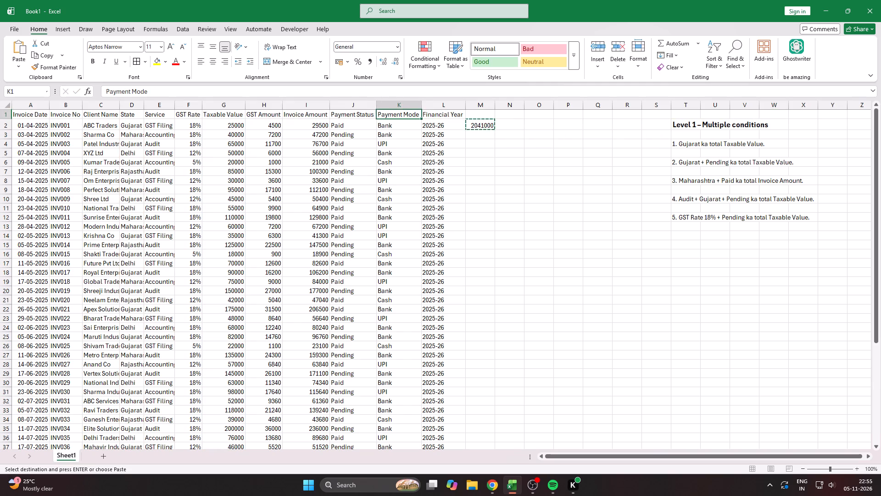
{"action": "key", "text": "Left"}
{"action": "key", "text": "ctrl+a"}
{"action": "key", "text": "ctrl+shift+l"}
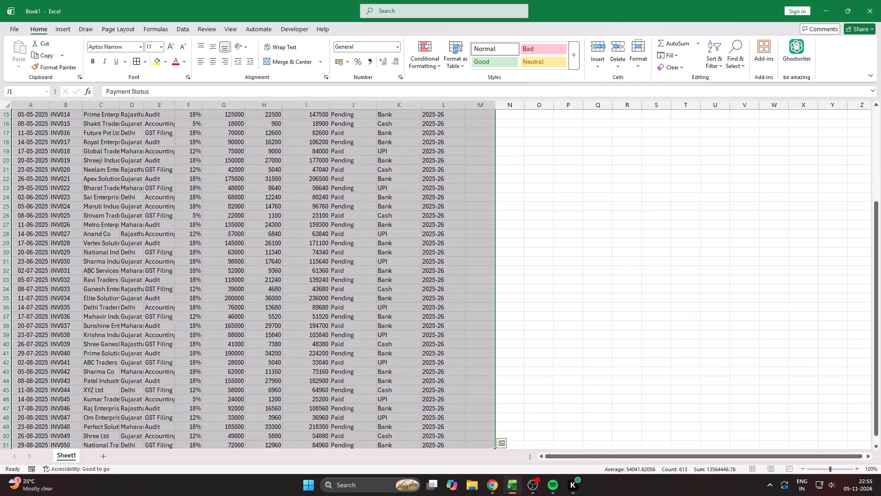
{"action": "key", "text": "Up"}
{"action": "key", "text": "Up"}
{"action": "key", "text": "Up"}
{"action": "key", "text": "Up"}
{"action": "key", "text": "Up"}
{"action": "key", "text": "Up"}
{"action": "key", "text": "Up"}
{"action": "key", "text": "Up"}
{"action": "key", "text": "Up"}
{"action": "key", "text": "Up"}
{"action": "key", "text": "Up"}
{"action": "key", "text": "Down"}
{"action": "key", "text": "Up"}
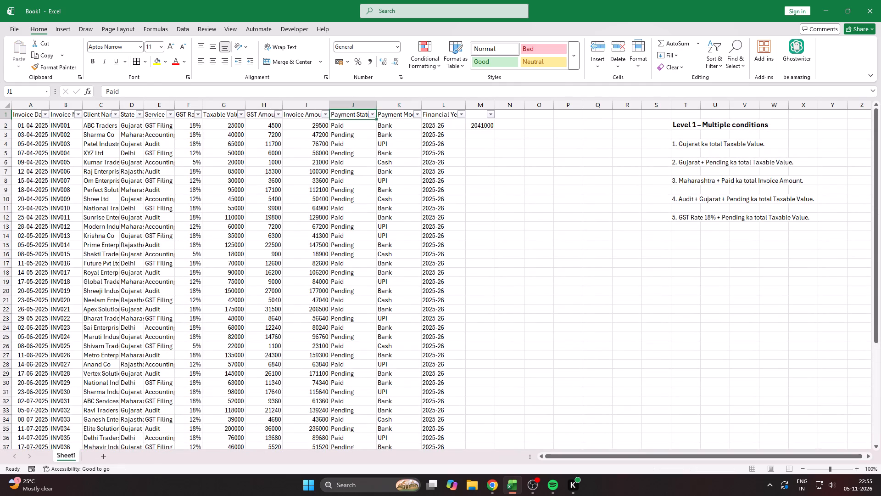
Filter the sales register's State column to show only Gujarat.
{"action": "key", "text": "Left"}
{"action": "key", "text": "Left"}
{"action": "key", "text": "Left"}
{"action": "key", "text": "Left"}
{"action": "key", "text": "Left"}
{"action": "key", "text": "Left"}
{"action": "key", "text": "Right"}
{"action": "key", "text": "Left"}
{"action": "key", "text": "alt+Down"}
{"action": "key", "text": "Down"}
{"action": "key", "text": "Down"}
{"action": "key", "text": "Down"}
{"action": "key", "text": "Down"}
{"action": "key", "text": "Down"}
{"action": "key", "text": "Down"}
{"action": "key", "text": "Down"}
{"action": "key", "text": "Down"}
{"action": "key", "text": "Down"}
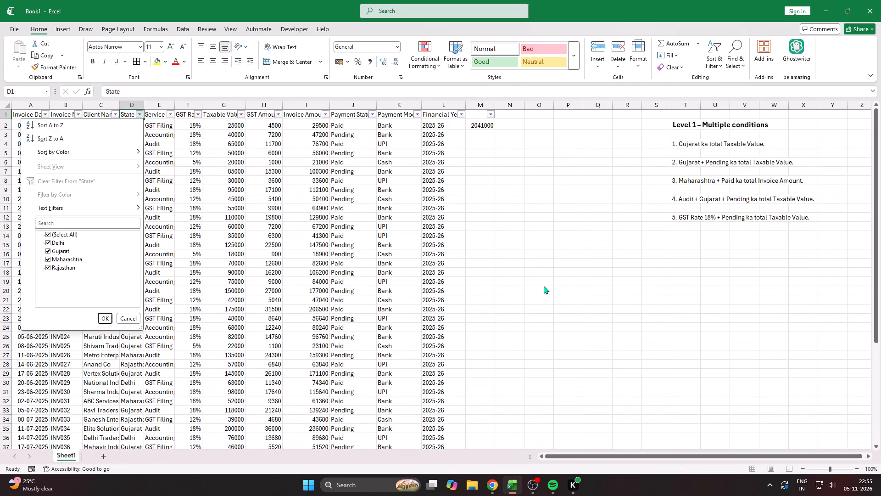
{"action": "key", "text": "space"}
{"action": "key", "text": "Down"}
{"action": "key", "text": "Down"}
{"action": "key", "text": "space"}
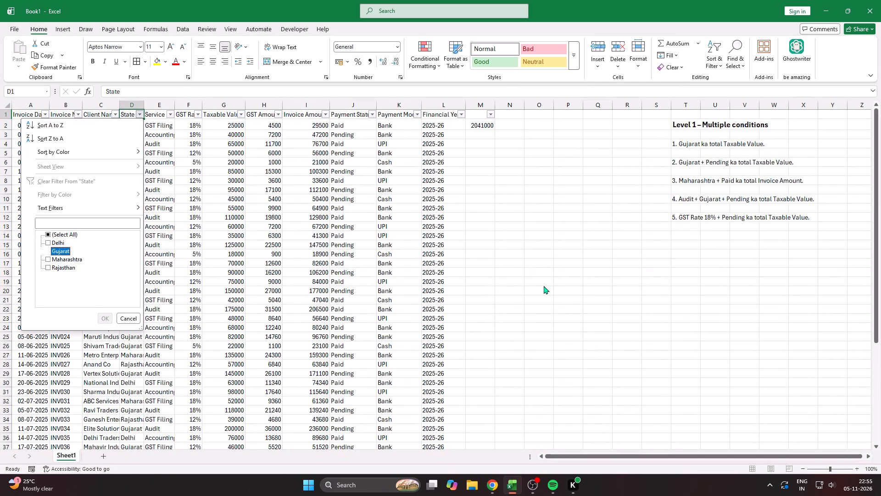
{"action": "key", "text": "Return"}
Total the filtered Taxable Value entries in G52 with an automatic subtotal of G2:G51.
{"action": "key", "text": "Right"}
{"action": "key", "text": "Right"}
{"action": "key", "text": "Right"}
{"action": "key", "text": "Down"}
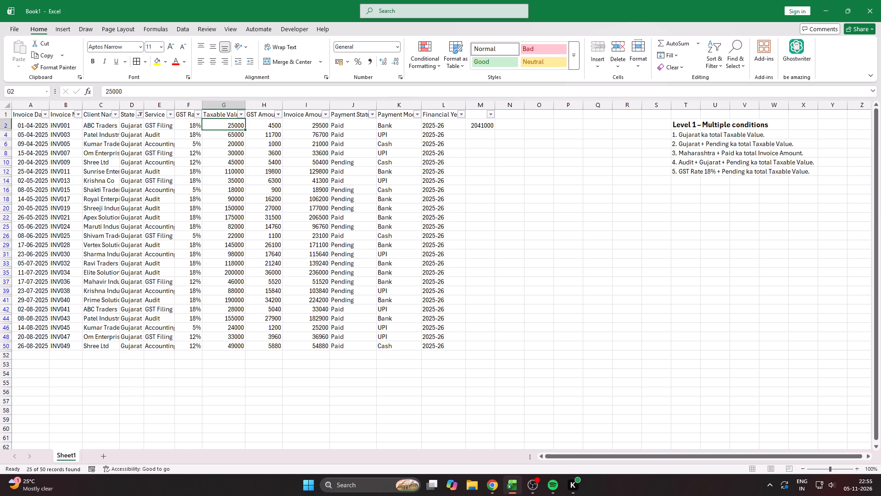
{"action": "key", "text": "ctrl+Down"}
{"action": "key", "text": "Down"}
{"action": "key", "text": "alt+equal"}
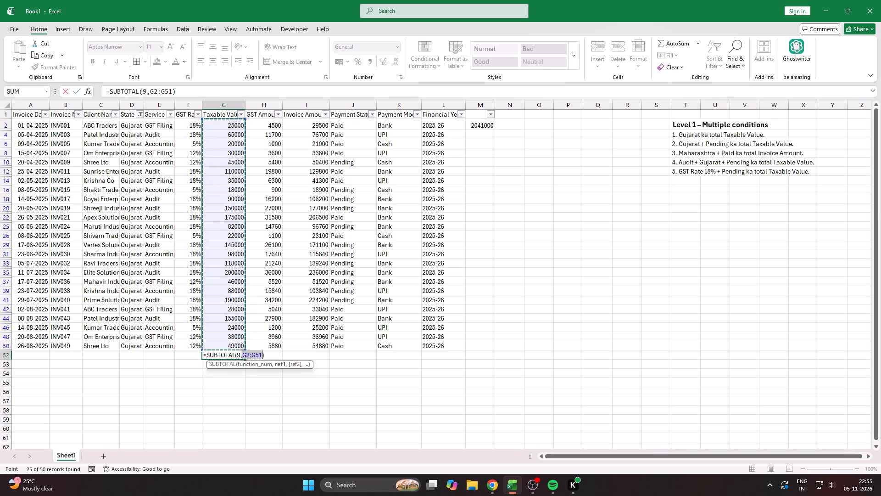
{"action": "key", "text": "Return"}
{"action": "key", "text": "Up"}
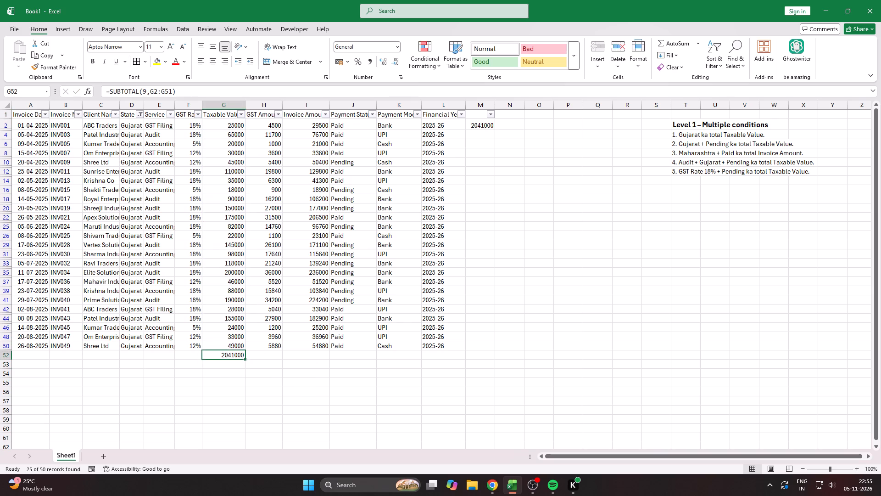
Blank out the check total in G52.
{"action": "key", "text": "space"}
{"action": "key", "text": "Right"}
Turn off the filters on the register's header row so every invoice shows again.
{"action": "key", "text": "Up"}
{"action": "key", "text": "ctrl+Up"}
{"action": "key", "text": "Left"}
{"action": "key", "text": "Left"}
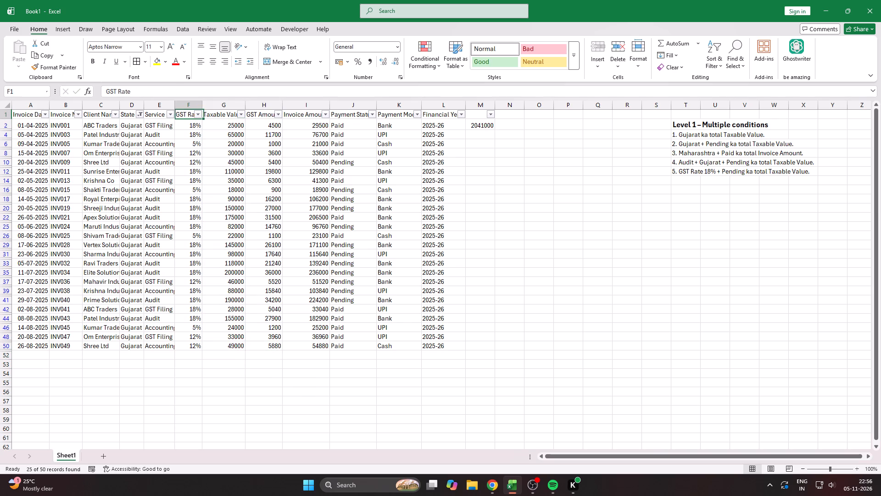
{"action": "key", "text": "shift+space"}
{"action": "key", "text": "t"}
{"action": "key", "text": "Right"}
{"action": "key", "text": "Left"}
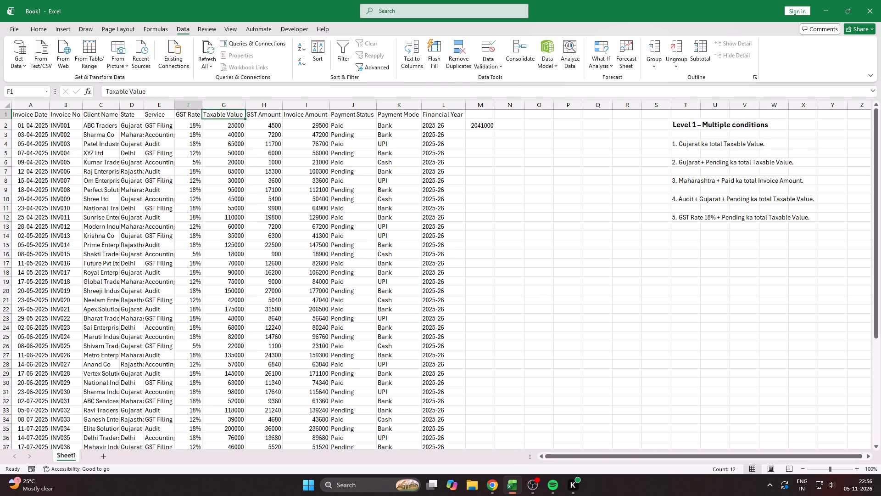
Mark question 1 as DONE in Y4, beside the question text.
{"action": "key", "text": "Right"}
{"action": "key", "text": "Right"}
{"action": "key", "text": "Right"}
{"action": "key", "text": "Right"}
{"action": "key", "text": "Right"}
{"action": "key", "text": "Right"}
{"action": "key", "text": "Right"}
{"action": "key", "text": "Right"}
{"action": "key", "text": "Right"}
{"action": "key", "text": "Right"}
{"action": "key", "text": "Right"}
{"action": "key", "text": "Right"}
{"action": "key", "text": "Right"}
{"action": "key", "text": "Right"}
{"action": "key", "text": "Right"}
{"action": "key", "text": "Down"}
{"action": "key", "text": "Down"}
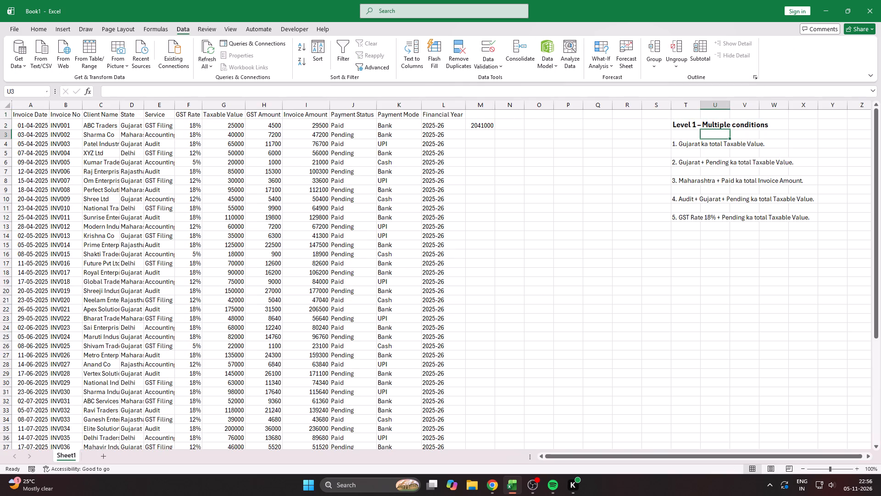
{"action": "key", "text": "Down"}
{"action": "key", "text": "Left"}
{"action": "key", "text": "Right"}
{"action": "key", "text": "Right"}
{"action": "key", "text": "Right"}
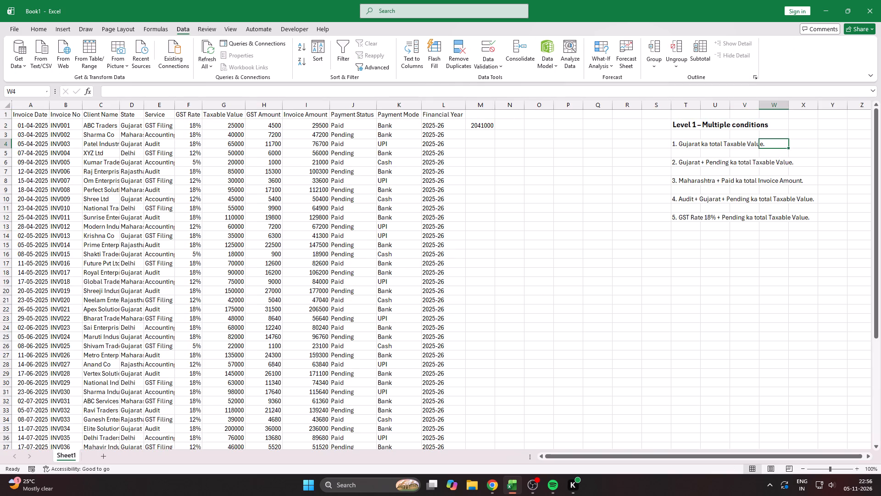
{"action": "key", "text": "Right"}
{"action": "key", "text": "Right"}
{"action": "type", "text": "DONE"}
{"action": "key", "text": "Tab"}
Read question 2 of the Level 1 list and look across the register's columns for the fields it needs.
{"action": "key", "text": "Down"}
{"action": "key", "text": "Left"}
{"action": "key", "text": "Left"}
{"action": "key", "text": "Left"}
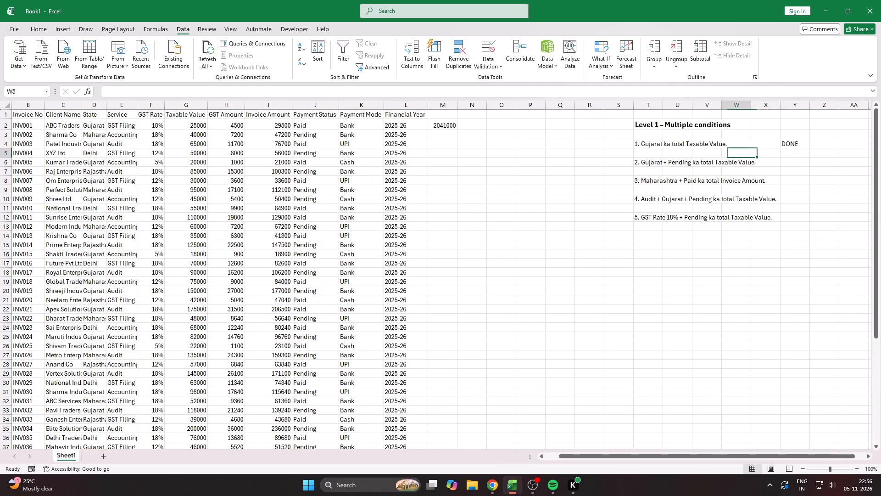
{"action": "key", "text": "Left"}
{"action": "key", "text": "Down"}
{"action": "key", "text": "Left"}
{"action": "key", "text": "Left"}
{"action": "key", "text": "Left"}
{"action": "key", "text": "Left"}
{"action": "key", "text": "Left"}
{"action": "key", "text": "Left"}
{"action": "key", "text": "Left"}
{"action": "key", "text": "Left"}
{"action": "key", "text": "Left"}
{"action": "key", "text": "Left"}
{"action": "key", "text": "Left"}
{"action": "key", "text": "Left"}
{"action": "key", "text": "Left"}
{"action": "key", "text": "Left"}
{"action": "key", "text": "Left"}
{"action": "key", "text": "Left"}
{"action": "key", "text": "Left"}
{"action": "key", "text": "Left"}
{"action": "key", "text": "Left"}
{"action": "key", "text": "Left"}
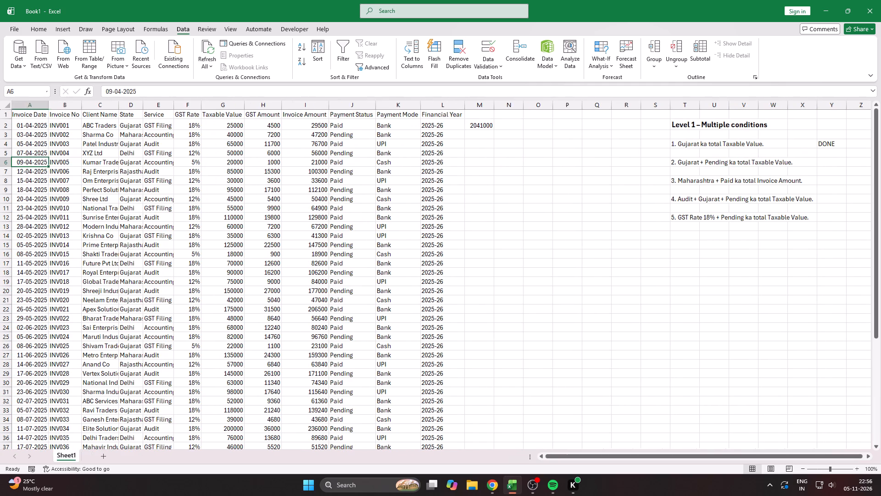
{"action": "key", "text": "Right"}
{"action": "key", "text": "Right"}
{"action": "key", "text": "Right"}
{"action": "key", "text": "Right"}
{"action": "key", "text": "Right"}
{"action": "key", "text": "Right"}
{"action": "key", "text": "Right"}
{"action": "key", "text": "Right"}
{"action": "key", "text": "Right"}
{"action": "key", "text": "Right"}
{"action": "key", "text": "Right"}
{"action": "key", "text": "Right"}
{"action": "key", "text": "Right"}
{"action": "key", "text": "Right"}
{"action": "key", "text": "Right"}
{"action": "key", "text": "Right"}
{"action": "key", "text": "Right"}
{"action": "key", "text": "Right"}
{"action": "key", "text": "Left"}
{"action": "key", "text": "Right"}
{"action": "key", "text": "Right"}
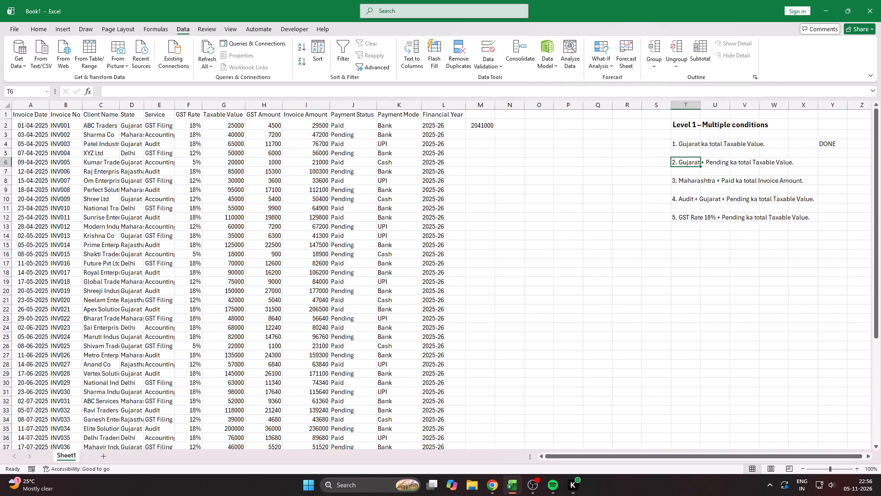
{"action": "key", "text": "Right"}
{"action": "key", "text": "Right"}
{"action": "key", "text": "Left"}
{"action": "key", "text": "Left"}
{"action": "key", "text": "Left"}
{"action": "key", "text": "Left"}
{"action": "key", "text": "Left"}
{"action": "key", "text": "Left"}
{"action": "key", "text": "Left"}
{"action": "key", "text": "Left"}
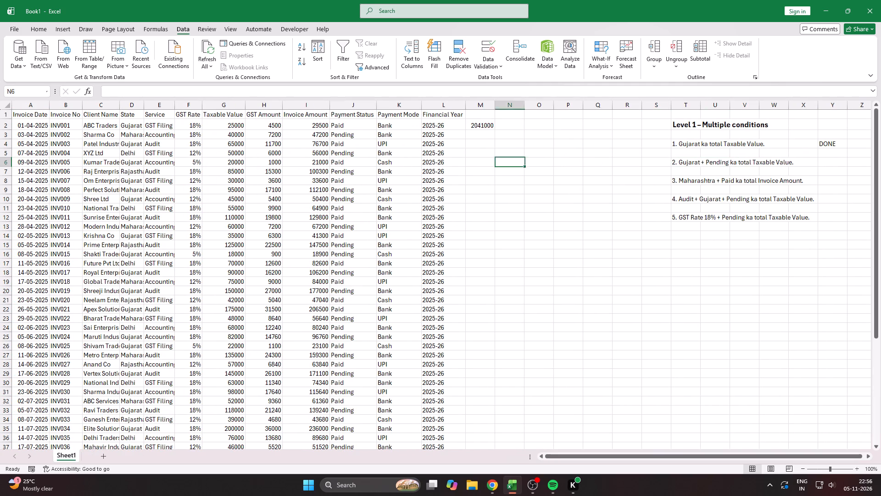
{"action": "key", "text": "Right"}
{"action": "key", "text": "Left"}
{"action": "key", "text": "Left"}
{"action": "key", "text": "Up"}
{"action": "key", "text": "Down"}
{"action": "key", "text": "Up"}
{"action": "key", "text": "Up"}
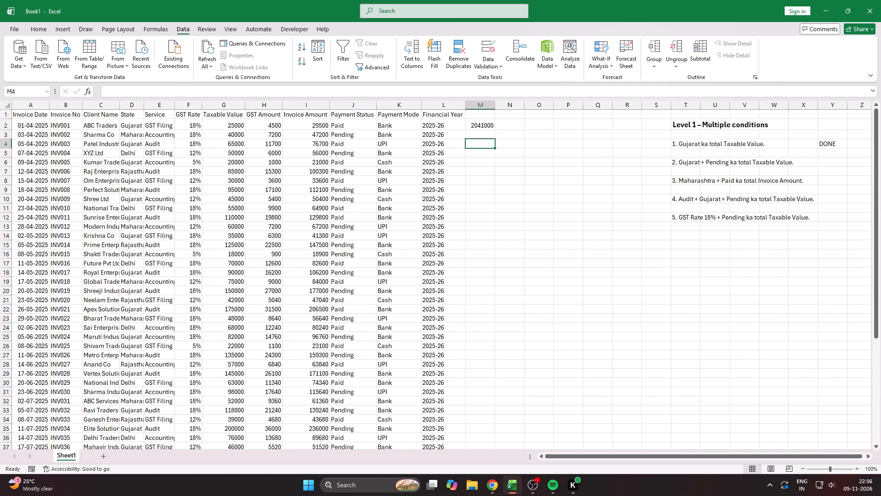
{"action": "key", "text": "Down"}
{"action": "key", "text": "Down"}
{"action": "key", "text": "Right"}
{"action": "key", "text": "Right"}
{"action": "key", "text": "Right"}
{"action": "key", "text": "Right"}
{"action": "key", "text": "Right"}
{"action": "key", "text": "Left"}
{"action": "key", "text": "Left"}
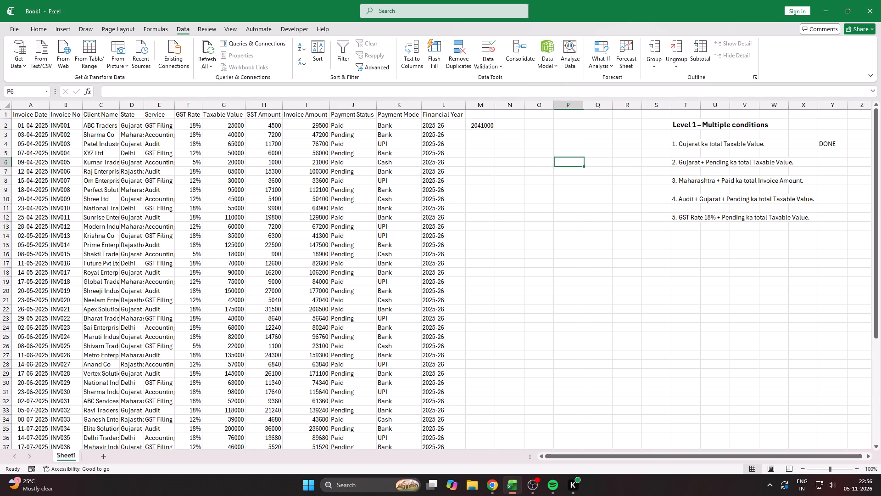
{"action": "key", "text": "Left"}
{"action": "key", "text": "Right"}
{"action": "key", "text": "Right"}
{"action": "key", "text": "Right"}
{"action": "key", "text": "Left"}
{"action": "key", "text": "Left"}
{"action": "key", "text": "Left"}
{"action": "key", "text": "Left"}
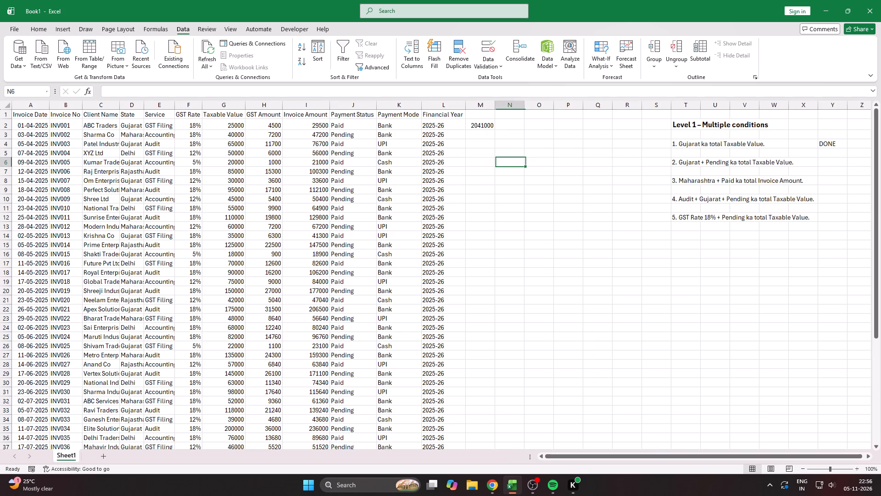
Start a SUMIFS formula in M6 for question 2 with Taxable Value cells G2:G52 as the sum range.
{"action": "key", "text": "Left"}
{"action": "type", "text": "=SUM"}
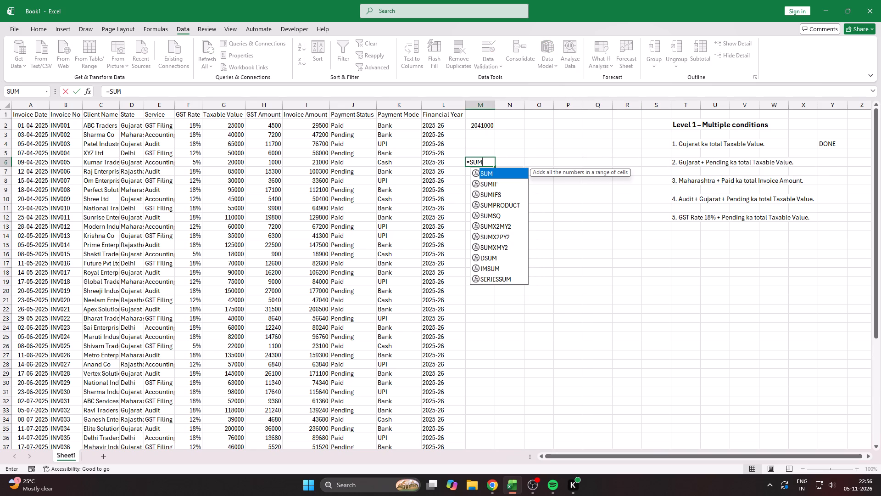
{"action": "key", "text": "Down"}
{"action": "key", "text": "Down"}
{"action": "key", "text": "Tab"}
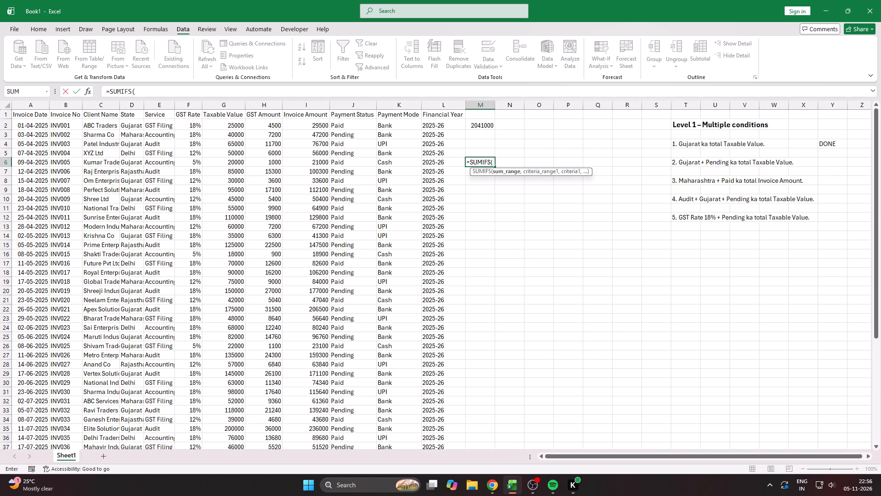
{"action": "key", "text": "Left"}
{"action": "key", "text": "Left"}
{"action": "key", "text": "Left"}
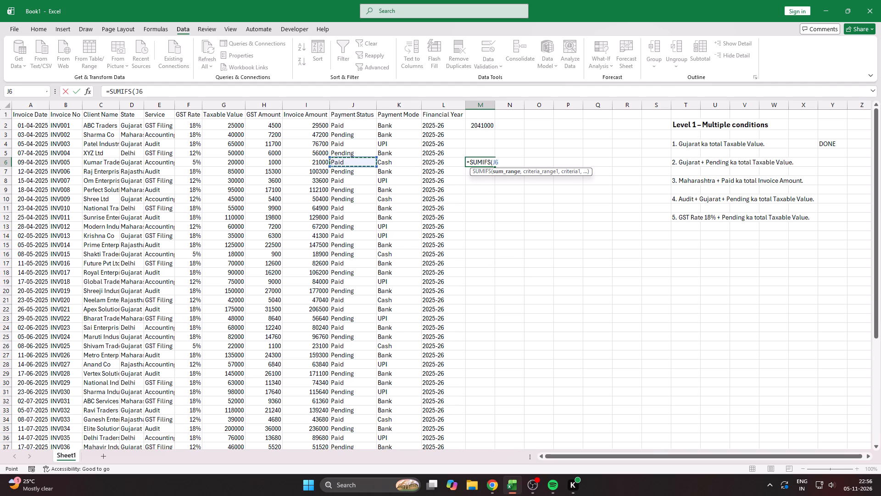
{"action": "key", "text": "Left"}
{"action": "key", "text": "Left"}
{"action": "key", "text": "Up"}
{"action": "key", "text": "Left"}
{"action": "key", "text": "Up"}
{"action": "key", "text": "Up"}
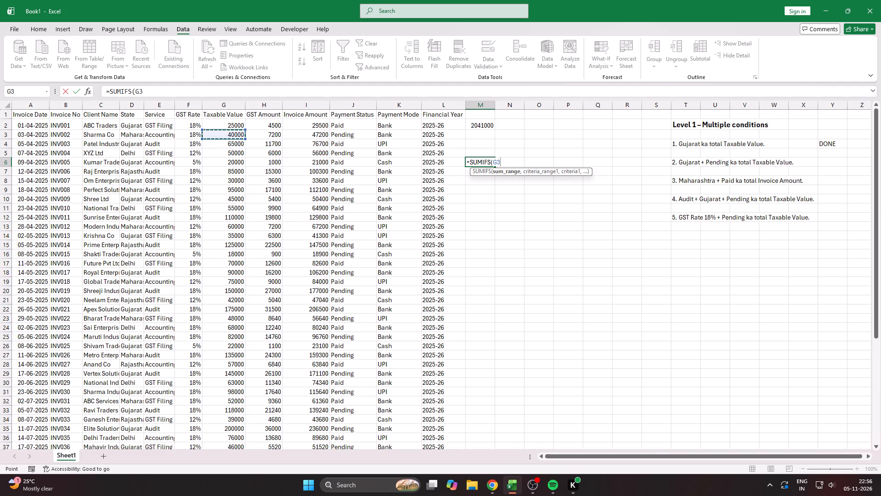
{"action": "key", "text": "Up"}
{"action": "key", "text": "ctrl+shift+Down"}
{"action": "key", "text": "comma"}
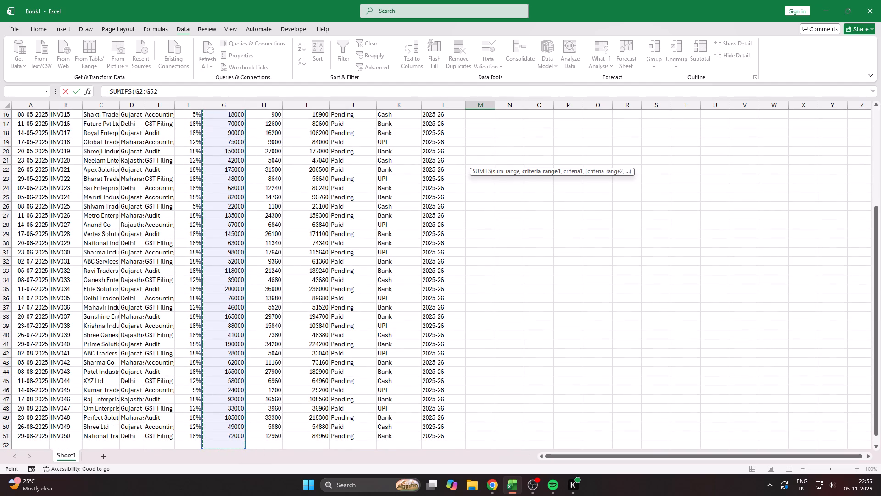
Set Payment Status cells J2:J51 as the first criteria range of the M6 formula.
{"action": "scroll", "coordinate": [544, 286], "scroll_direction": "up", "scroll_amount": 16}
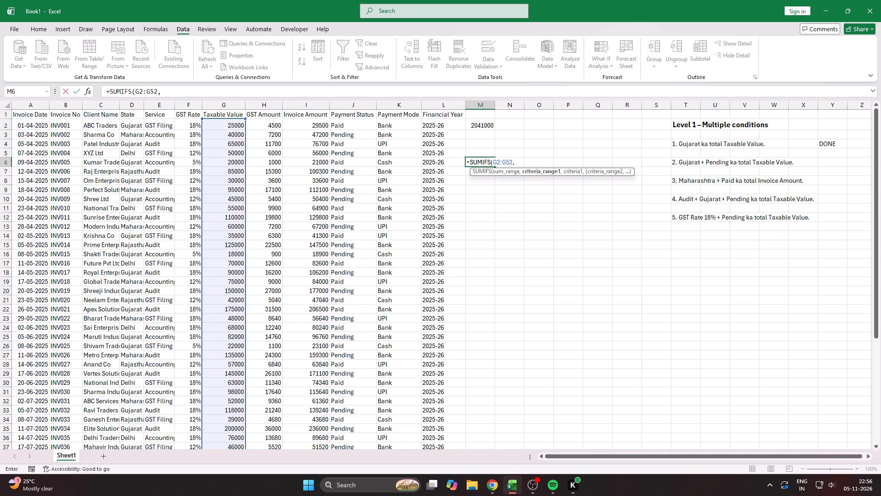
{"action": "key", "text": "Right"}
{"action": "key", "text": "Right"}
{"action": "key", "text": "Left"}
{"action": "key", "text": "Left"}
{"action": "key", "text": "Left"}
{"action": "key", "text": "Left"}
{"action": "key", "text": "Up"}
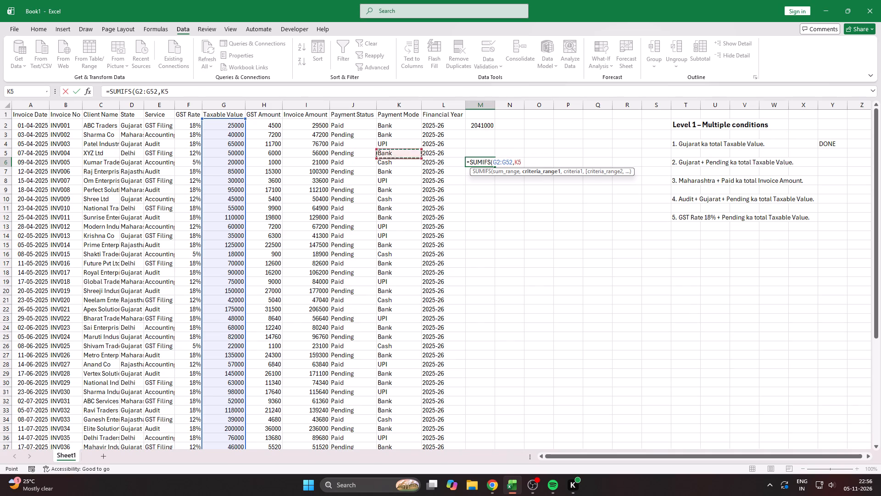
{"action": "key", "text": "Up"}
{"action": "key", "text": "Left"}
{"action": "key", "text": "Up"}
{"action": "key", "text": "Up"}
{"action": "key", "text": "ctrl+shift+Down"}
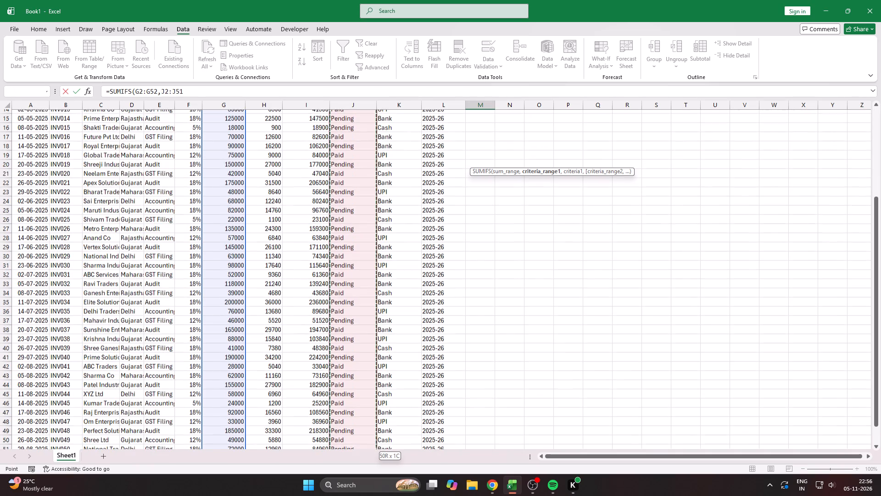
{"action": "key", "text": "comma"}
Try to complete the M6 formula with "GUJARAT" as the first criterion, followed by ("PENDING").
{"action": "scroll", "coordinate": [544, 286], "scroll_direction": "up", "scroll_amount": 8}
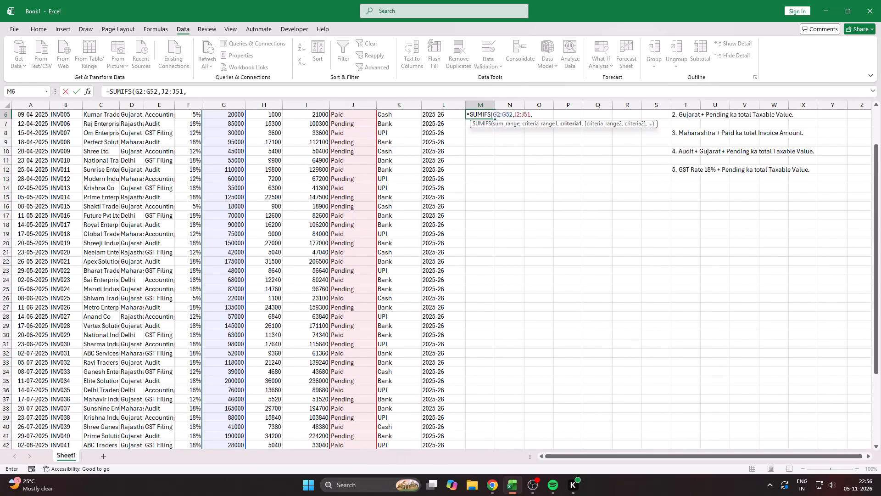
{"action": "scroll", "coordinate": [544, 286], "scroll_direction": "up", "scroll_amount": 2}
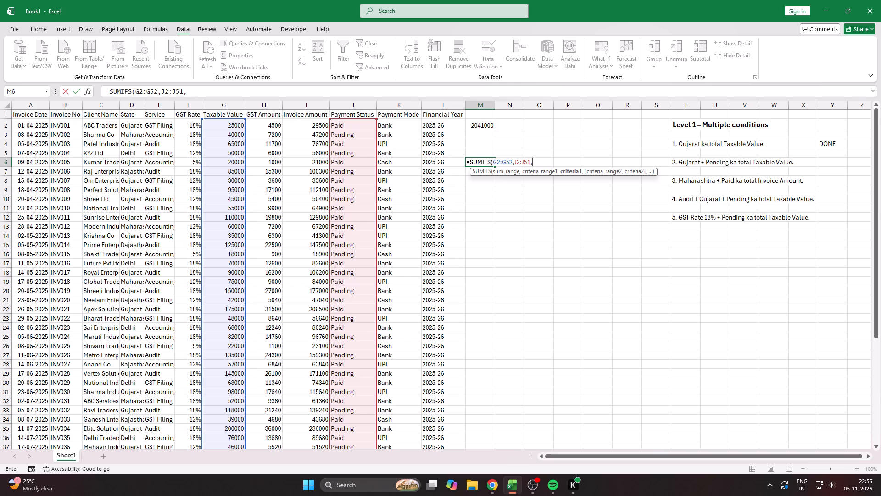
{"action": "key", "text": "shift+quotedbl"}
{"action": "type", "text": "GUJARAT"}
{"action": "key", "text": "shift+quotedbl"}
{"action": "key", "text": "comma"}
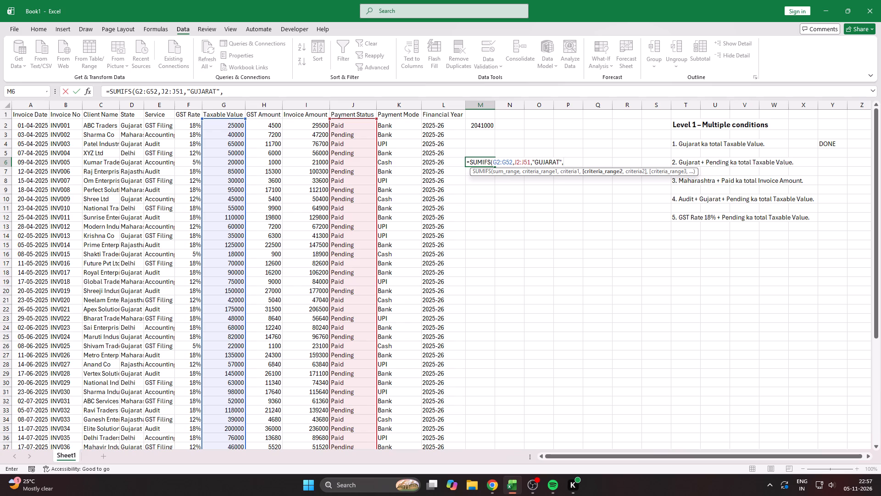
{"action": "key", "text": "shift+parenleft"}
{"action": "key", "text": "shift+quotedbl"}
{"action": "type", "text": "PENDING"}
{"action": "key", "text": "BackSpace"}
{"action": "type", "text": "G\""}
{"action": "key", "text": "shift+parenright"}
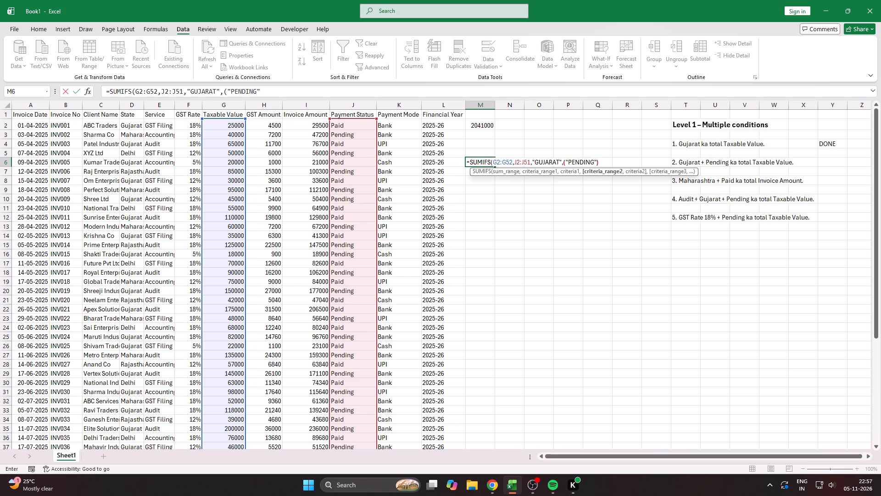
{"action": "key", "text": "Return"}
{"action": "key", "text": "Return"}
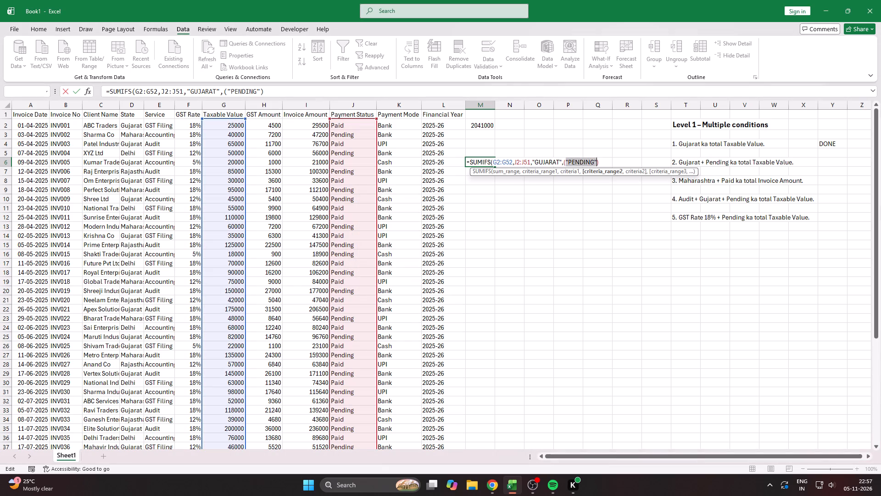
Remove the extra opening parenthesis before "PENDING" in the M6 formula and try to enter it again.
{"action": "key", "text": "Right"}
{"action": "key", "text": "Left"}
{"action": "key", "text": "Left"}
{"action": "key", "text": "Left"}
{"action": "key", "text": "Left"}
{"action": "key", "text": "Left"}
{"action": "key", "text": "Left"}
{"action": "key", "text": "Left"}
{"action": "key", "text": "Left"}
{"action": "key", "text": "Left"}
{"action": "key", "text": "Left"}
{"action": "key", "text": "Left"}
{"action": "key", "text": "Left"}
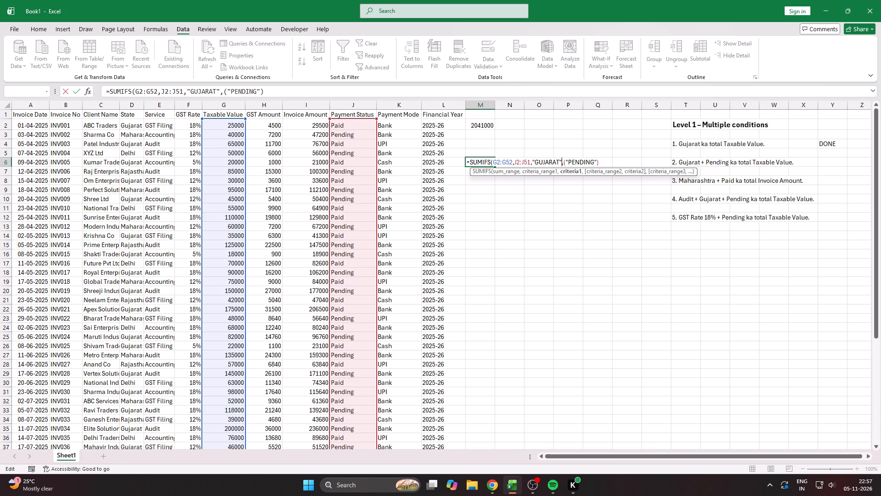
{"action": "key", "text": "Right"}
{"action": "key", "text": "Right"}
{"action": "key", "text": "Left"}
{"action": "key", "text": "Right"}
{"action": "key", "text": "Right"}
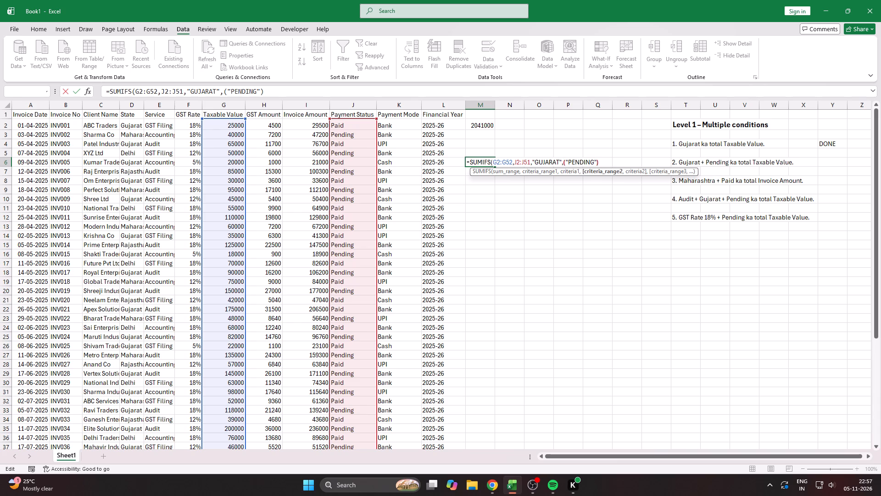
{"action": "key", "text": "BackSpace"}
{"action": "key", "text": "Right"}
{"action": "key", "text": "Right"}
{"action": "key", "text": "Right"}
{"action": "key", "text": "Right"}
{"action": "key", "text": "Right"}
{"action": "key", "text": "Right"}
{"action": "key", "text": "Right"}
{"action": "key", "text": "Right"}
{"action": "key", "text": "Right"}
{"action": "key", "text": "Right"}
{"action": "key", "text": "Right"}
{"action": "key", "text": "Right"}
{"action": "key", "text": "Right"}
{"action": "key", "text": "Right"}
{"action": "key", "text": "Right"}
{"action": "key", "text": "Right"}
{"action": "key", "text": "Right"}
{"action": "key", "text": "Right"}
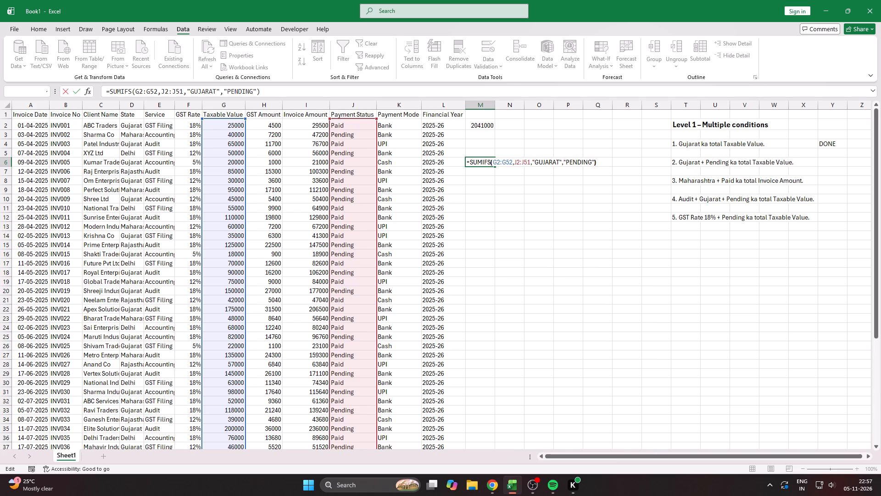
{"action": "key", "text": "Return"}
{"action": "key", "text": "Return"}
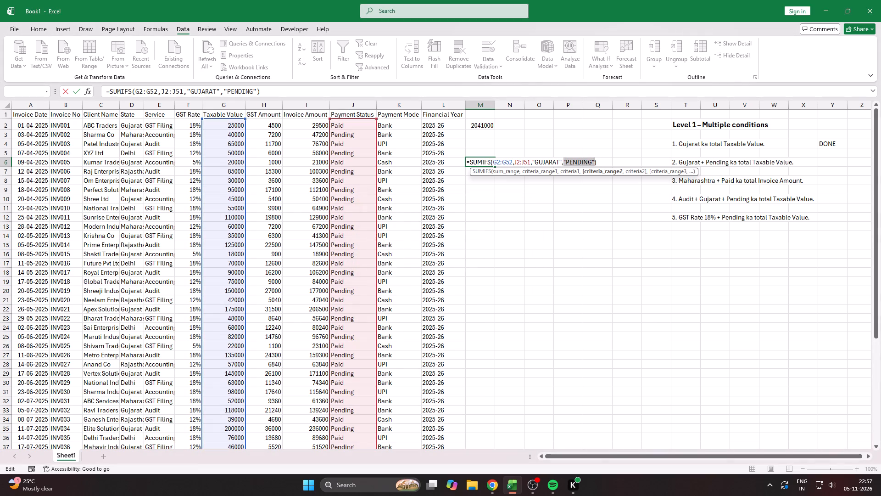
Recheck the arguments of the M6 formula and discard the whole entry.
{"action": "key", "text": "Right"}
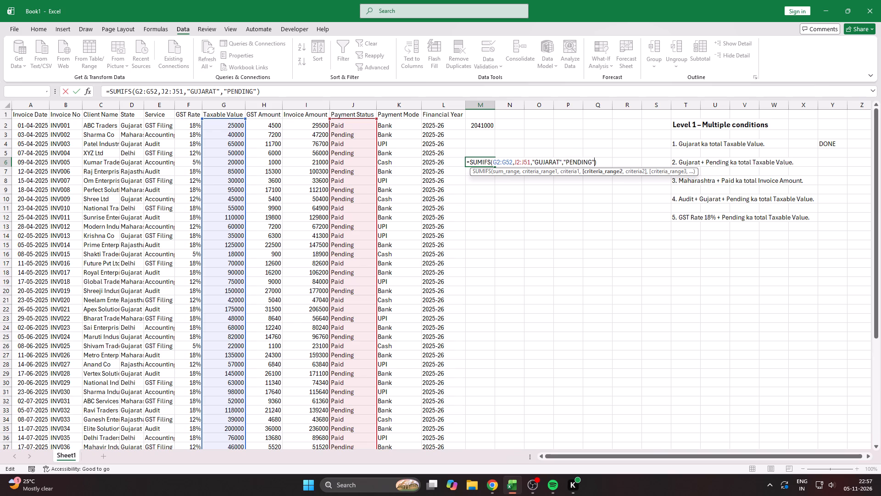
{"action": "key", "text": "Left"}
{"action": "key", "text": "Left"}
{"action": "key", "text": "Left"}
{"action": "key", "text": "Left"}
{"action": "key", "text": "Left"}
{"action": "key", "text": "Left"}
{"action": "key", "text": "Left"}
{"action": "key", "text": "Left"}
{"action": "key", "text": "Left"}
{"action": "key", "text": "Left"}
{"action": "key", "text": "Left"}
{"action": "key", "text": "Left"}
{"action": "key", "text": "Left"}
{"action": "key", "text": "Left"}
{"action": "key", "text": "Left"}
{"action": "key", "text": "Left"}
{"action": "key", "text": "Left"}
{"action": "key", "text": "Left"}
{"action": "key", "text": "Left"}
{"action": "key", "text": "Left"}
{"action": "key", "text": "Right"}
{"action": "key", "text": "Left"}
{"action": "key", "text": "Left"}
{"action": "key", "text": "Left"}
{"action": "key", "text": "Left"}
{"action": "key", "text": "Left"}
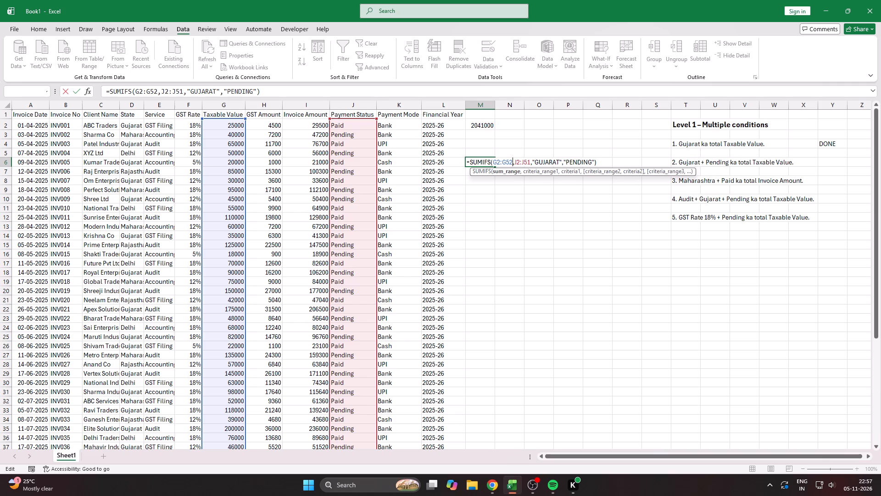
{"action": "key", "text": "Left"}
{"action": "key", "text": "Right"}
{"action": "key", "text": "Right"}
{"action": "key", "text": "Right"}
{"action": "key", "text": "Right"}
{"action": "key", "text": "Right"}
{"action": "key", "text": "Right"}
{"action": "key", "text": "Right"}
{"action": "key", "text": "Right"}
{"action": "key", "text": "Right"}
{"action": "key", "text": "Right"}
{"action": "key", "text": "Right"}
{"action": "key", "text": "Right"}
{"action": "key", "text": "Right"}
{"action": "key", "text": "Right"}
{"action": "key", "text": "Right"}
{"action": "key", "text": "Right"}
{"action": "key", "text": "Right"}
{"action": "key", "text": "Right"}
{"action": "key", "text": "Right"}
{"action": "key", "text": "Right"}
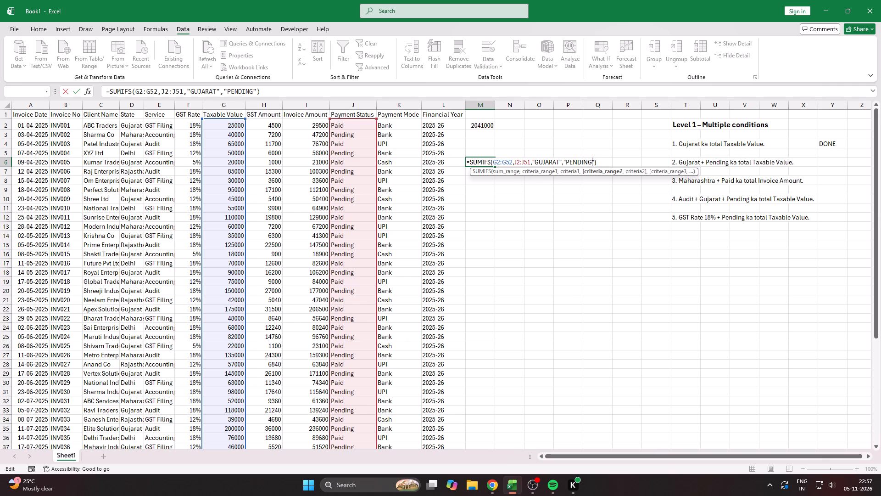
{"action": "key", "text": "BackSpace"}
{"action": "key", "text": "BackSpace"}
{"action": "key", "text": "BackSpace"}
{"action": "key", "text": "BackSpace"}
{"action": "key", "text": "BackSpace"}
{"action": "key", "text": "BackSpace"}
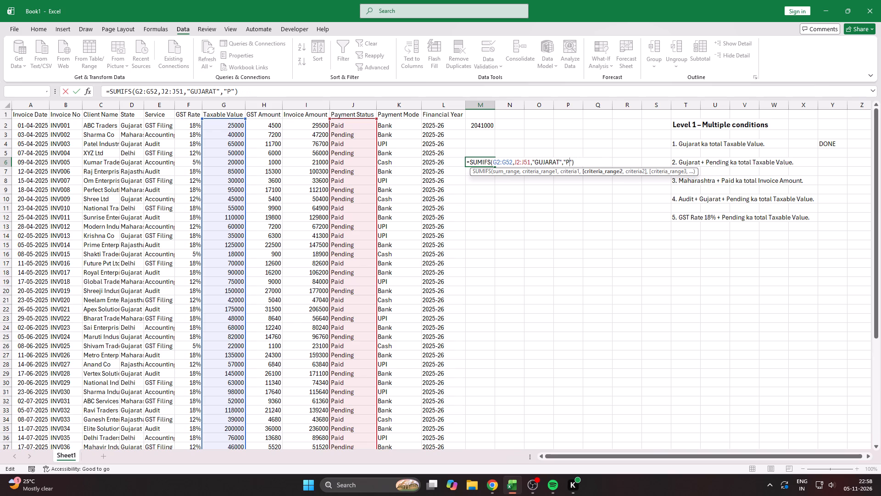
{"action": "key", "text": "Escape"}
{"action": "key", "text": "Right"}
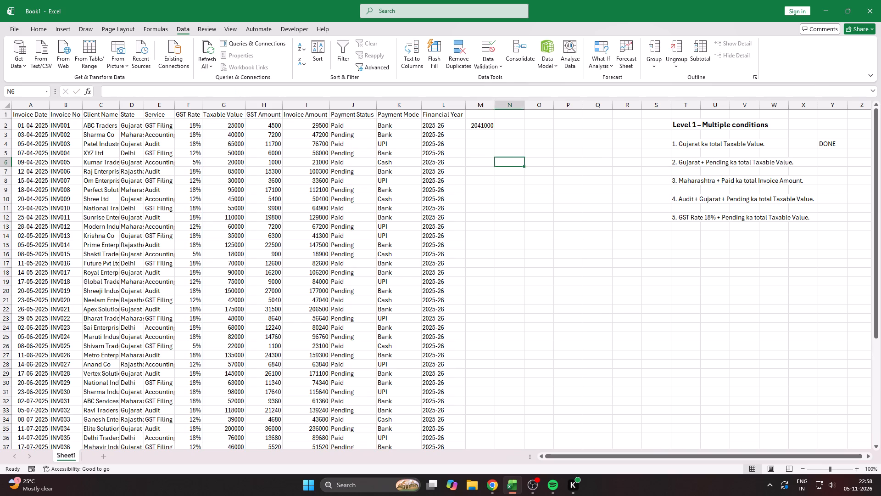
Start a SUMIFS formula in M6 with the Taxable Value cells G2:G52 as the sum range.
{"action": "key", "text": "Left"}
{"action": "type", "text": "=SUM"}
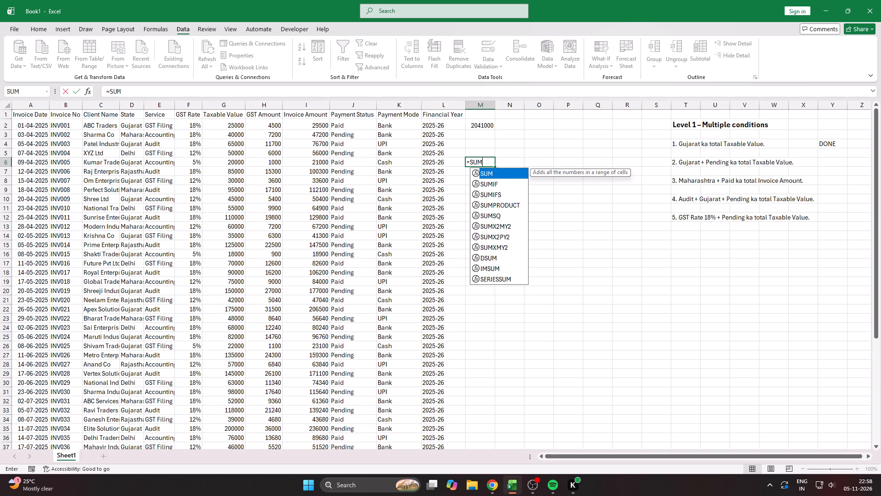
{"action": "key", "text": "Down"}
{"action": "key", "text": "Down"}
{"action": "key", "text": "Tab"}
{"action": "key", "text": "Left"}
{"action": "key", "text": "Left"}
{"action": "key", "text": "Left"}
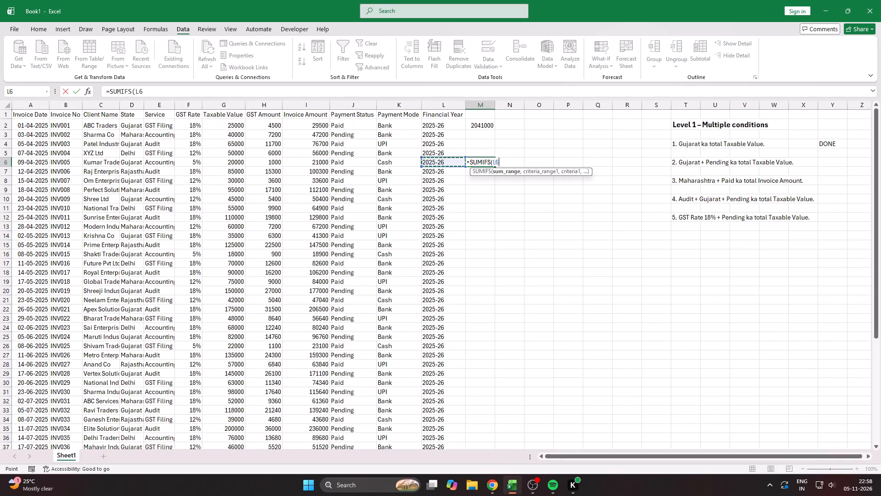
{"action": "key", "text": "Up"}
{"action": "key", "text": "Up"}
{"action": "key", "text": "Left"}
{"action": "key", "text": "Up"}
{"action": "key", "text": "Left"}
{"action": "key", "text": "Up"}
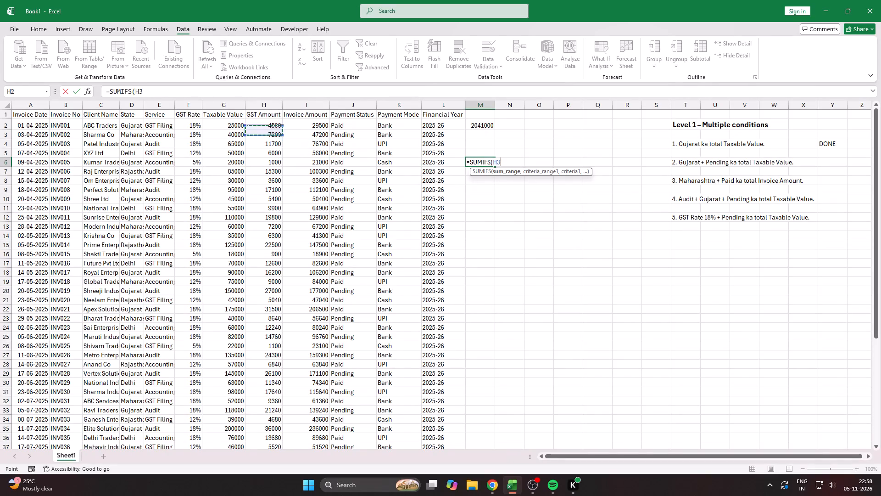
{"action": "key", "text": "Left"}
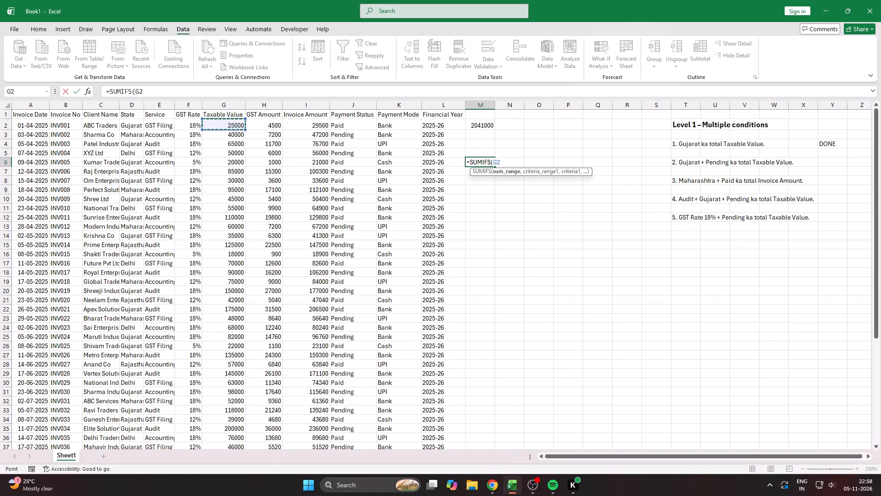
{"action": "key", "text": "ctrl+shift+Down"}
{"action": "key", "text": "comma"}
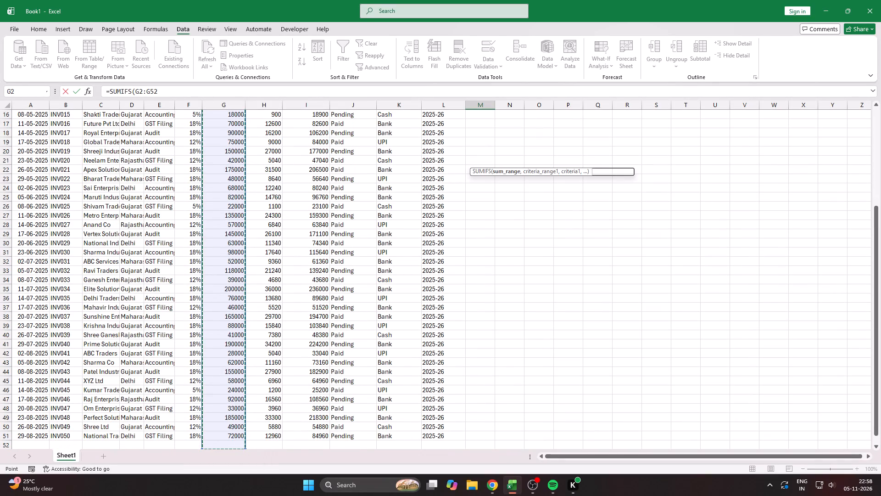
Add State cells D2:D51 as the M6 formula's first criteria range with "GUJARAT" as its criterion.
{"action": "scroll", "coordinate": [704, 177], "scroll_direction": "up", "scroll_amount": 11}
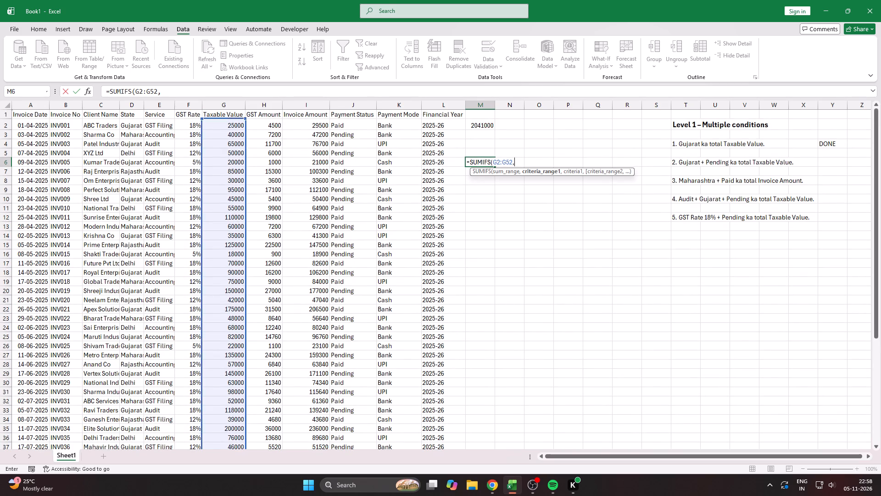
{"action": "left_click", "coordinate": [128, 122]}
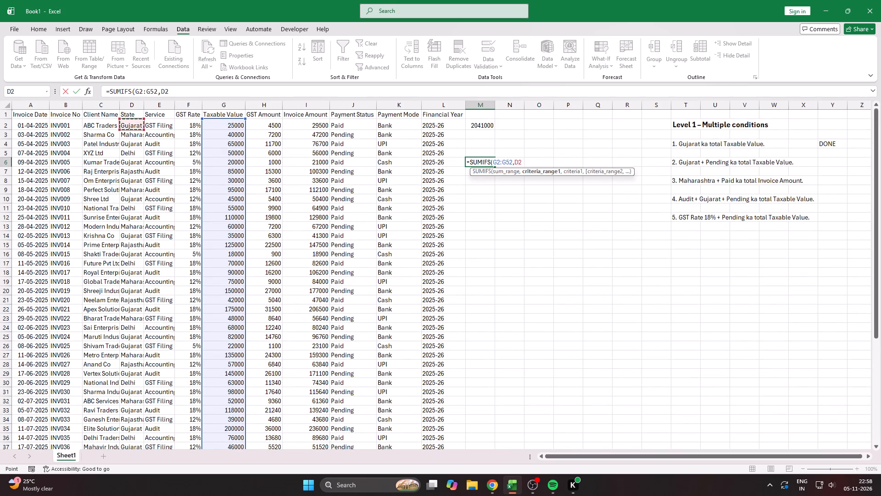
{"action": "key", "text": "ctrl+shift+Down"}
{"action": "key", "text": "comma"}
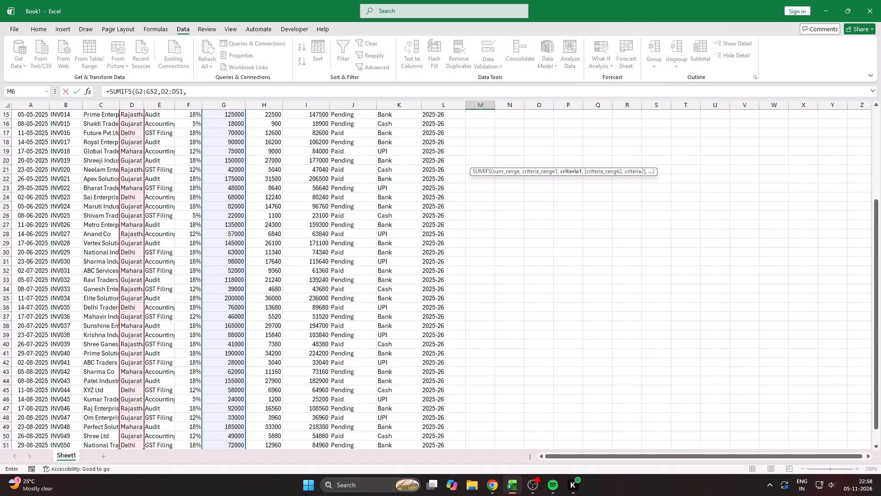
{"action": "scroll", "coordinate": [128, 122], "scroll_direction": "up", "scroll_amount": 10}
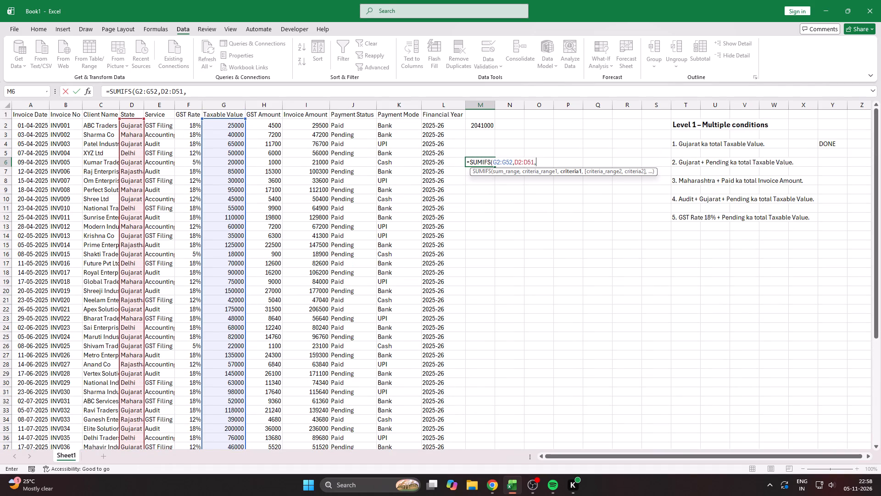
{"action": "type", "text": "\"GUJARAT"}
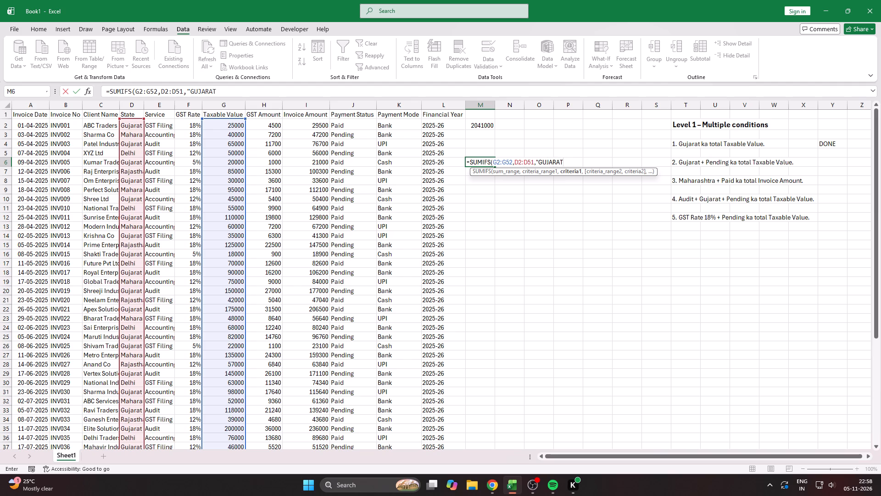
{"action": "key", "text": "shift+quotedbl"}
{"action": "key", "text": "comma"}
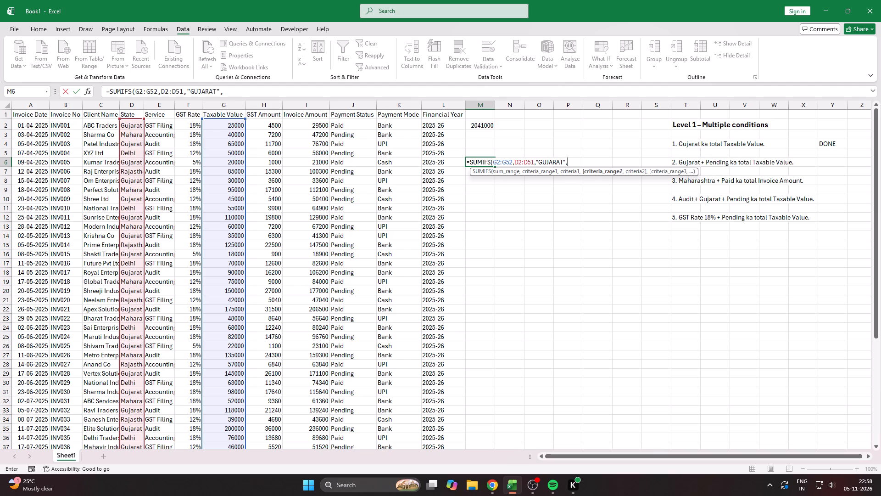
Complete and enter the M6 formula with Payment Status cells J2:J51 as the second criteria range and "PENDING" as its criterion.
{"action": "left_click", "coordinate": [346, 126]}
{"action": "key", "text": "ctrl+shift+Down"}
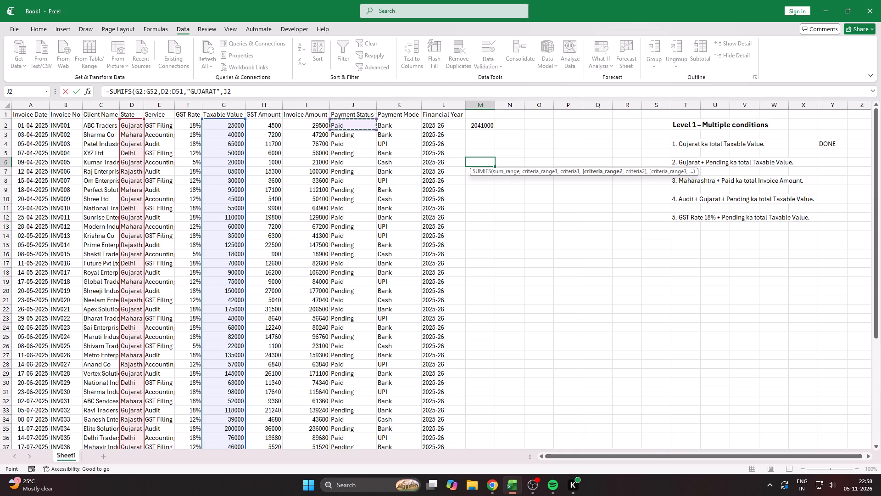
{"action": "key", "text": "comma"}
{"action": "scroll", "coordinate": [346, 126], "scroll_direction": "up", "scroll_amount": 8}
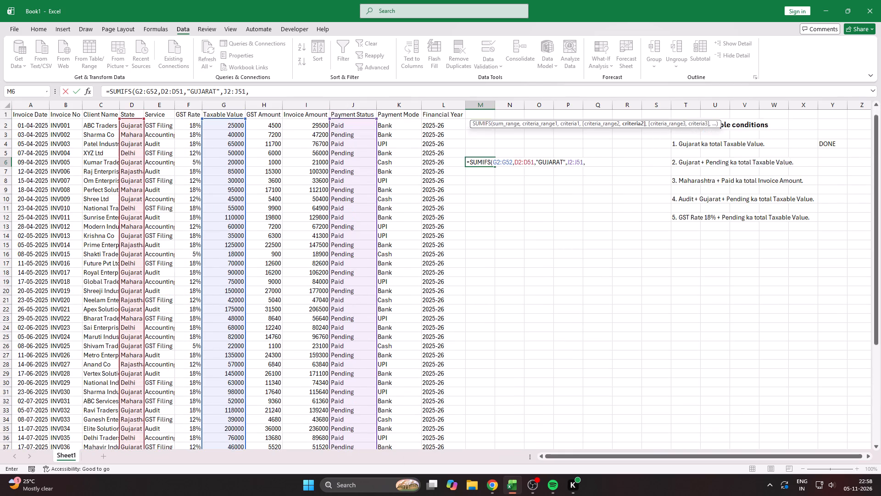
{"action": "scroll", "coordinate": [346, 126], "scroll_direction": "up", "scroll_amount": 6}
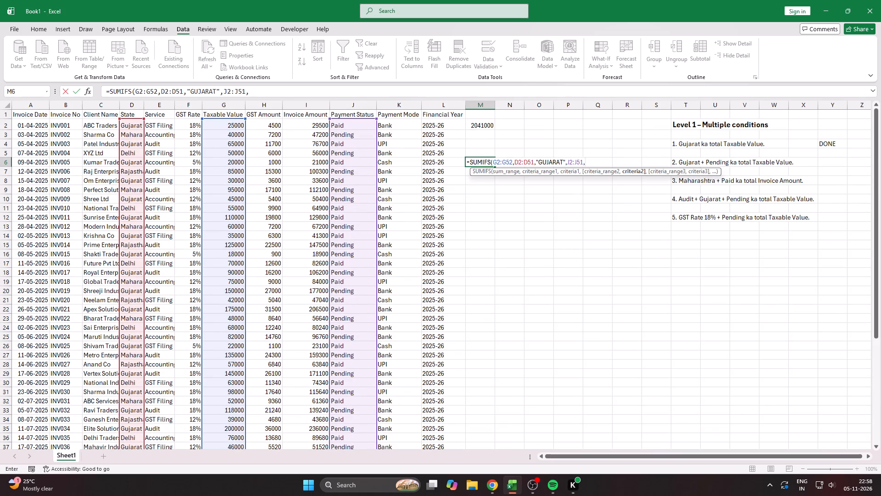
{"action": "type", "text": "\"PENDING"}
{"action": "type", "text": "\")"}
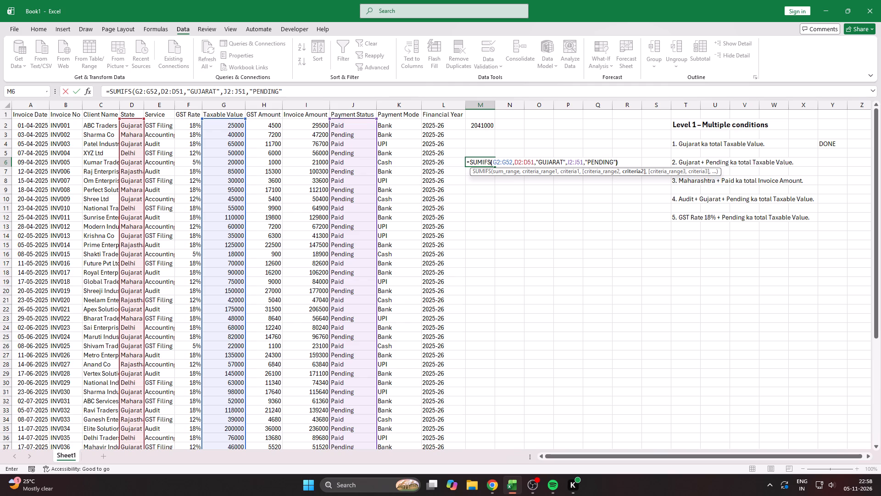
{"action": "key", "text": "Return"}
{"action": "key", "text": "Up"}
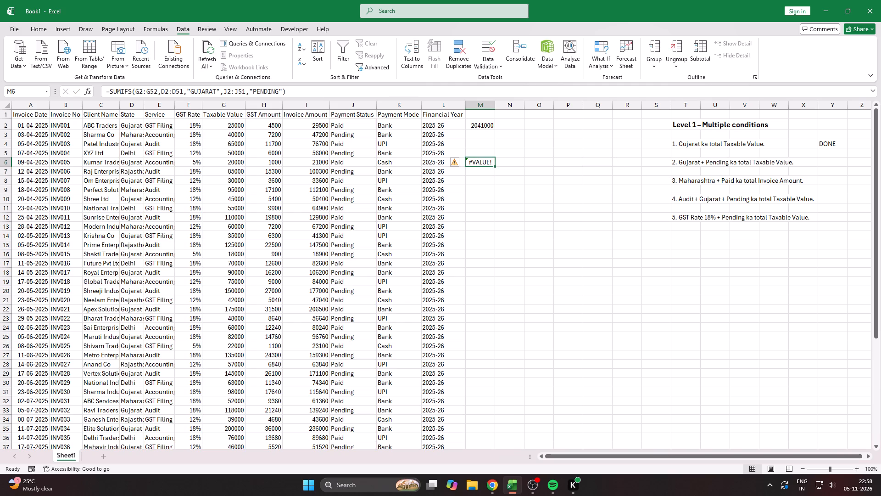
Reopen the M6 formula to check its arguments and highlighted ranges.
{"action": "key", "text": "F2"}
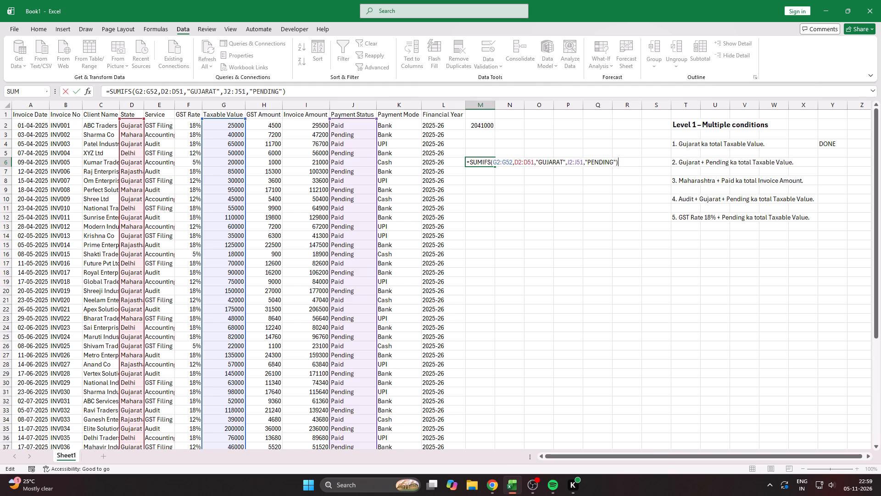
{"action": "key", "text": "Down"}
{"action": "key", "text": "Return"}
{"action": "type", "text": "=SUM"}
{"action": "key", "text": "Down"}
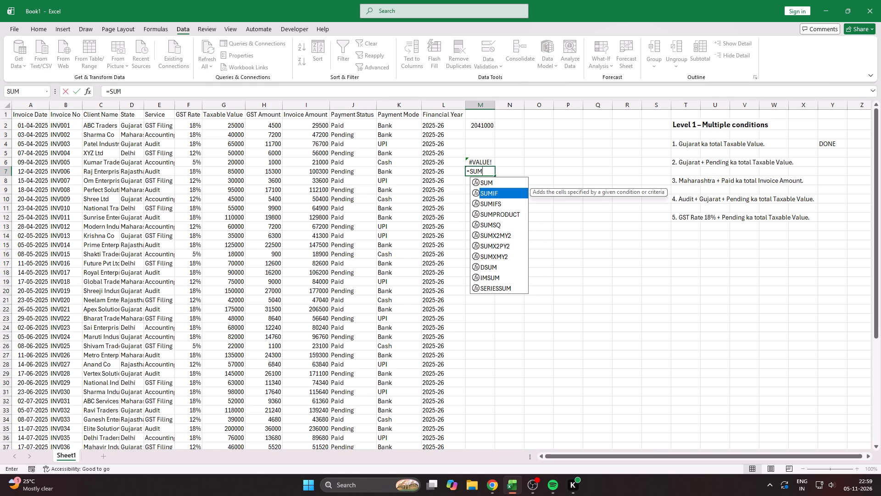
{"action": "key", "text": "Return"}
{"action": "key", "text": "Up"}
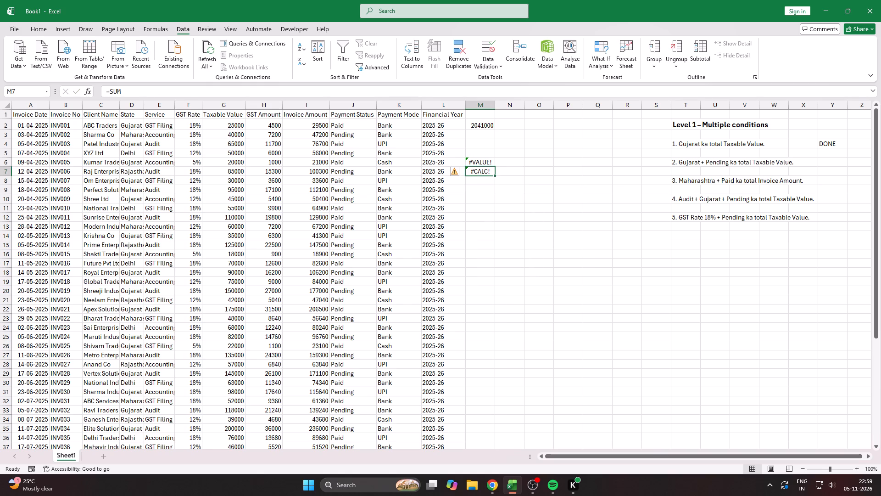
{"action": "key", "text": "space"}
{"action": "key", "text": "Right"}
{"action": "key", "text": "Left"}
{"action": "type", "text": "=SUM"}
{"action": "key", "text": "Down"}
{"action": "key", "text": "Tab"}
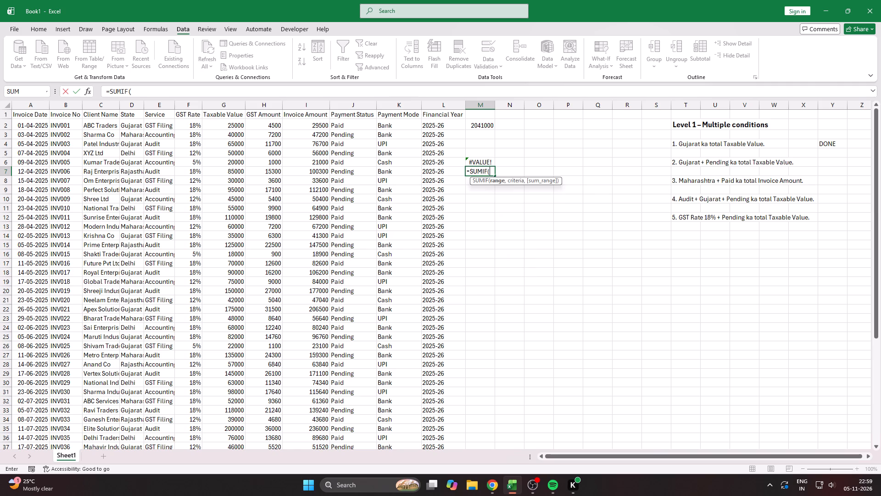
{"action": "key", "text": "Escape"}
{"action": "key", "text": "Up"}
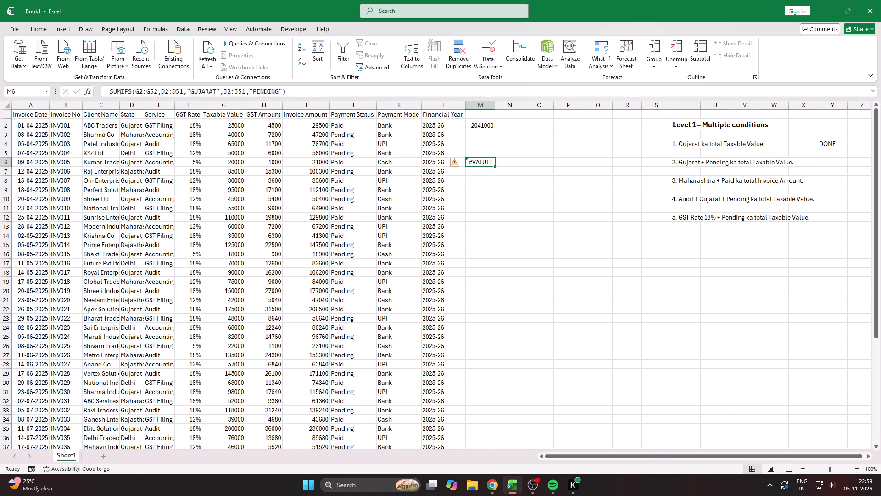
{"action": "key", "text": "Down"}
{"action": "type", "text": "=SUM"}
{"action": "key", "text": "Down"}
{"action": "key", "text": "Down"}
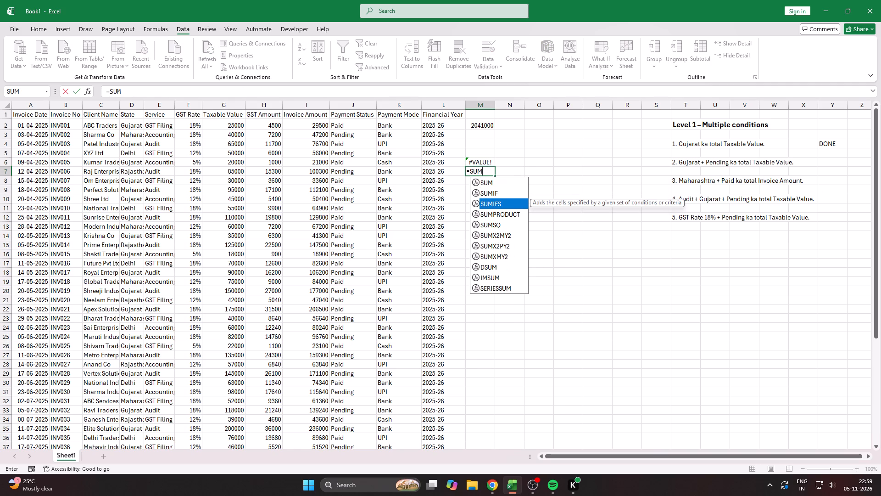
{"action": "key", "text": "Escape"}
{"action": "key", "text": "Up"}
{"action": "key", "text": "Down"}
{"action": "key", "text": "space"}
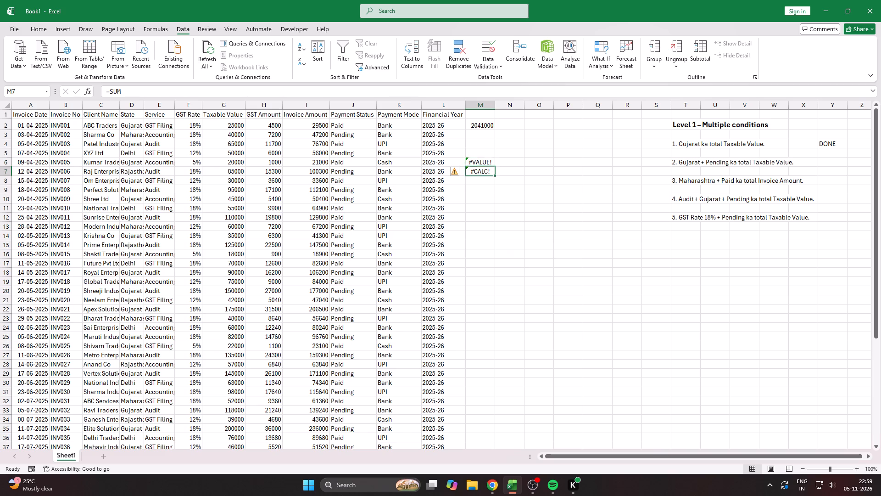
Review the ranges and criteria of the M6 formula again.
{"action": "key", "text": "Up"}
{"action": "key", "text": "F2"}
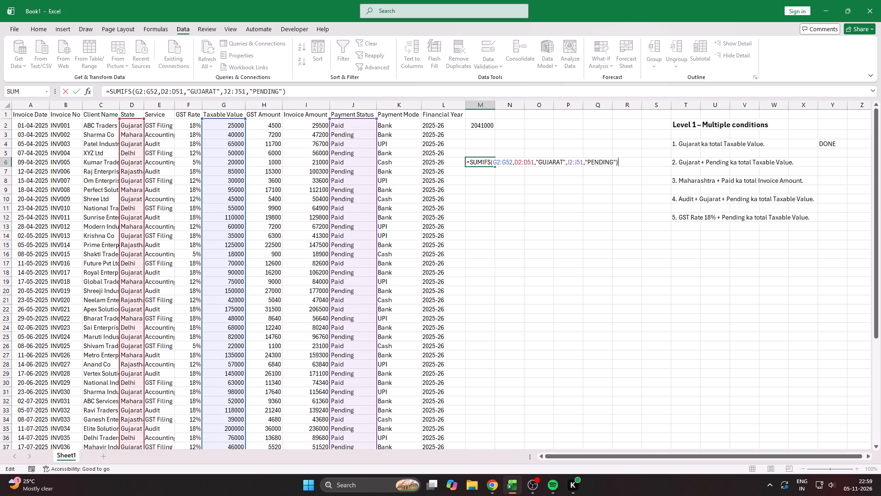
{"action": "key", "text": "Escape"}
Start a new SUMIFS formula in M7 with Taxable Value cells G2:G52 as the sum range, followed by a period.
{"action": "key", "text": "Down"}
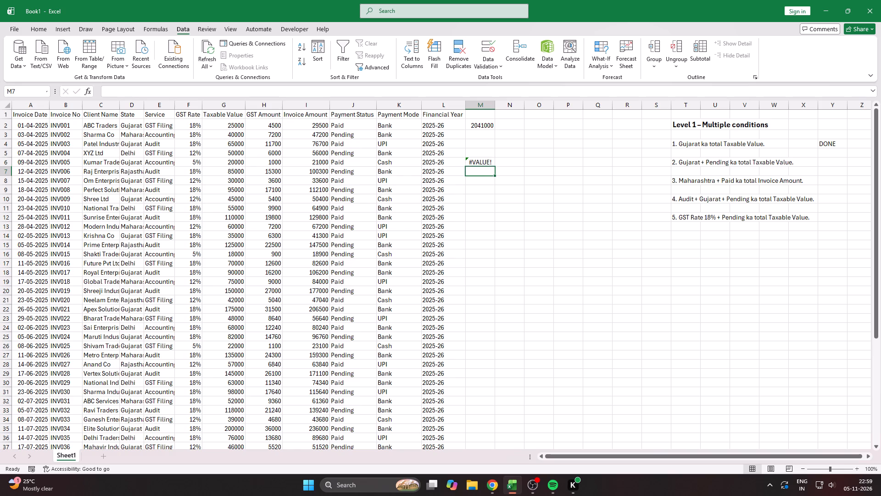
{"action": "type", "text": "=SUM"}
{"action": "key", "text": "Down"}
{"action": "key", "text": "Down"}
{"action": "key", "text": "Tab"}
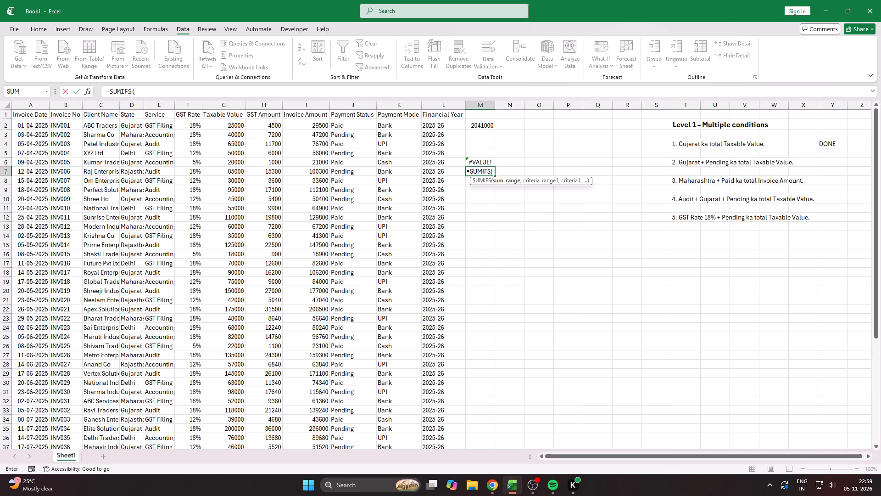
{"action": "key", "text": "Left"}
{"action": "key", "text": "Left"}
{"action": "key", "text": "Left"}
{"action": "key", "text": "Left"}
{"action": "key", "text": "Up"}
{"action": "key", "text": "Up"}
{"action": "key", "text": "Up"}
{"action": "key", "text": "Left"}
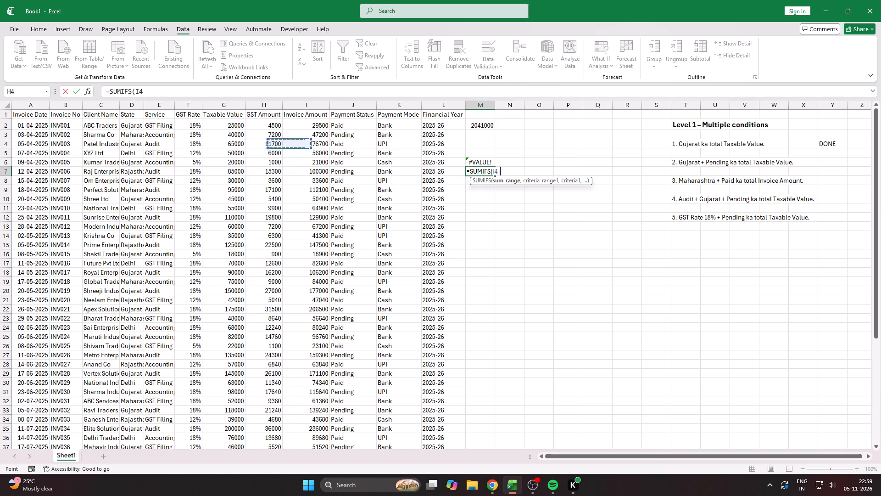
{"action": "key", "text": "Up"}
{"action": "key", "text": "Up"}
{"action": "key", "text": "Left"}
{"action": "key", "text": "ctrl+shift+Down"}
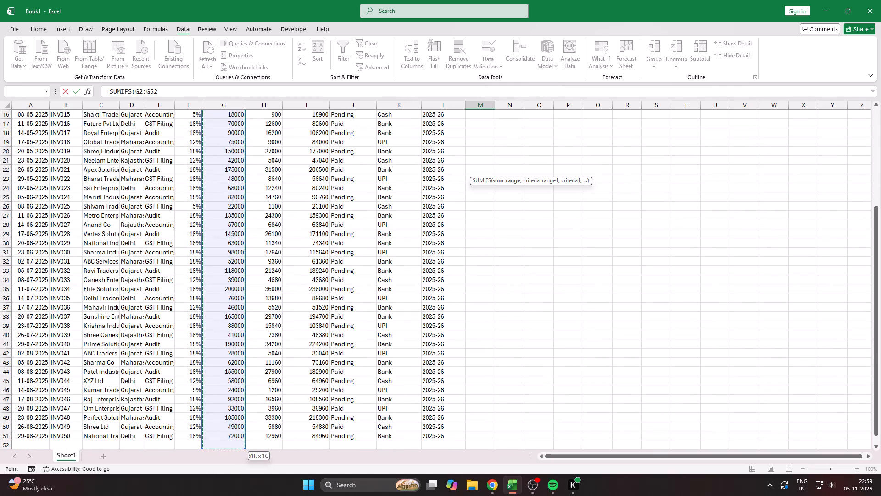
{"action": "key", "text": "period"}
Append State cells D2:D51 and a comma to the M7 formula.
{"action": "scroll", "coordinate": [556, 252], "scroll_direction": "up", "scroll_amount": 11}
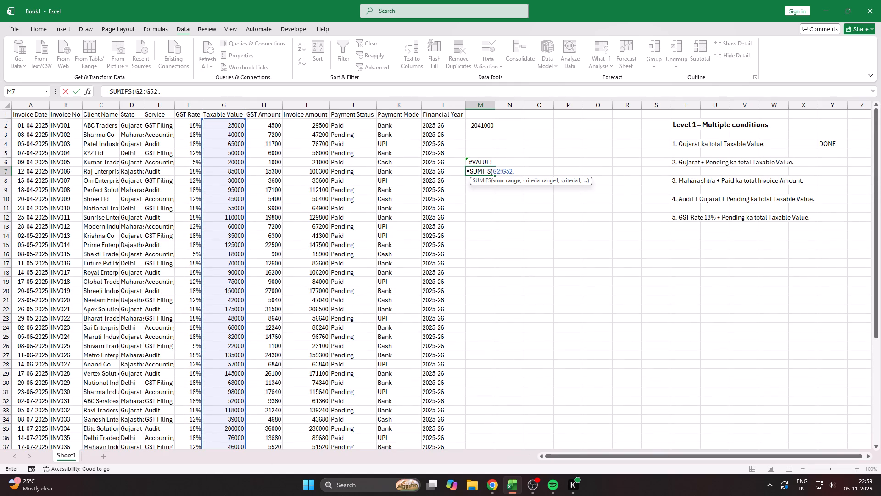
{"action": "key", "text": "Left"}
{"action": "key", "text": "Left"}
{"action": "key", "text": "Left"}
{"action": "key", "text": "Left"}
{"action": "key", "text": "Left"}
{"action": "key", "text": "Left"}
{"action": "key", "text": "Left"}
{"action": "key", "text": "Left"}
{"action": "key", "text": "Left"}
{"action": "key", "text": "Left"}
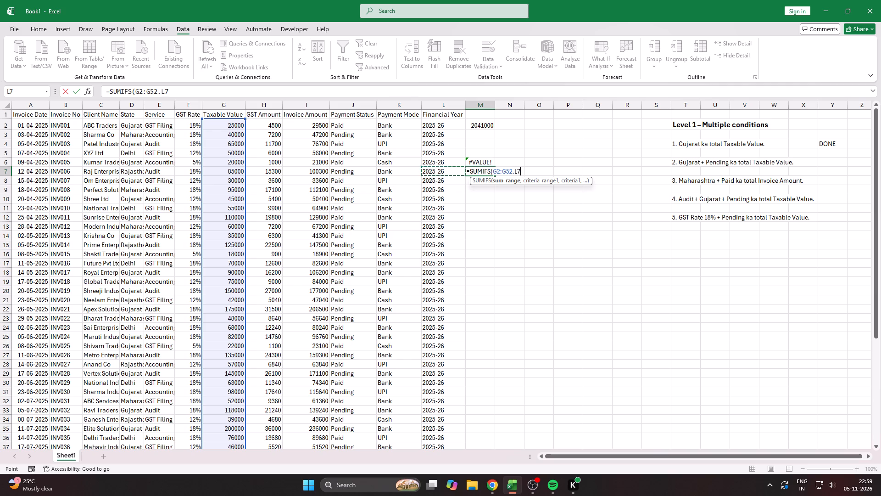
{"action": "key", "text": "Up"}
{"action": "key", "text": "Up"}
{"action": "key", "text": "Up"}
{"action": "key", "text": "Right"}
{"action": "key", "text": "Right"}
{"action": "key", "text": "Up"}
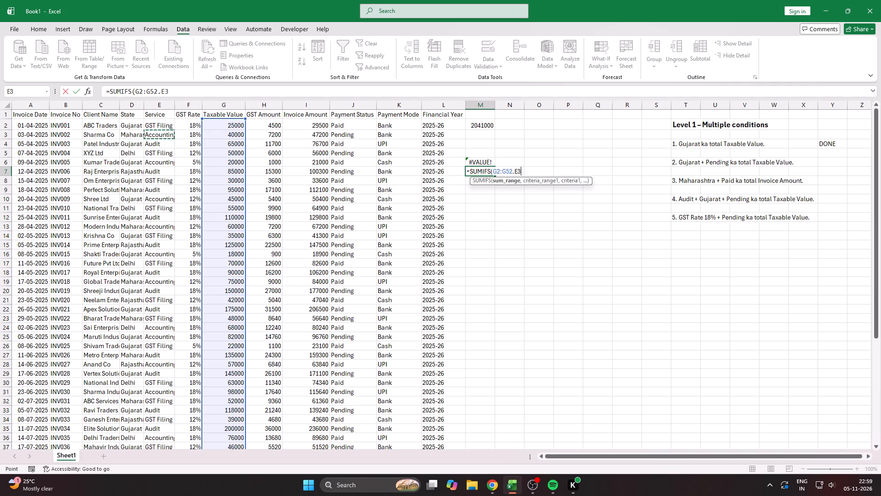
{"action": "key", "text": "Left"}
{"action": "key", "text": "Up"}
{"action": "key", "text": "Up"}
{"action": "key", "text": "Up"}
{"action": "key", "text": "Down"}
{"action": "key", "text": "ctrl+shift+Down"}
{"action": "key", "text": "comma"}
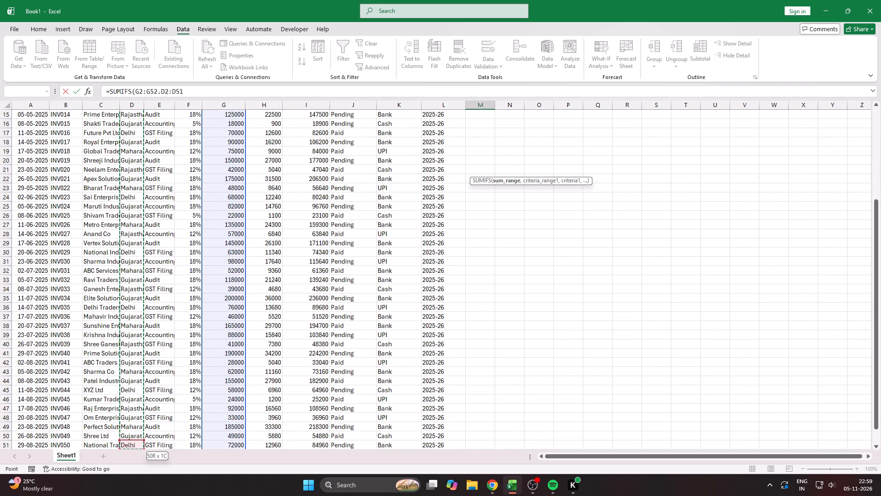
{"action": "scroll", "coordinate": [556, 252], "scroll_direction": "up", "scroll_amount": 13}
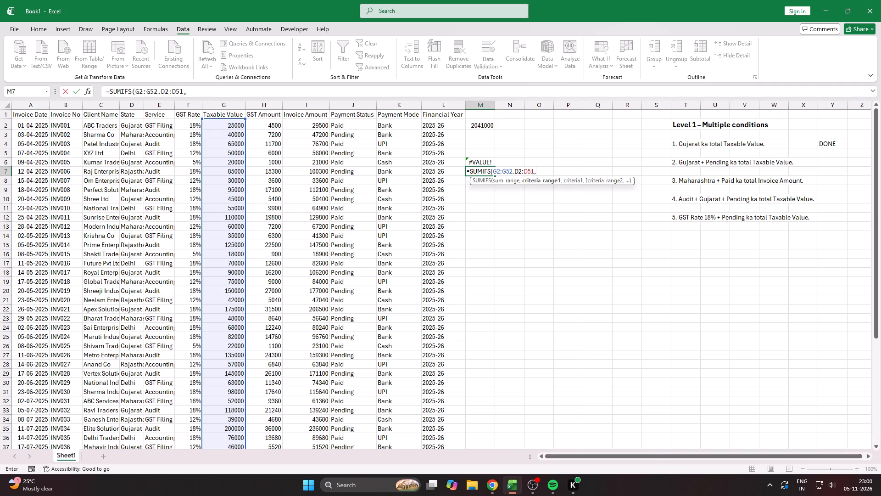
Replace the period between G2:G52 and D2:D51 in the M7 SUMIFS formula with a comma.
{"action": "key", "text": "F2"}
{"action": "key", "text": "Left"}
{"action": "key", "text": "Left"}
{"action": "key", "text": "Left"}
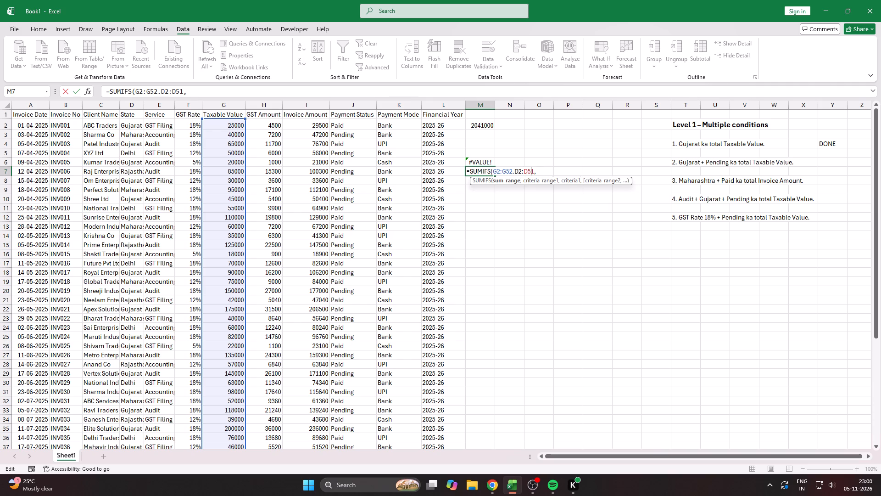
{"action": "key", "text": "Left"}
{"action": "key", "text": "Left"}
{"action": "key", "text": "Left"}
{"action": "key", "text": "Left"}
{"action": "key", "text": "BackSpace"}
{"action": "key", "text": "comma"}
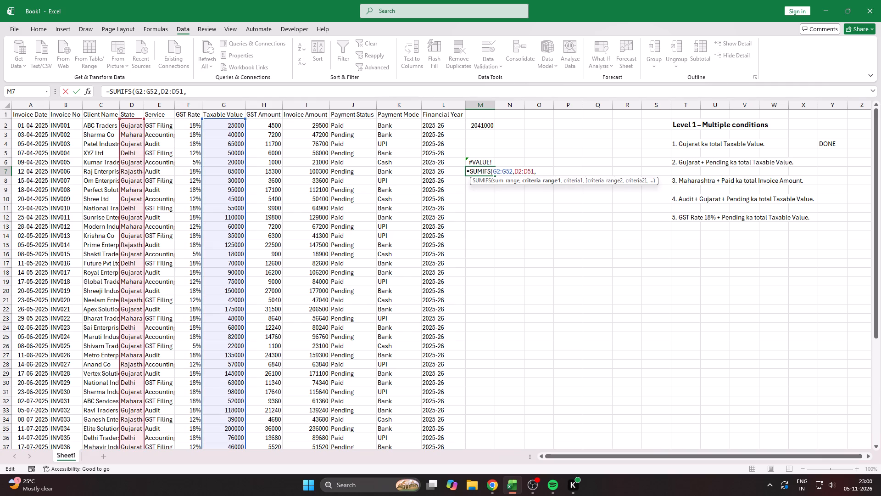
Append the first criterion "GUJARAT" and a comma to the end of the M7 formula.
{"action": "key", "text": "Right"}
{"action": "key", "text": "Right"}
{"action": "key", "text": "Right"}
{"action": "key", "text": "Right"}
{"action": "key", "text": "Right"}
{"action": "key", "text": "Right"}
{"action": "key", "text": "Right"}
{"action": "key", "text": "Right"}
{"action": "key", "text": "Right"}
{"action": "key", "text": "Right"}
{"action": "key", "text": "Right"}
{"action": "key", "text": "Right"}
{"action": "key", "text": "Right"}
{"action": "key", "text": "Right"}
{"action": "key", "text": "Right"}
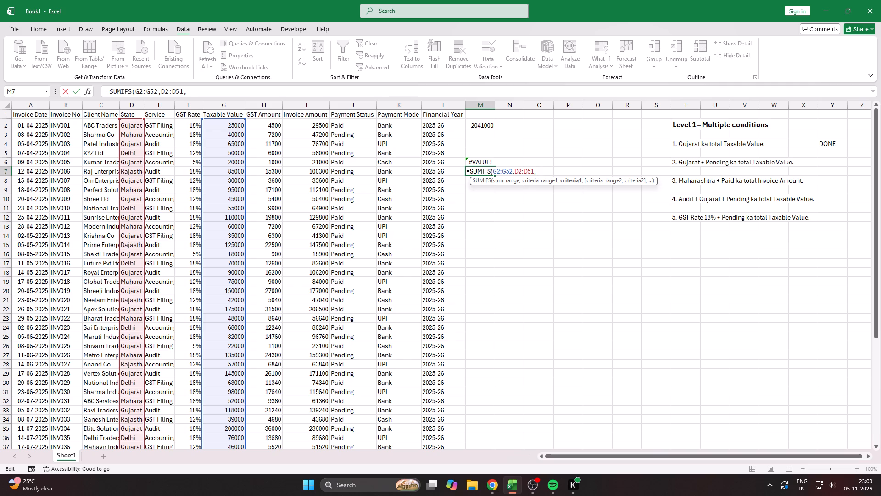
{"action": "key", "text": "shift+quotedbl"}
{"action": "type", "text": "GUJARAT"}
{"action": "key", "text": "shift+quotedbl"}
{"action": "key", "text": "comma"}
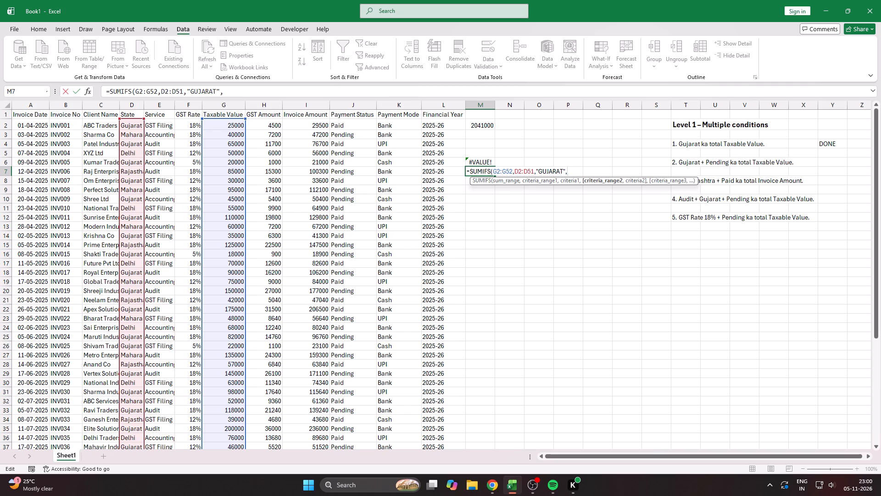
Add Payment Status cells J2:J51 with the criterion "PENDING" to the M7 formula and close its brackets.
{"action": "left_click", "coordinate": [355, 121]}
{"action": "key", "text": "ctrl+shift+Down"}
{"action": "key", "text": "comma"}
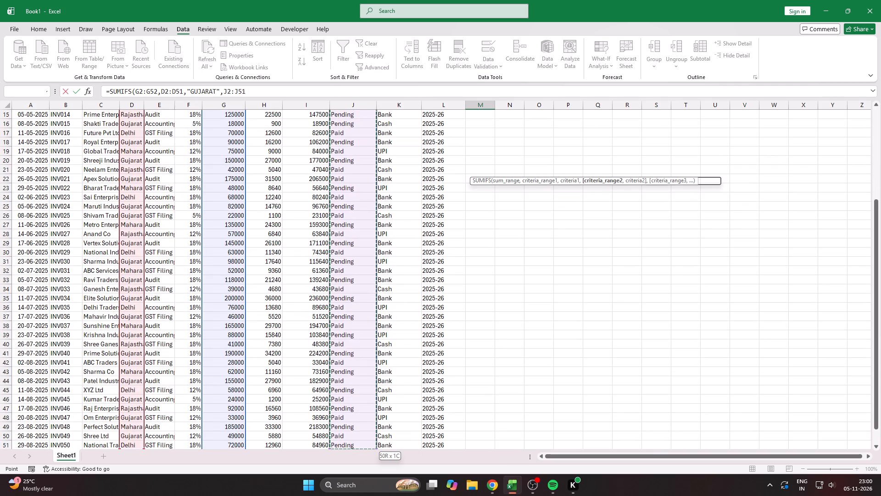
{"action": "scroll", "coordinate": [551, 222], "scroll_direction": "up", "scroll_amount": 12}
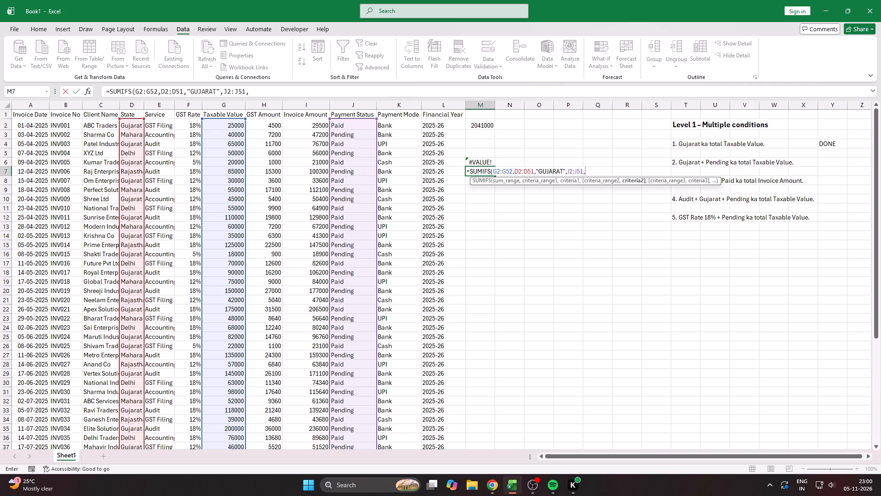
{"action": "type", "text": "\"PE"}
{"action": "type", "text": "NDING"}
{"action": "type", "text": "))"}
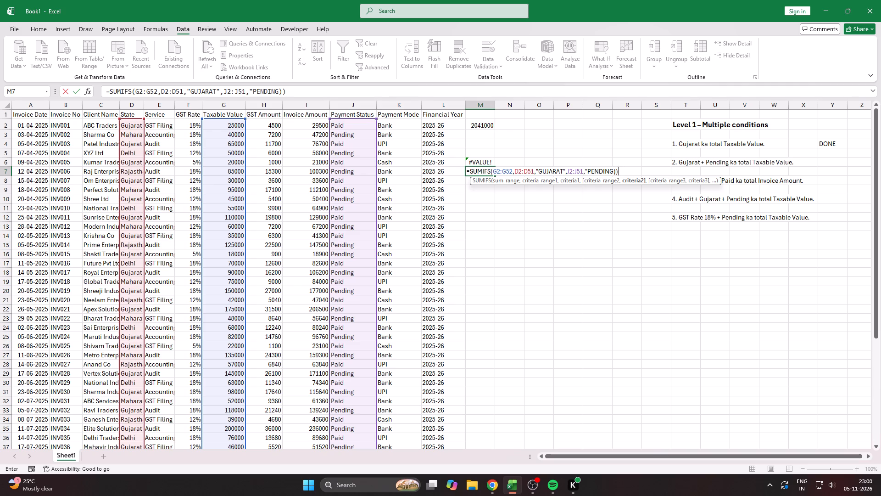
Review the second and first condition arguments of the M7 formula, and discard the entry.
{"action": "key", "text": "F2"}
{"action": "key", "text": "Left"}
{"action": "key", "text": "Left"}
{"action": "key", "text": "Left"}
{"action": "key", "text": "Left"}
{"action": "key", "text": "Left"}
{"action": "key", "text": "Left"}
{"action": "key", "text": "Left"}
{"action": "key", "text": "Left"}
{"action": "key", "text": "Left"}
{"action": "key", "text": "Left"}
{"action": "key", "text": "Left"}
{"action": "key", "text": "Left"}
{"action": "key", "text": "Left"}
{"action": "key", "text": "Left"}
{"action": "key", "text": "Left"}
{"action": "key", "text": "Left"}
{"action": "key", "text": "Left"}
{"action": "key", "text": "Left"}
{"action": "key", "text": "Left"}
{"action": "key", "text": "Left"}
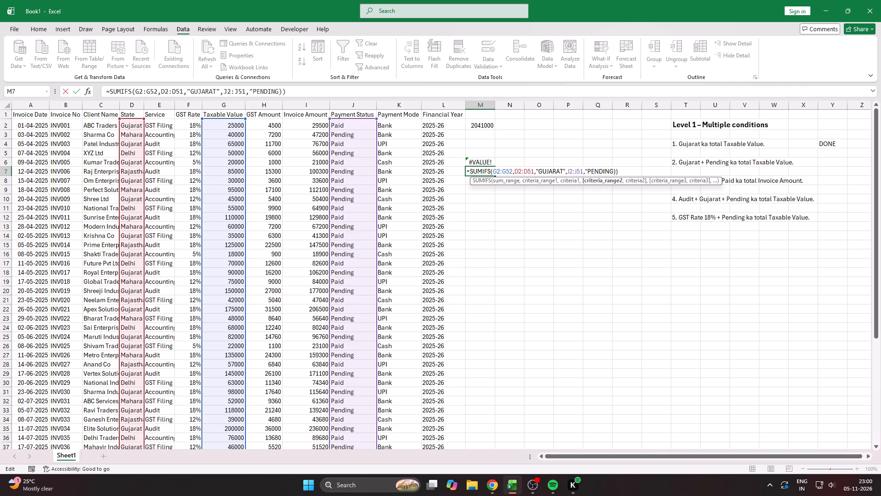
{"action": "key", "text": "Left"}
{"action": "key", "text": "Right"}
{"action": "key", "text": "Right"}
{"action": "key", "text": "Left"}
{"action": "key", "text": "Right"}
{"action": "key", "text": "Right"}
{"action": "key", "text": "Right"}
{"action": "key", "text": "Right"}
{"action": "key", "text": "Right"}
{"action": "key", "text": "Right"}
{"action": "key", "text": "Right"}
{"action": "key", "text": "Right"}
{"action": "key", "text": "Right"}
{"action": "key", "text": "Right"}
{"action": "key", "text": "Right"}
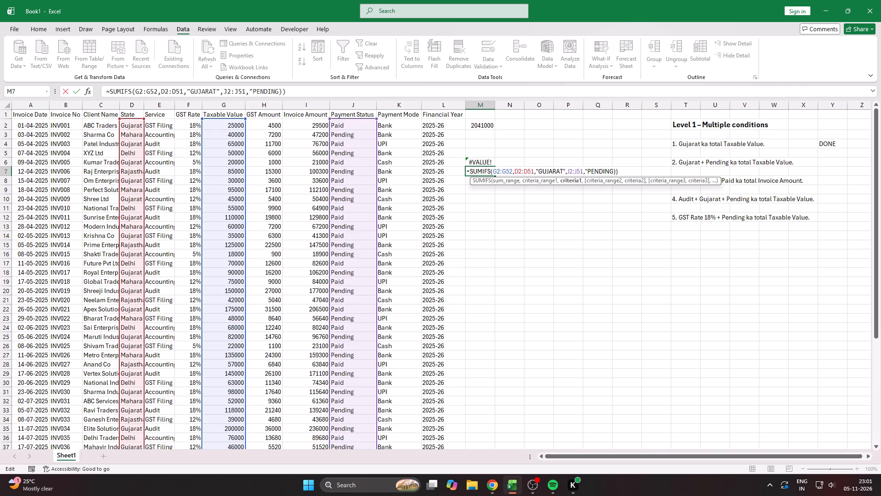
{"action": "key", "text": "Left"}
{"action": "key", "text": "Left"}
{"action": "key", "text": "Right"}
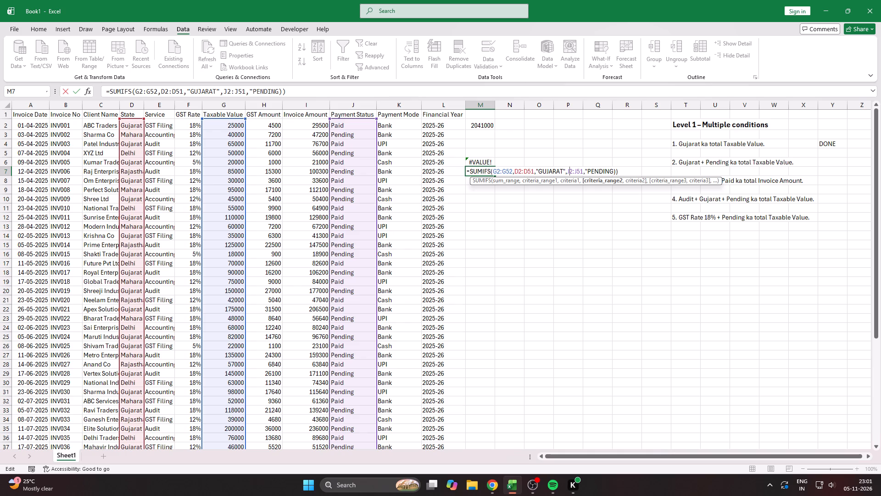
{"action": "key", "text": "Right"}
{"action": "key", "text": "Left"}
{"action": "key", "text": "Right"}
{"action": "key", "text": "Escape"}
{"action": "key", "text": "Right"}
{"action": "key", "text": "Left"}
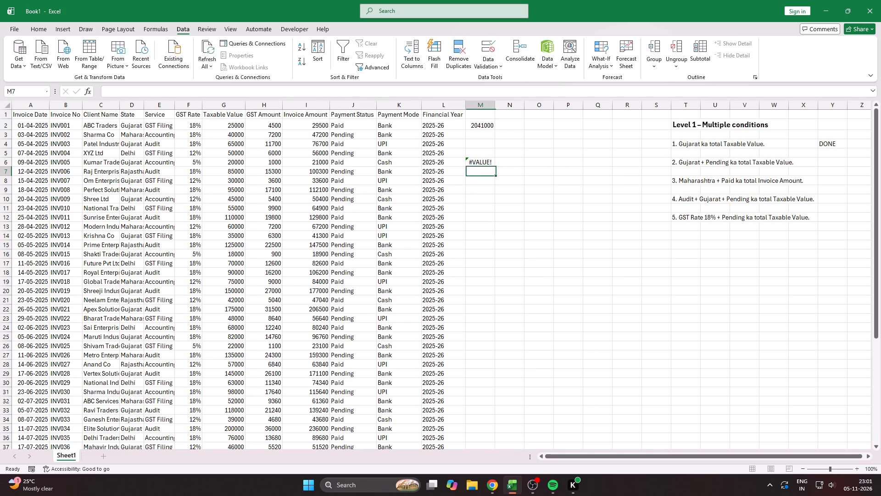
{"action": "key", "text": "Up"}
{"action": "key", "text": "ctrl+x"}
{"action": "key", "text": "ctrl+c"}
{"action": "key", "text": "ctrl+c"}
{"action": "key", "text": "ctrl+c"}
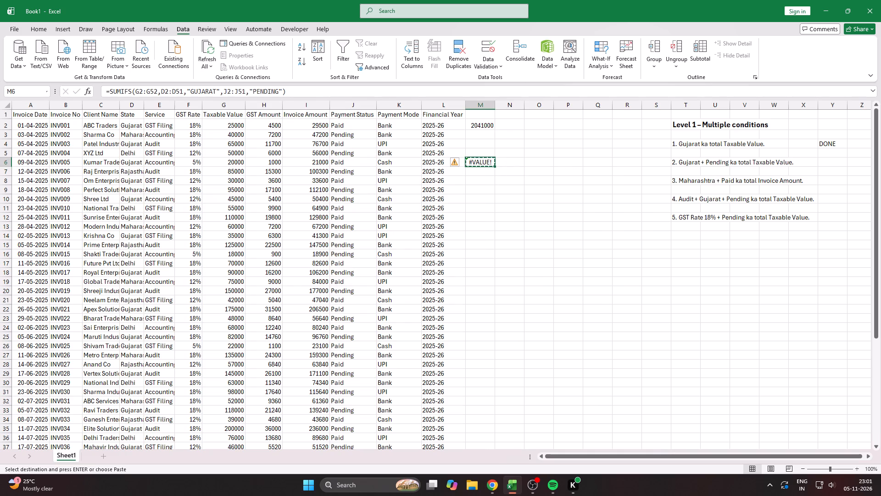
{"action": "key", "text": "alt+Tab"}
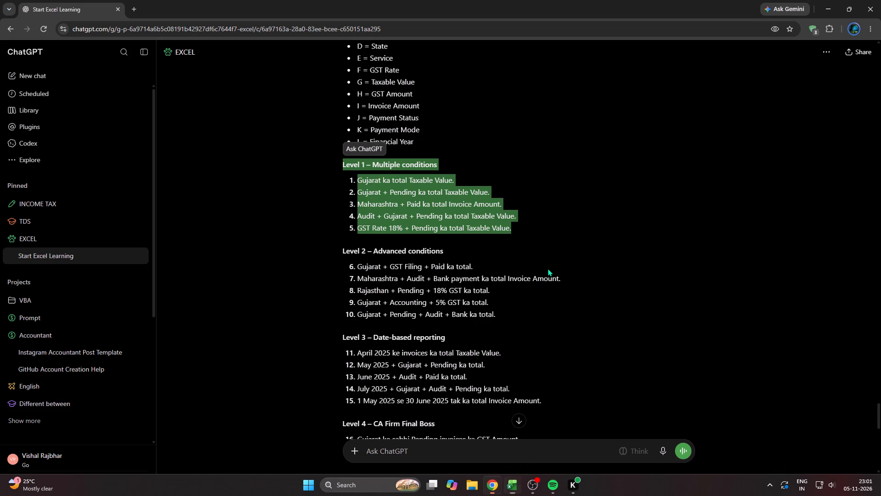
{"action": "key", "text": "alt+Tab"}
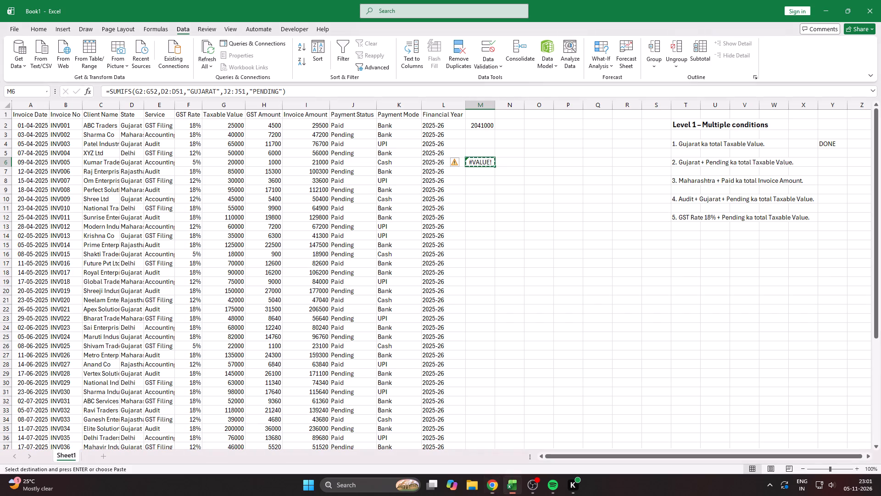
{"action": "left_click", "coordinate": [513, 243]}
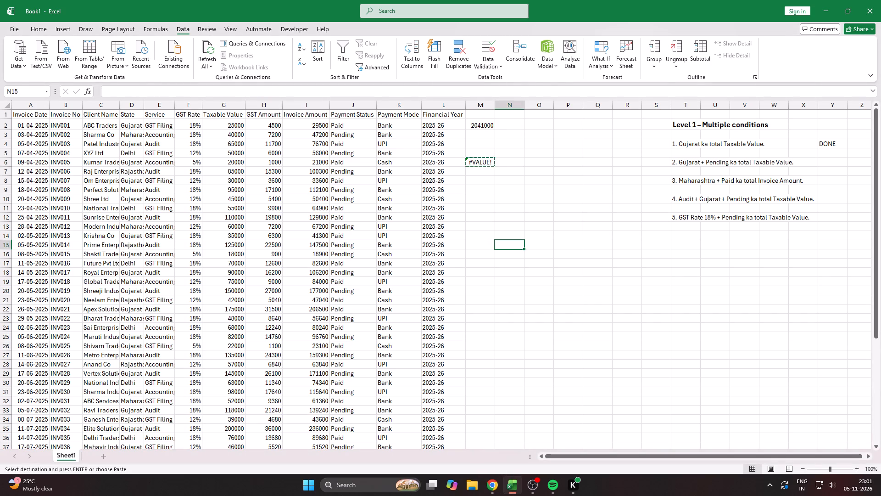
Clear the question 1 total from cell M2.
{"action": "left_click", "coordinate": [490, 124]}
{"action": "key", "text": "Delete"}
{"action": "key", "text": "Down"}
{"action": "key", "text": "Down"}
{"action": "key", "text": "Down"}
{"action": "key", "text": "Down"}
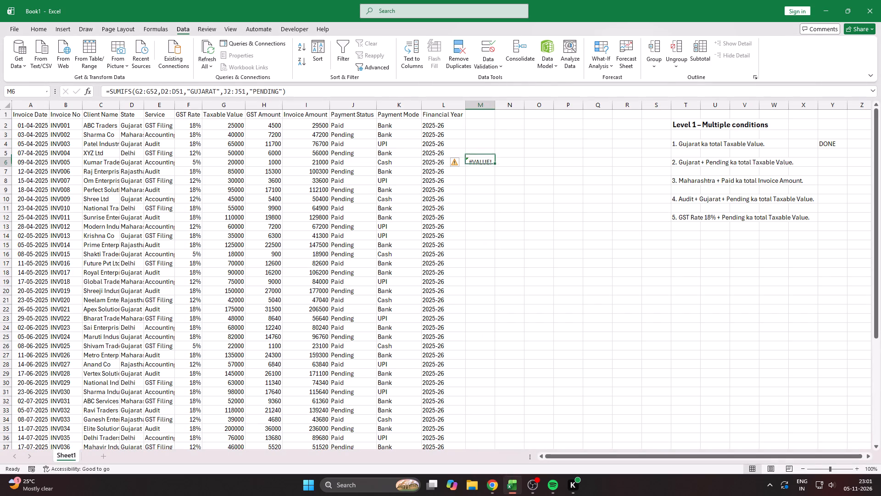
{"action": "key", "text": "shift+super+s"}
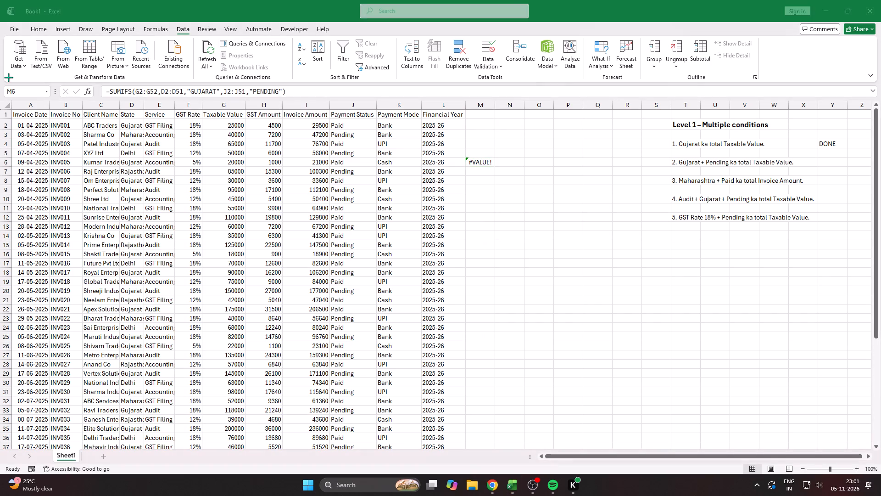
{"action": "left_click_drag", "start_coordinate": [0, 73], "coordinate": [801, 469]}
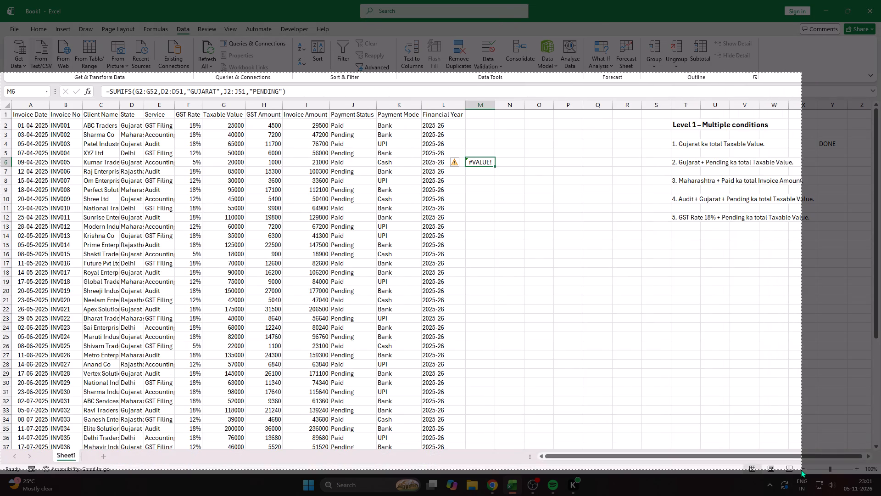
{"action": "left_click_drag", "start_coordinate": [801, 469], "coordinate": [586, 483]}
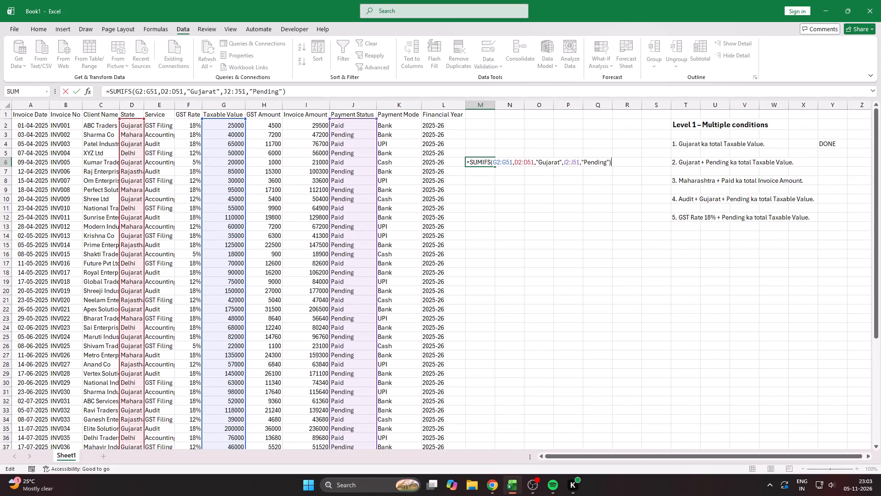
{"action": "left_click", "coordinate": [526, 197]}
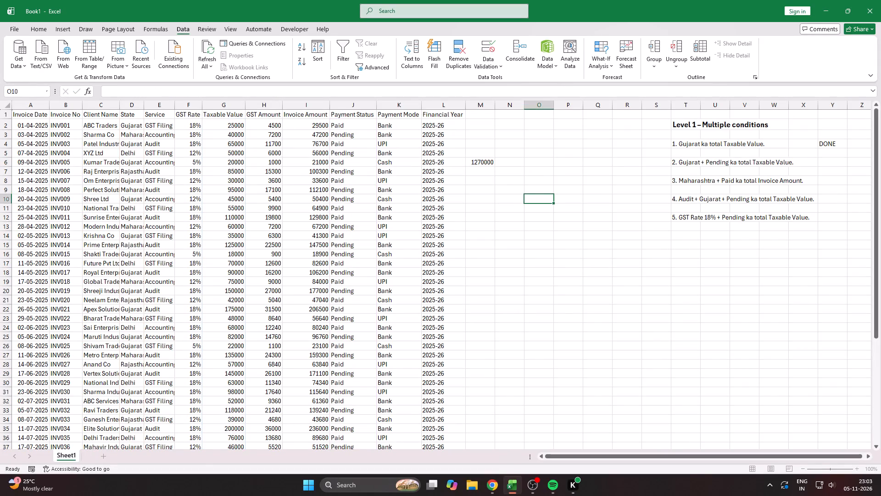
Start a SUMIFS formula in M7 with the Taxable Value range G2:G52 as the sum range.
{"action": "left_click", "coordinate": [475, 176]}
{"action": "key", "text": "Up"}
{"action": "type", "text": "=SUM"}
{"action": "key", "text": "Down"}
{"action": "key", "text": "Down"}
{"action": "key", "text": "Tab"}
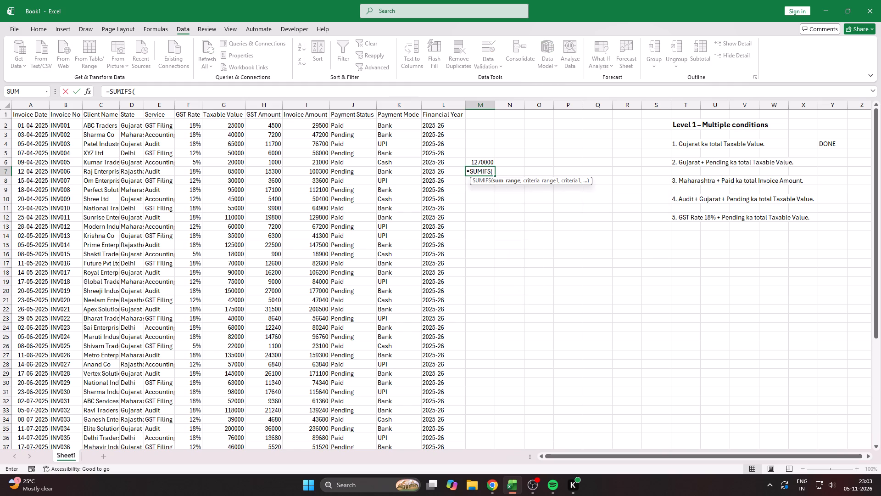
{"action": "key", "text": "Left"}
{"action": "key", "text": "Left"}
{"action": "key", "text": "Left"}
{"action": "key", "text": "Left"}
{"action": "key", "text": "Up"}
{"action": "key", "text": "Up"}
{"action": "key", "text": "Up"}
{"action": "key", "text": "Up"}
{"action": "key", "text": "Left"}
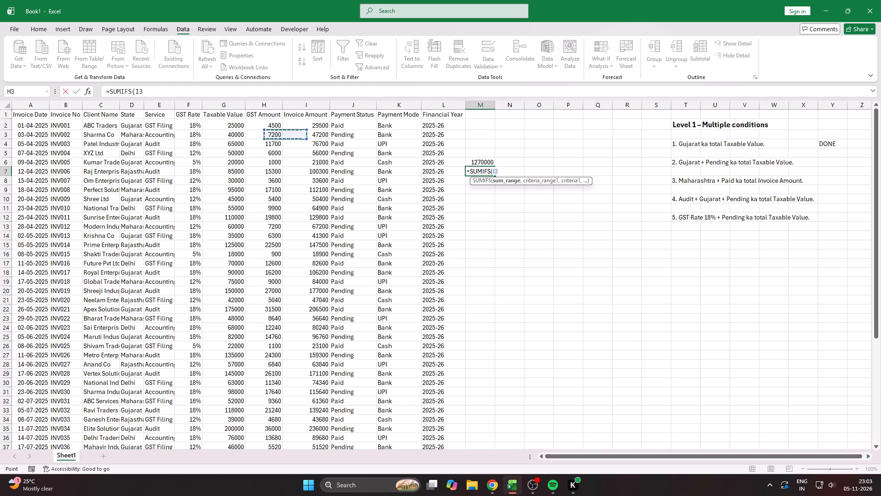
{"action": "key", "text": "Up"}
{"action": "key", "text": "Up"}
{"action": "key", "text": "Left"}
{"action": "key", "text": "Down"}
{"action": "key", "text": "ctrl+shift+Down"}
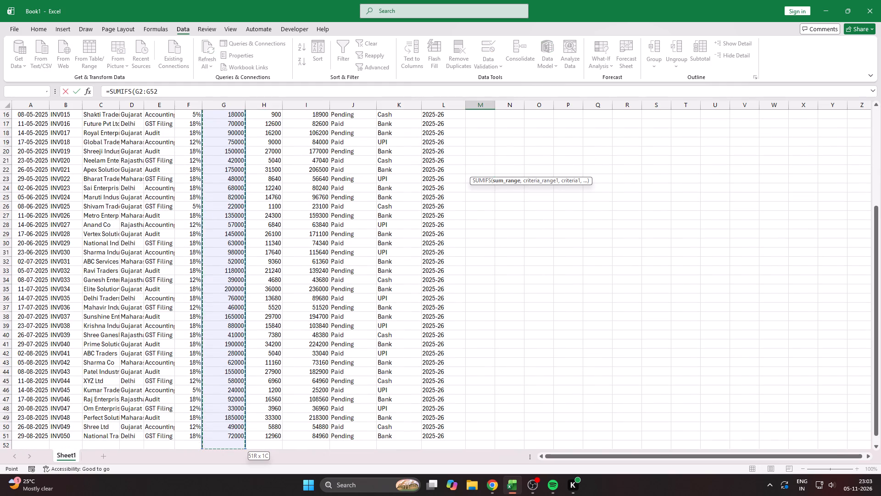
{"action": "key", "text": "comma"}
Add the State column range D2:D51 as the first criteria range of the M7 SUMIFS formula.
{"action": "scroll", "coordinate": [673, 295], "scroll_direction": "up", "scroll_amount": 10}
{"action": "scroll", "coordinate": [673, 295], "scroll_direction": "down", "scroll_amount": 1}
{"action": "scroll", "coordinate": [673, 295], "scroll_direction": "up", "scroll_amount": 5}
{"action": "middle_click", "coordinate": [673, 295]}
{"action": "key", "text": "Right"}
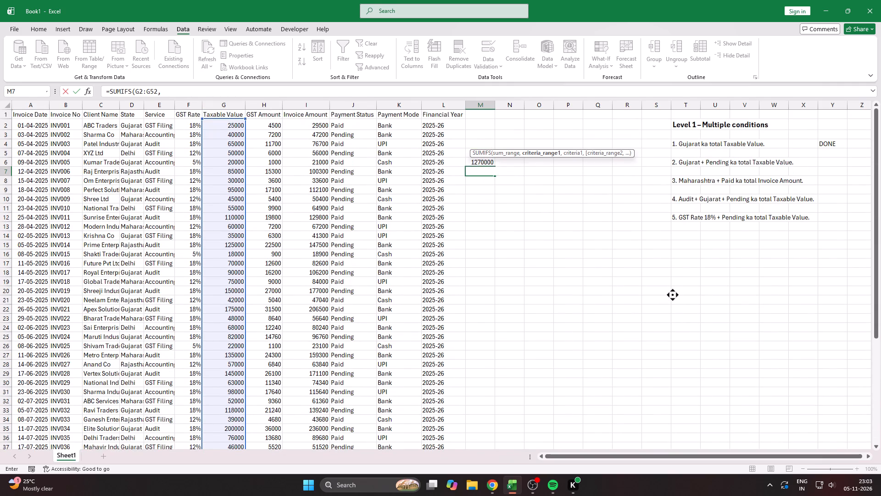
{"action": "key", "text": "Left"}
{"action": "key", "text": "Left"}
{"action": "key", "text": "Left"}
{"action": "key", "text": "Left"}
{"action": "key", "text": "Left"}
{"action": "key", "text": "Left"}
{"action": "key", "text": "Left"}
{"action": "key", "text": "Up"}
{"action": "key", "text": "Left"}
{"action": "key", "text": "Up"}
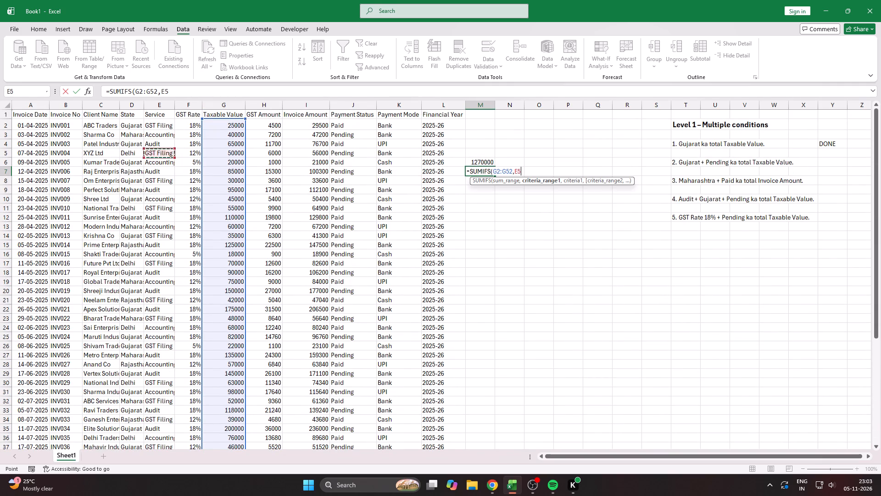
{"action": "key", "text": "Up"}
{"action": "key", "text": "Up"}
{"action": "key", "text": "Up"}
{"action": "key", "text": "Left"}
{"action": "key", "text": "ctrl+shift+Down"}
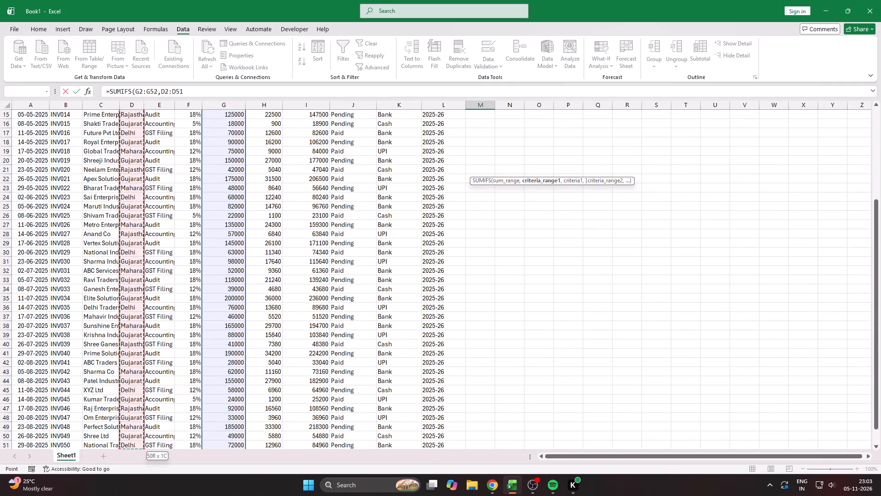
{"action": "key", "text": "comma"}
Enter "GUJARAT" as the first criterion of the M7 SUMIFS formula.
{"action": "scroll", "coordinate": [673, 295], "scroll_direction": "up", "scroll_amount": 4}
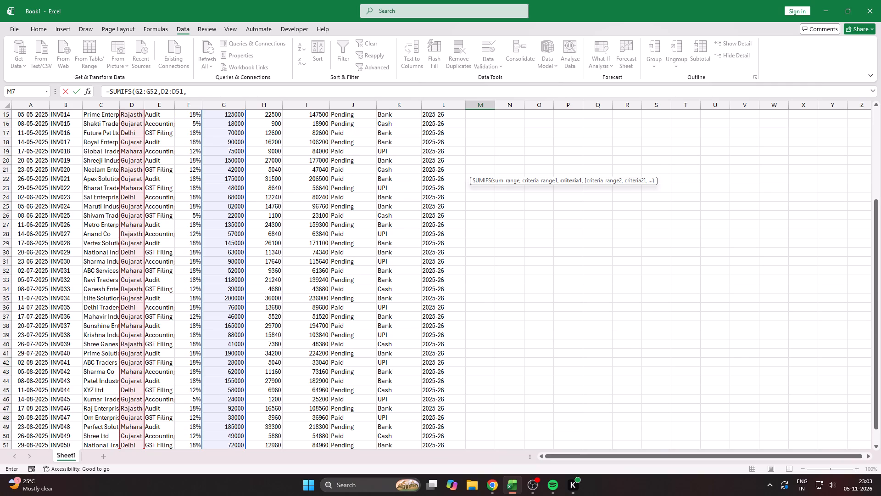
{"action": "scroll", "coordinate": [673, 295], "scroll_direction": "up", "scroll_amount": 9}
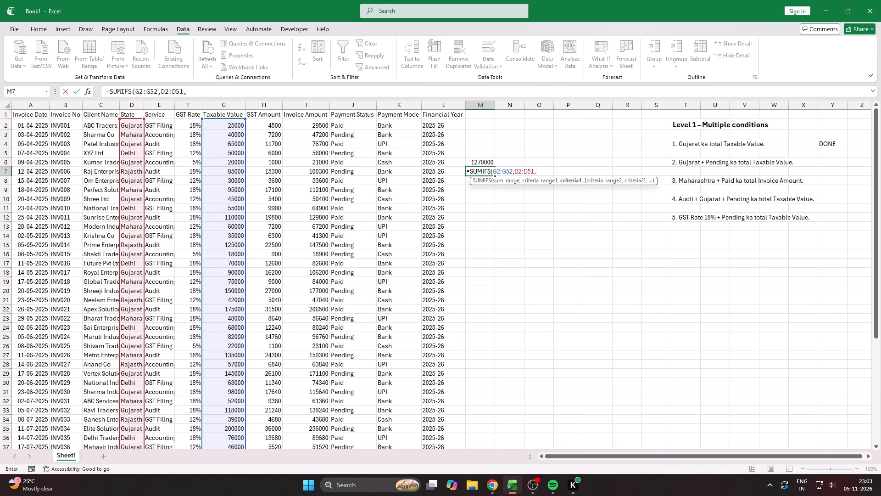
{"action": "type", "text": "\"GUJARAT"}
{"action": "key", "text": "shift+quotedbl"}
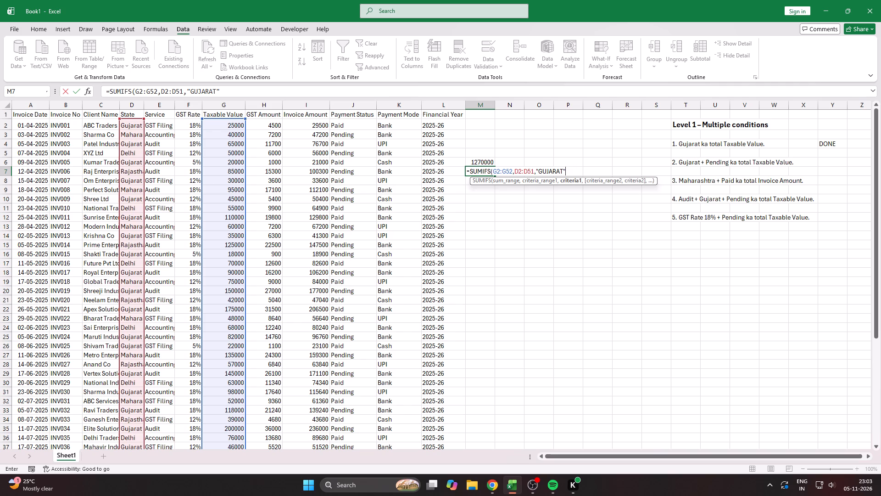
{"action": "key", "text": "comma"}
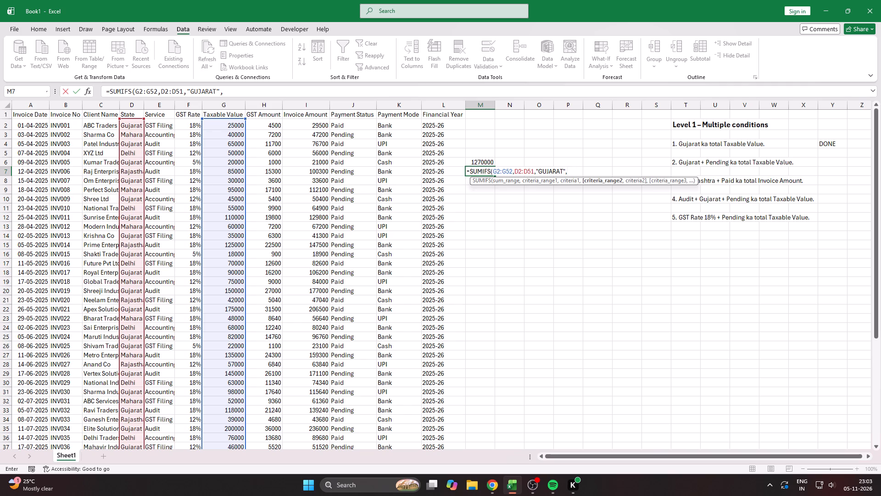
Add the Payment Status column range J2:J51 as the second criteria range of the M7 SUMIFS formula.
{"action": "key", "text": "Right"}
{"action": "key", "text": "Right"}
{"action": "key", "text": "Right"}
{"action": "key", "text": "Right"}
{"action": "key", "text": "Right"}
{"action": "key", "text": "Right"}
{"action": "key", "text": "Right"}
{"action": "key", "text": "Left"}
{"action": "key", "text": "Left"}
{"action": "key", "text": "Left"}
{"action": "key", "text": "Left"}
{"action": "key", "text": "Left"}
{"action": "key", "text": "Left"}
{"action": "key", "text": "Left"}
{"action": "key", "text": "Left"}
{"action": "key", "text": "Up"}
{"action": "key", "text": "Up"}
{"action": "key", "text": "Up"}
{"action": "key", "text": "Up"}
{"action": "key", "text": "Up"}
{"action": "key", "text": "Left"}
{"action": "key", "text": "Left"}
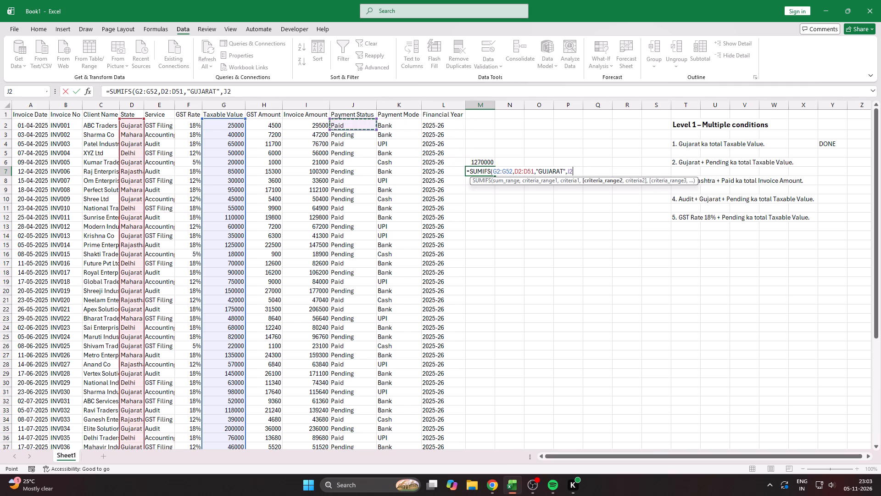
{"action": "key", "text": "ctrl+shift+Down"}
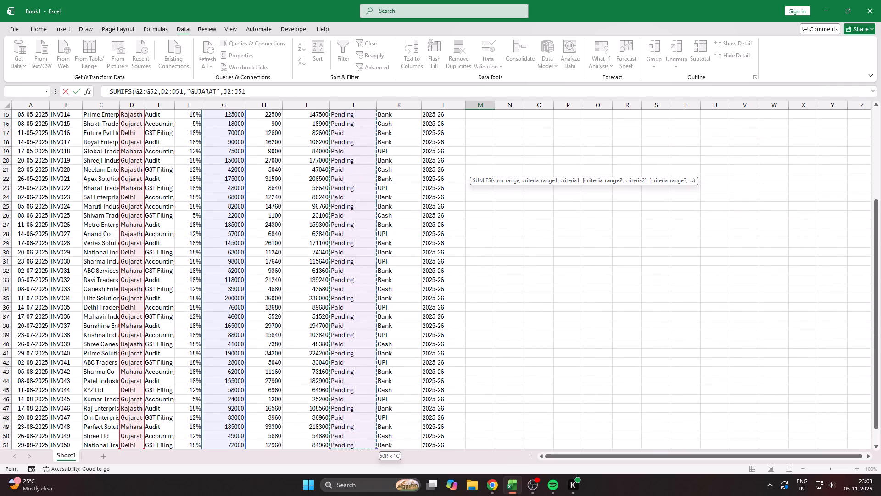
{"action": "key", "text": "period"}
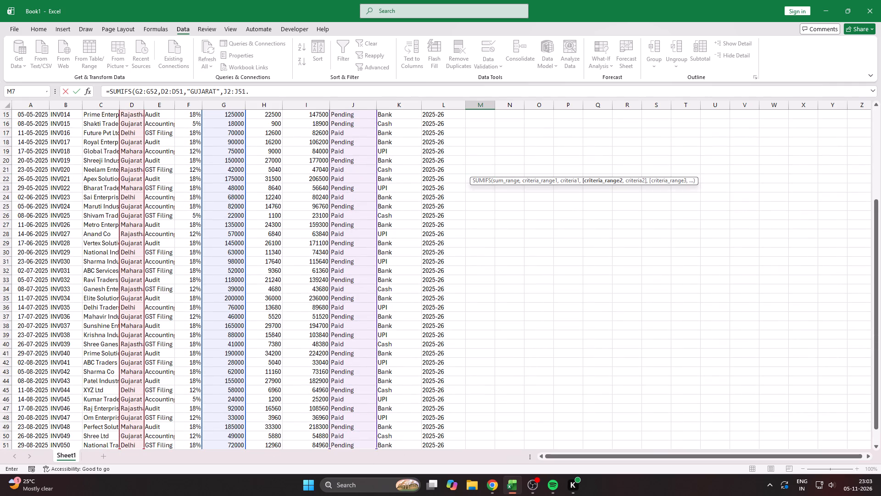
{"action": "key", "text": "comma"}
Remove the stray period after J2:J51 in the M7 formula, keeping the comma for the second criterion.
{"action": "scroll", "coordinate": [673, 295], "scroll_direction": "up", "scroll_amount": 8}
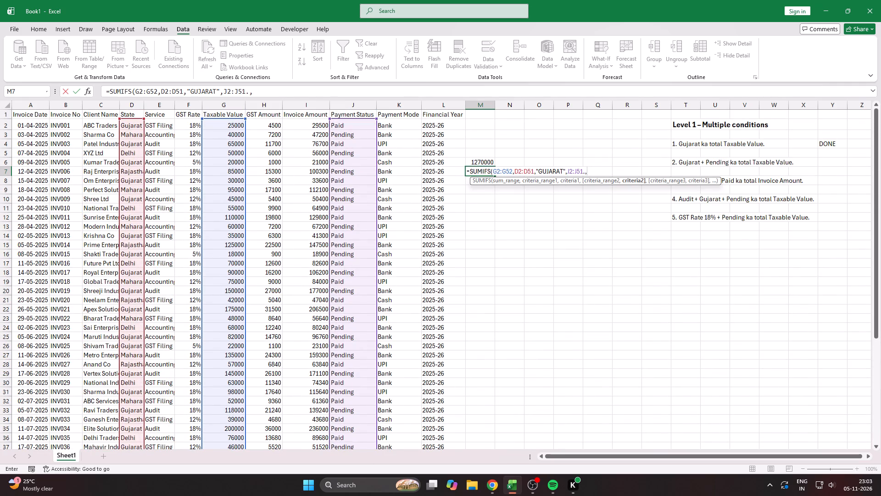
{"action": "key", "text": "Left"}
{"action": "key", "text": "BackSpace"}
{"action": "key", "text": "BackSpace"}
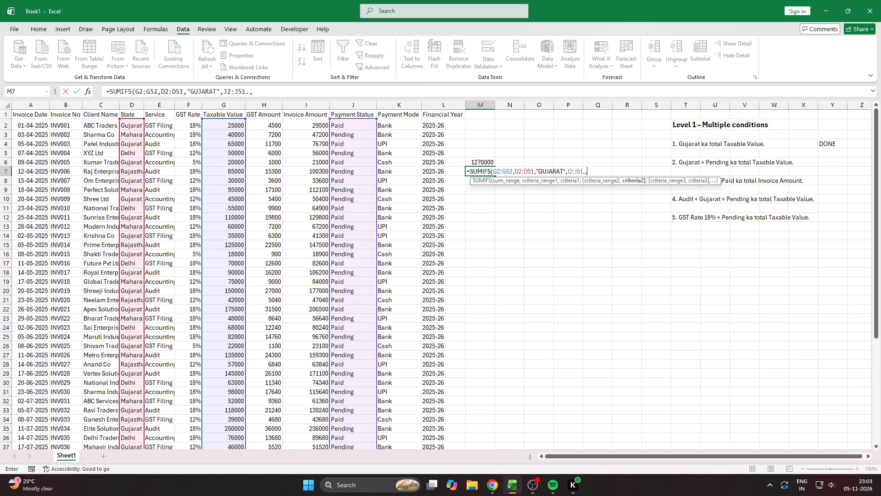
{"action": "key", "text": "F2"}
{"action": "key", "text": "Left"}
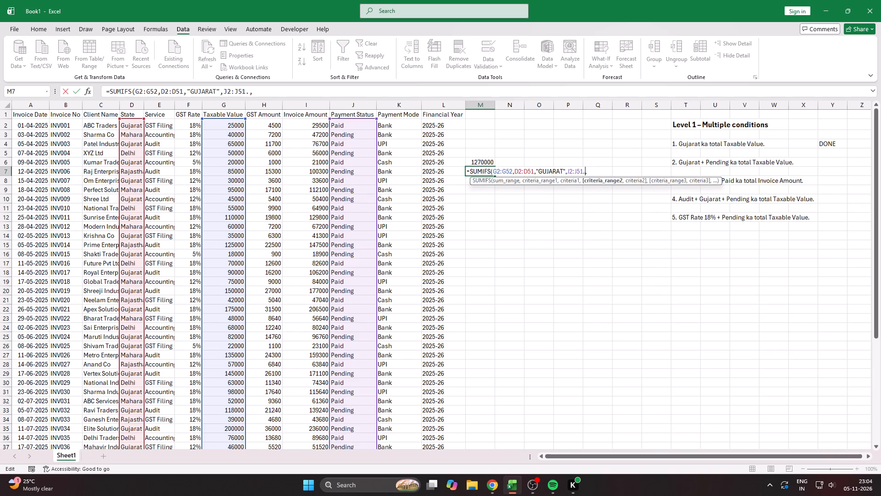
{"action": "key", "text": "BackSpace"}
{"action": "key", "text": "Right"}
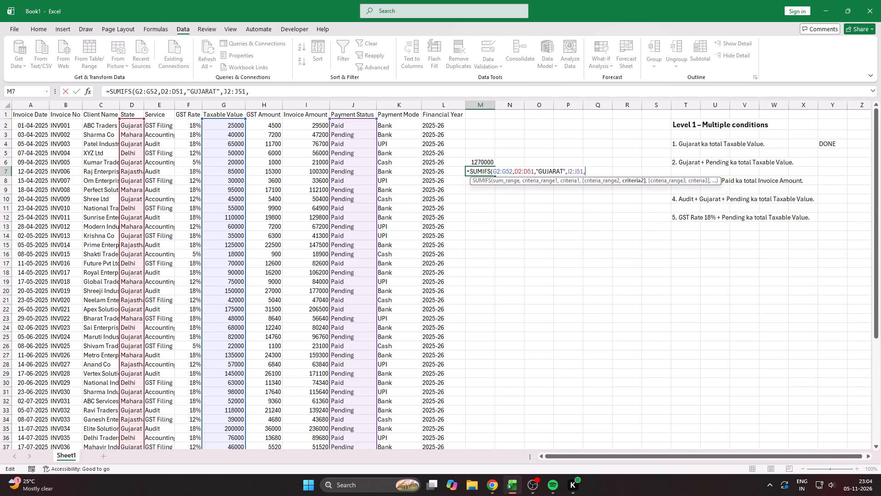
Enter "PAID" as the second criterion of the M7 SUMIFS formula and complete the formula.
{"action": "key", "text": "shift+quotedbl"}
{"action": "type", "text": "PAID"}
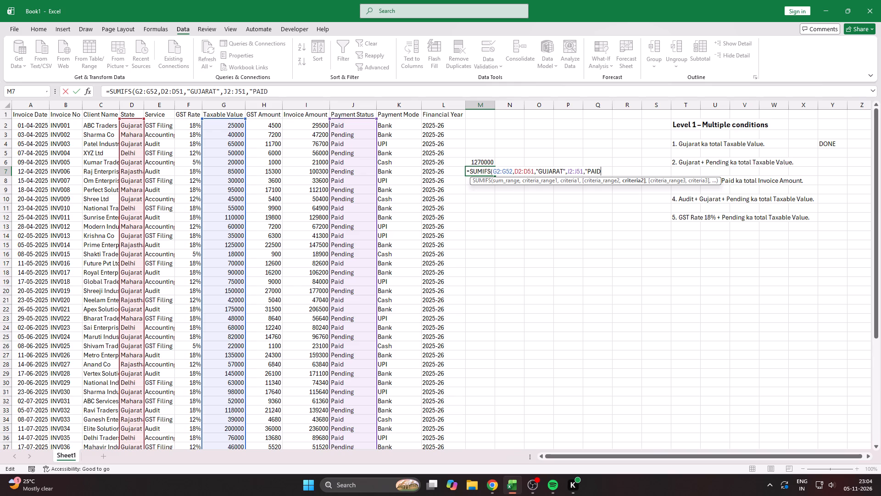
{"action": "type", "text": "\")"}
{"action": "key", "text": "Return"}
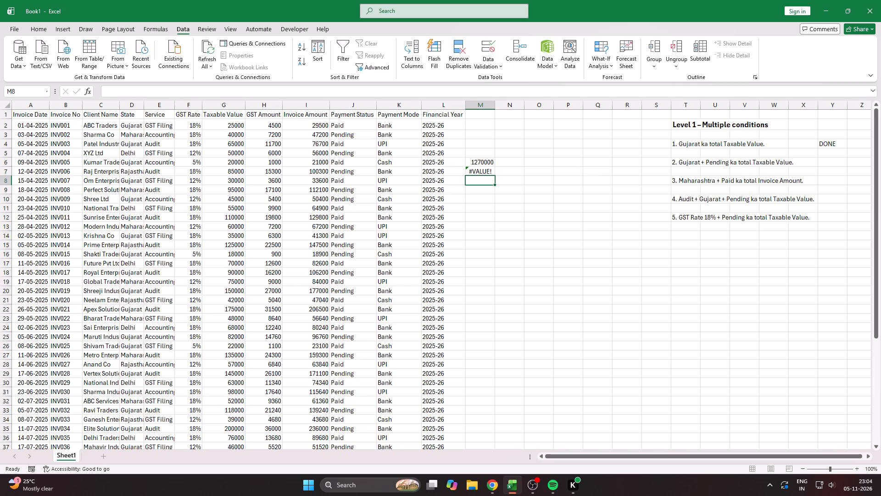
Check the M7 formula against the M6 SUMIFS formula, examining the sum range, criteria ranges and criteria one by one.
{"action": "key", "text": "Up"}
{"action": "key", "text": "F2"}
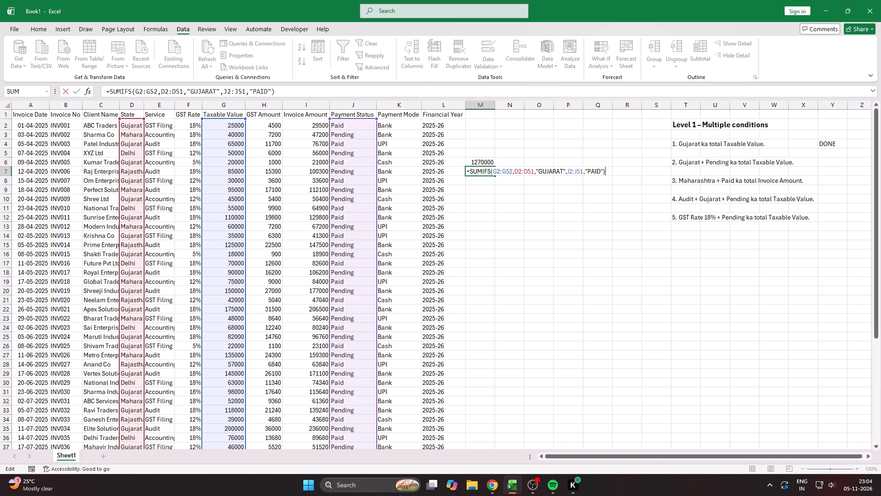
{"action": "key", "text": "Return"}
{"action": "key", "text": "Up"}
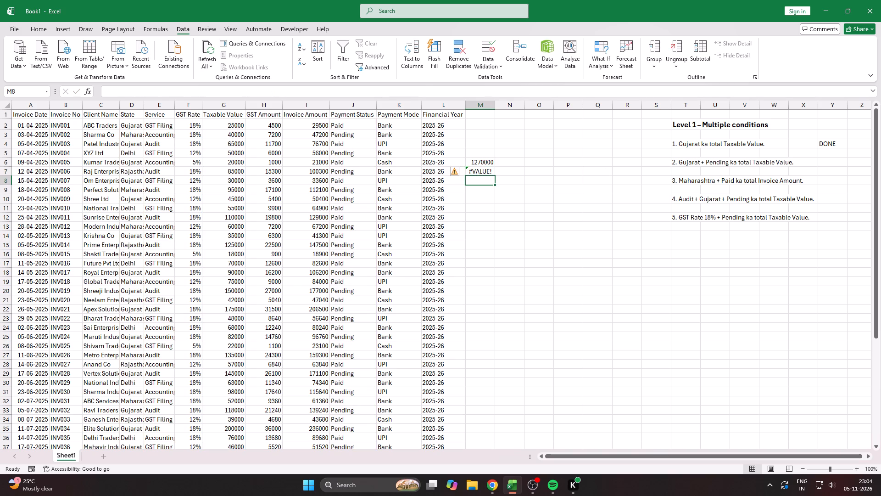
{"action": "key", "text": "Up"}
{"action": "key", "text": "F2"}
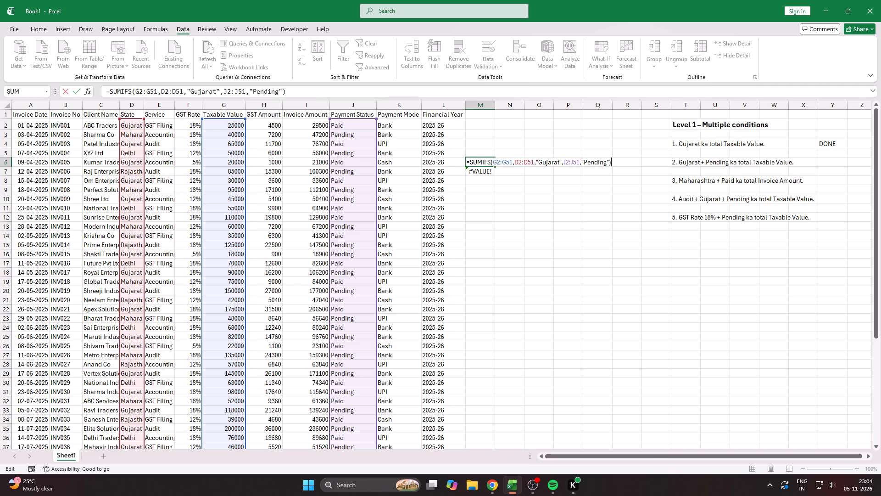
{"action": "left_click", "coordinate": [501, 165]}
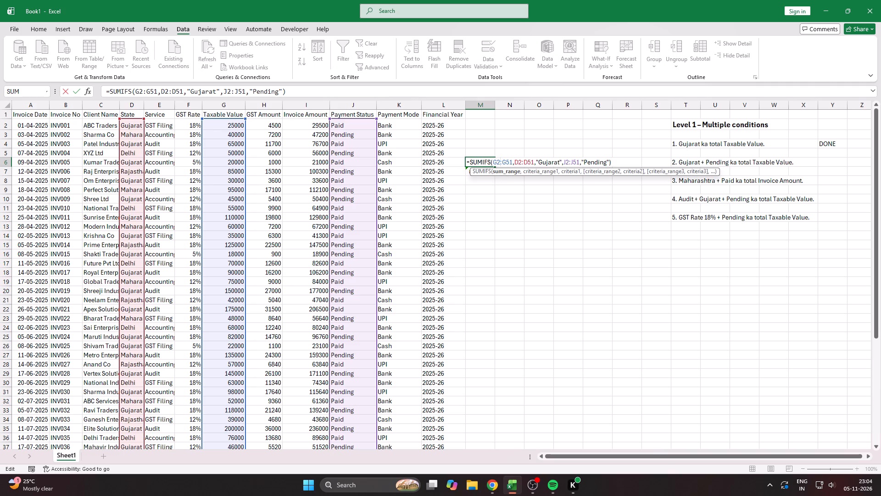
{"action": "left_click", "coordinate": [525, 163]}
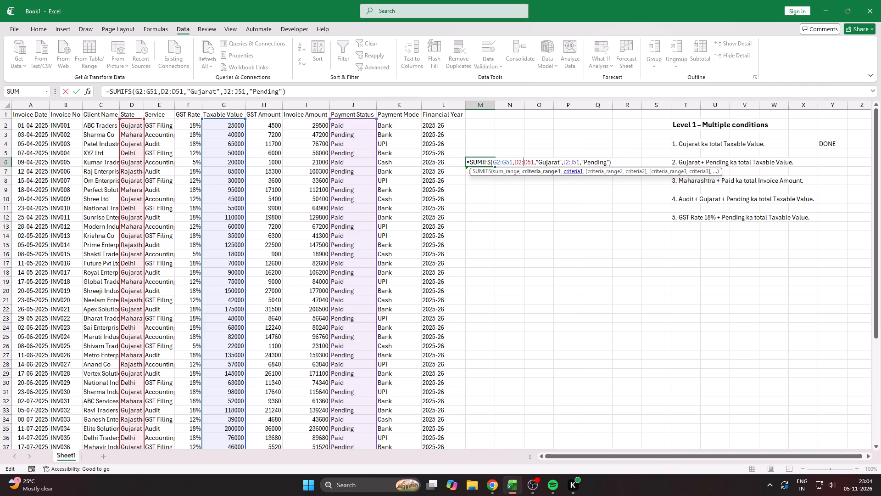
{"action": "left_click", "coordinate": [551, 163]}
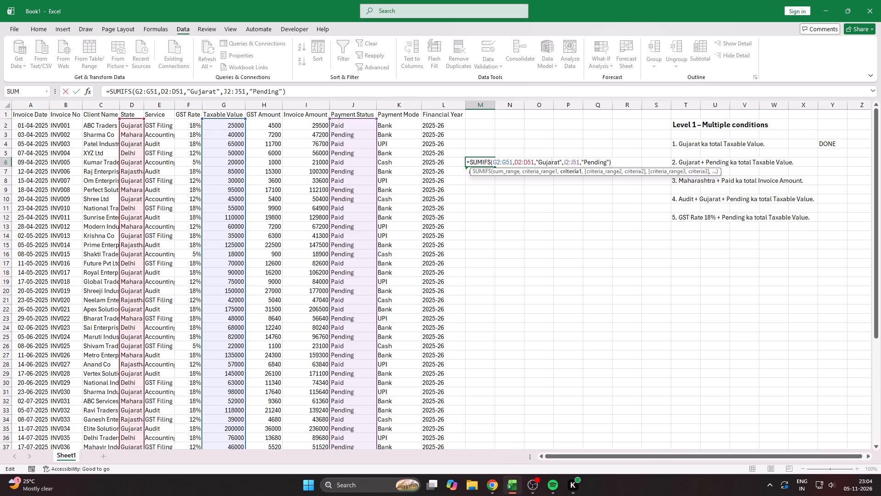
{"action": "left_click", "coordinate": [573, 162]}
{"action": "left_click", "coordinate": [597, 163]}
{"action": "left_click", "coordinate": [597, 235]}
Shorten the Taxable Value sum range in the M7 SUMIFS formula to G2:G51.
{"action": "left_click", "coordinate": [478, 174]}
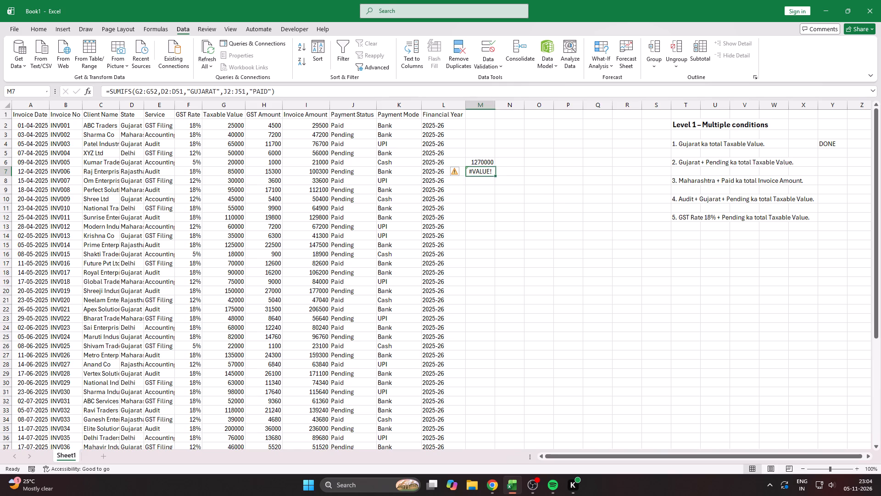
{"action": "key", "text": "F2"}
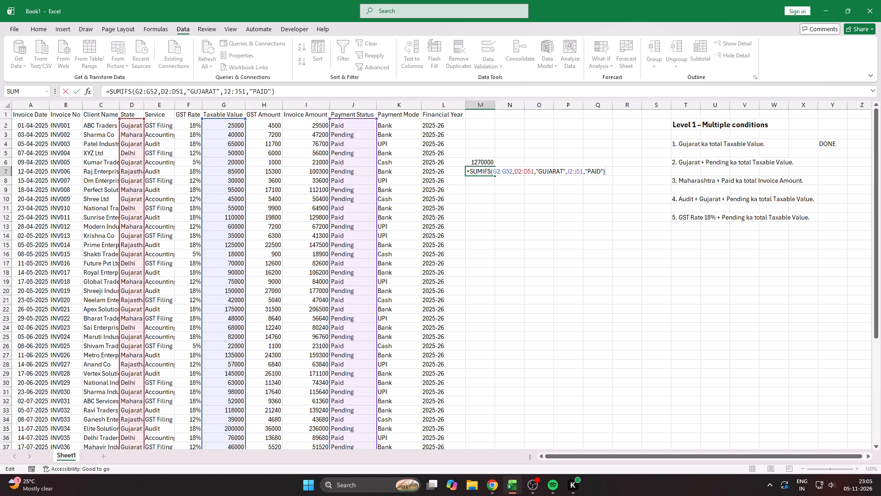
{"action": "scroll", "coordinate": [439, 292], "scroll_direction": "down", "scroll_amount": 11}
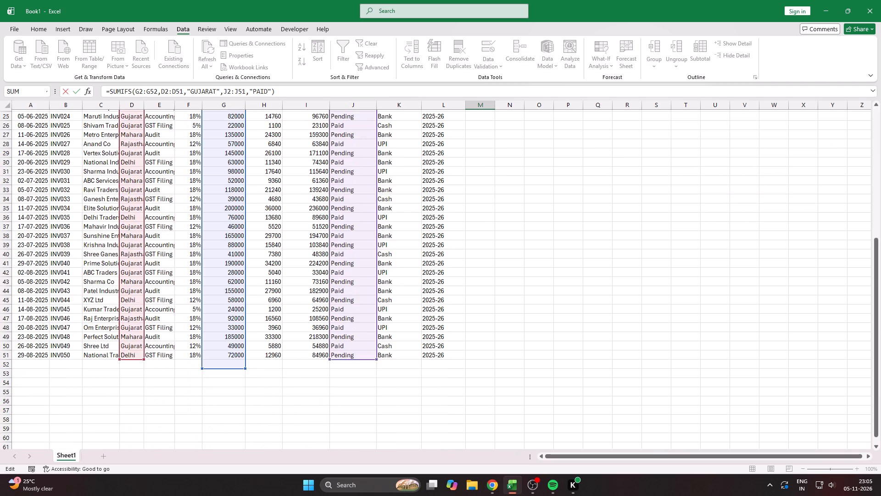
{"action": "scroll", "coordinate": [431, 296], "scroll_direction": "down", "scroll_amount": 2}
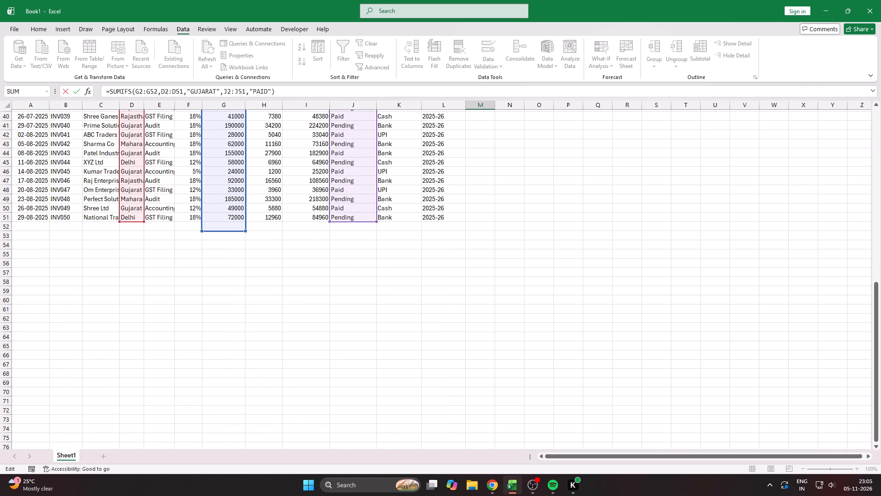
{"action": "left_click_drag", "start_coordinate": [245, 229], "coordinate": [244, 221]}
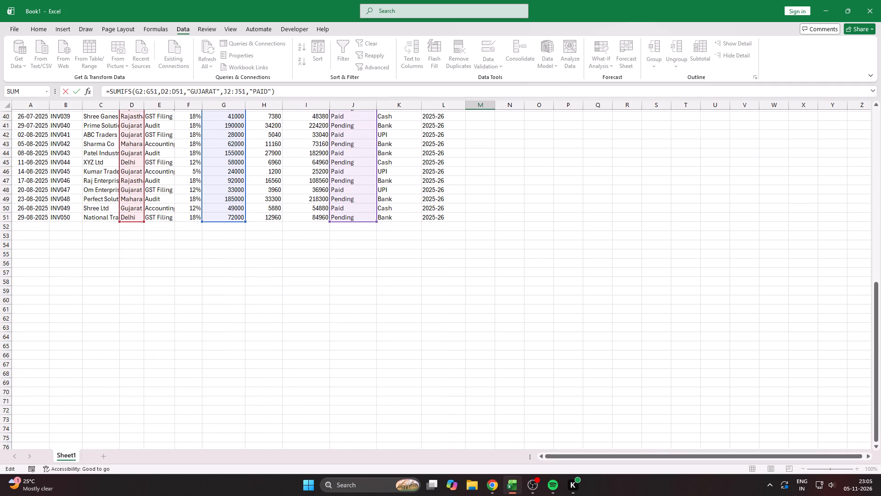
{"action": "scroll", "coordinate": [617, 279], "scroll_direction": "up", "scroll_amount": 18}
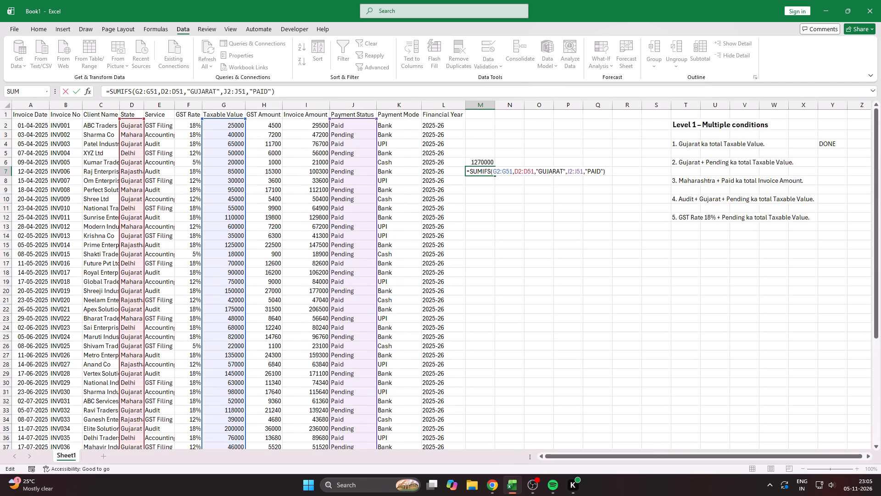
{"action": "key", "text": "Return"}
{"action": "key", "text": "Up"}
{"action": "key", "text": "Down"}
{"action": "key", "text": "Up"}
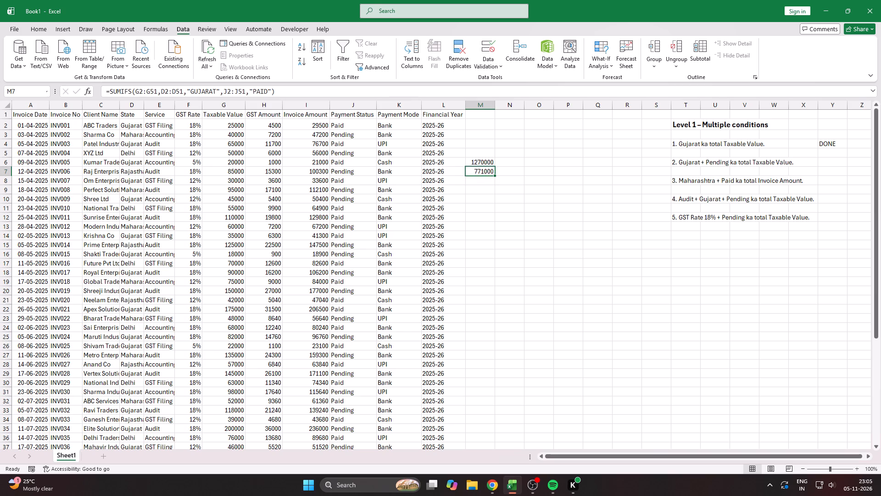
{"action": "key", "text": "Down"}
{"action": "key", "text": "Up"}
Start a SUMIFS formula in N6 with the Invoice Amount column range I2:I51 as the sum range.
{"action": "key", "text": "Right"}
{"action": "key", "text": "Up"}
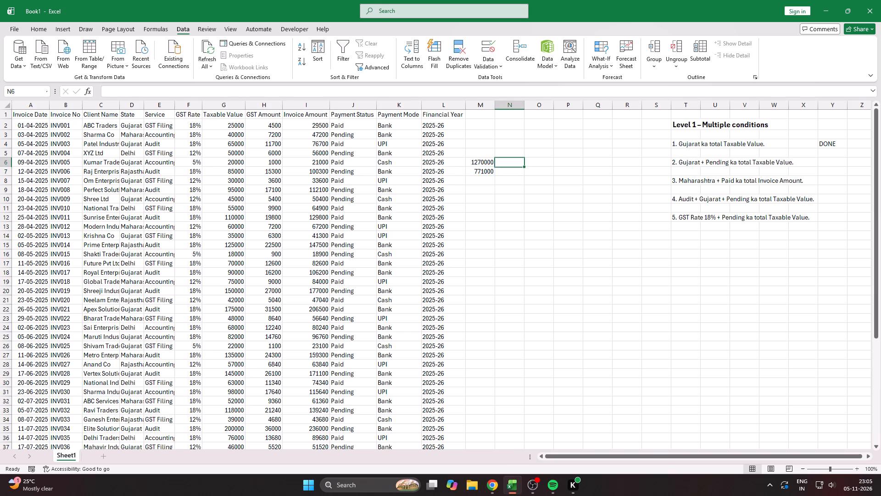
{"action": "type", "text": "=SI"}
{"action": "key", "text": "BackSpace"}
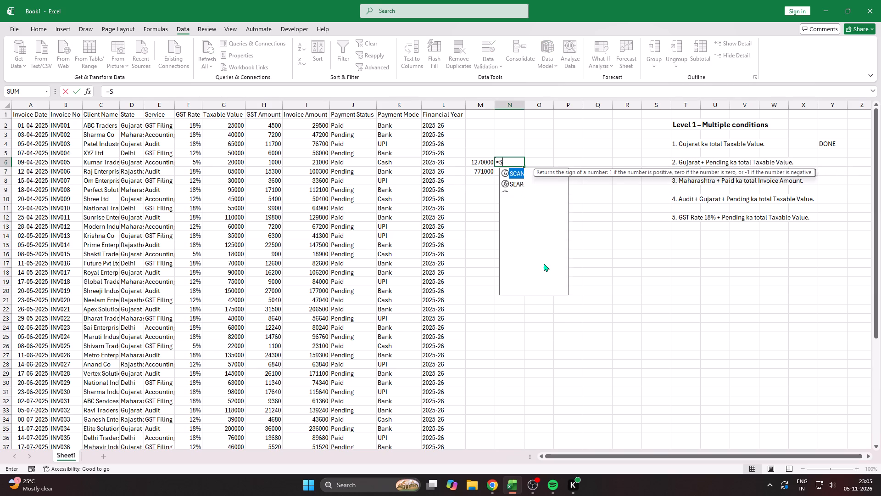
{"action": "type", "text": "UM"}
{"action": "key", "text": "Down"}
{"action": "key", "text": "Down"}
{"action": "key", "text": "Tab"}
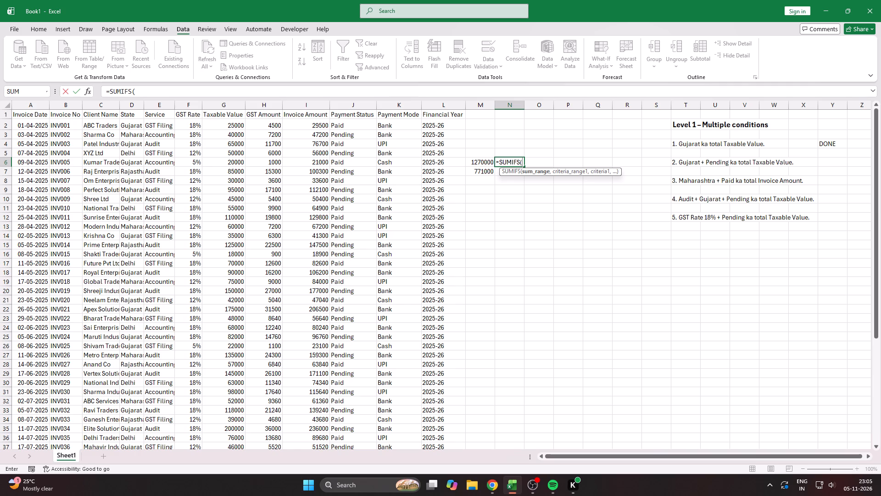
{"action": "key", "text": "Left"}
{"action": "key", "text": "Left"}
{"action": "key", "text": "Left"}
{"action": "key", "text": "Left"}
{"action": "key", "text": "Left"}
{"action": "key", "text": "Left"}
{"action": "key", "text": "Left"}
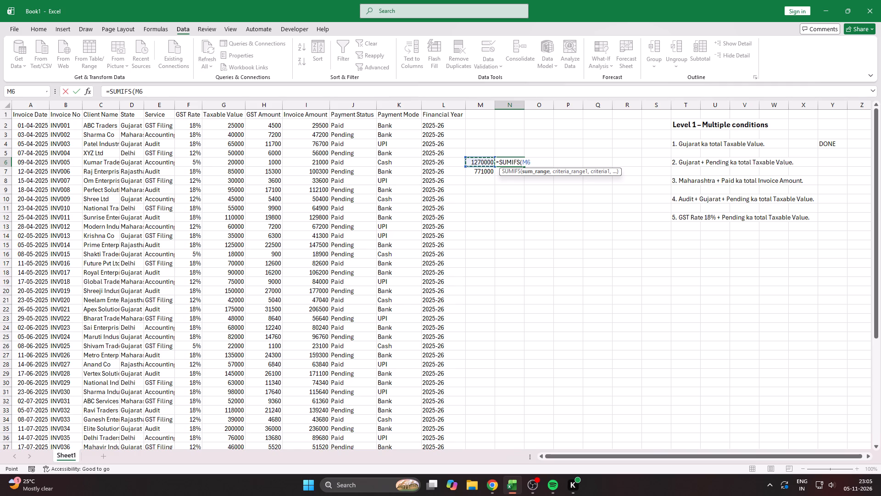
{"action": "key", "text": "Up"}
{"action": "key", "text": "Right"}
{"action": "key", "text": "Up"}
{"action": "key", "text": "Up"}
{"action": "key", "text": "Up"}
{"action": "key", "text": "Right"}
{"action": "key", "text": "Right"}
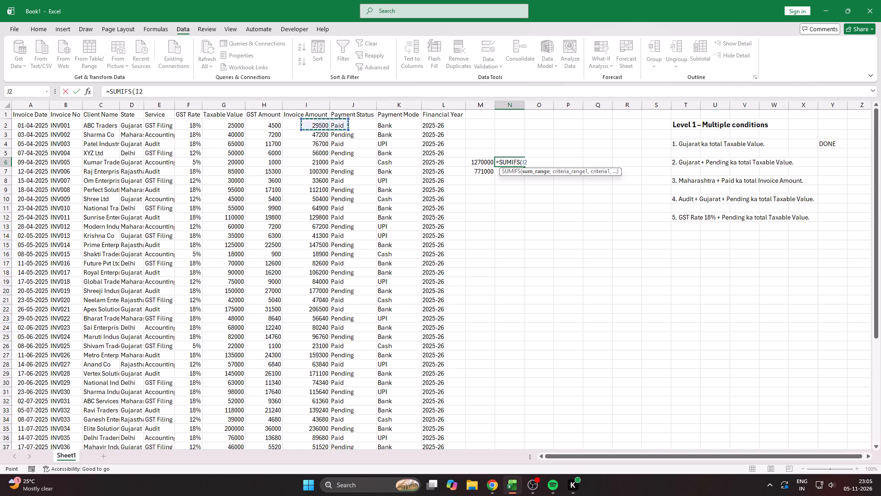
{"action": "key", "text": "Right"}
{"action": "key", "text": "Left"}
{"action": "key", "text": "Left"}
{"action": "key", "text": "ctrl+shift+Down"}
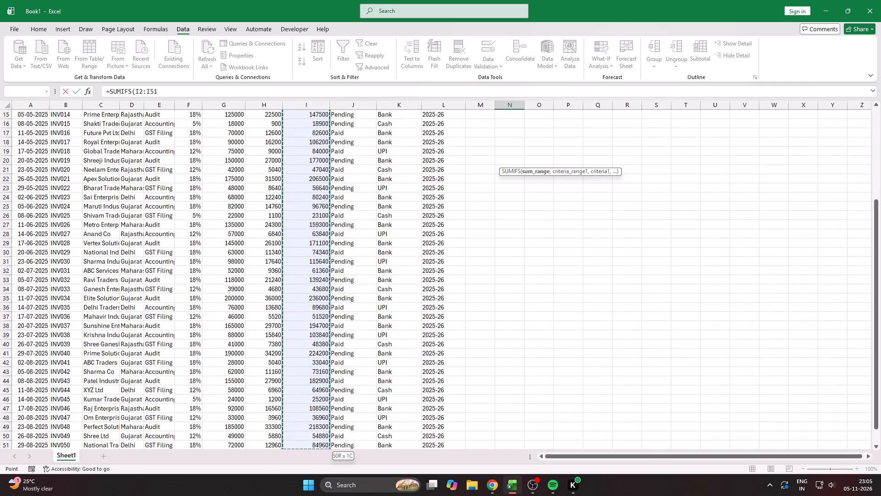
{"action": "key", "text": "comma"}
Add the Service column range E2:E51 with the criterion "ADUIT" as the first condition of the N6 SUMIFS formula.
{"action": "scroll", "coordinate": [544, 263], "scroll_direction": "up", "scroll_amount": 7}
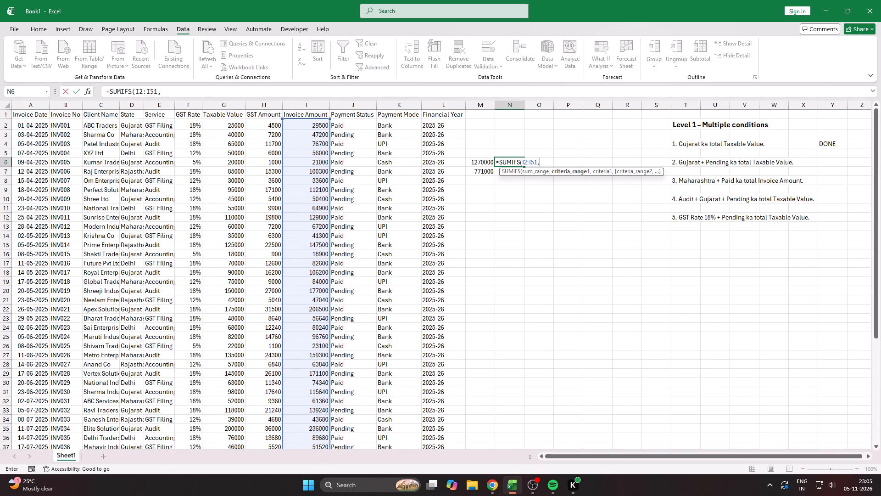
{"action": "left_click", "coordinate": [155, 123]}
{"action": "key", "text": "ctrl+shift+Down"}
{"action": "key", "text": "comma"}
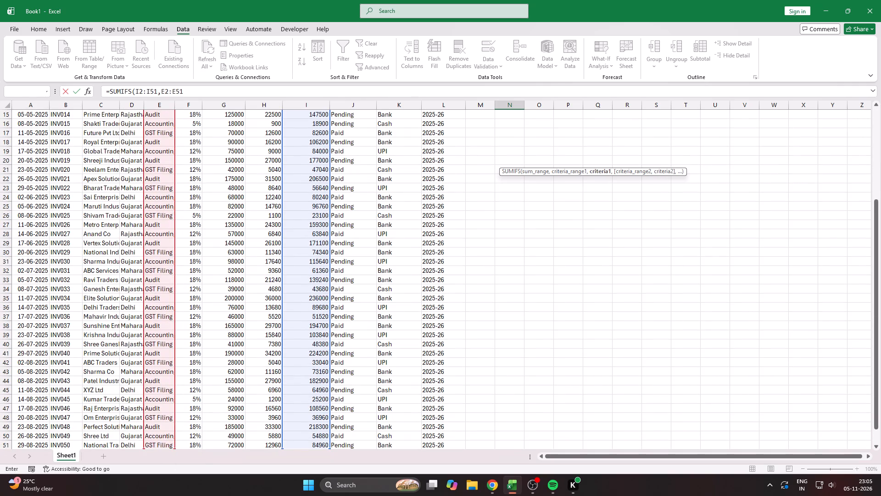
{"action": "scroll", "coordinate": [155, 123], "scroll_direction": "up", "scroll_amount": 7}
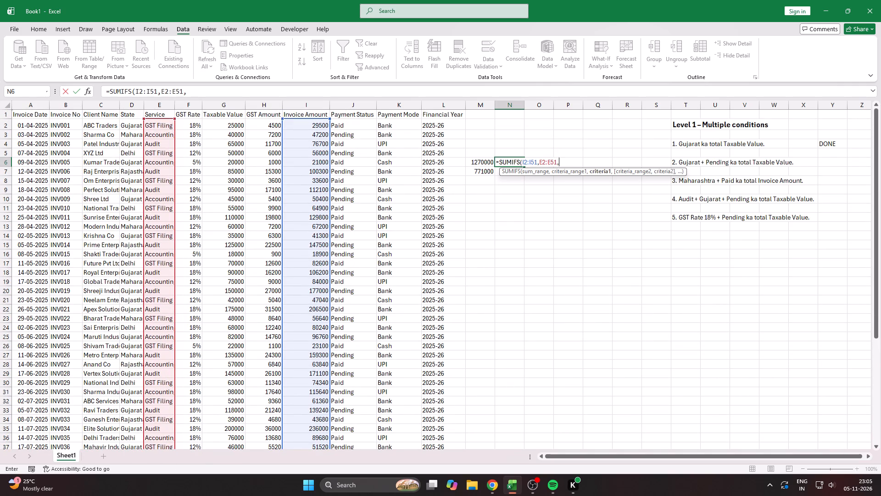
{"action": "type", "text": "\"A"}
{"action": "type", "text": "DUIT"}
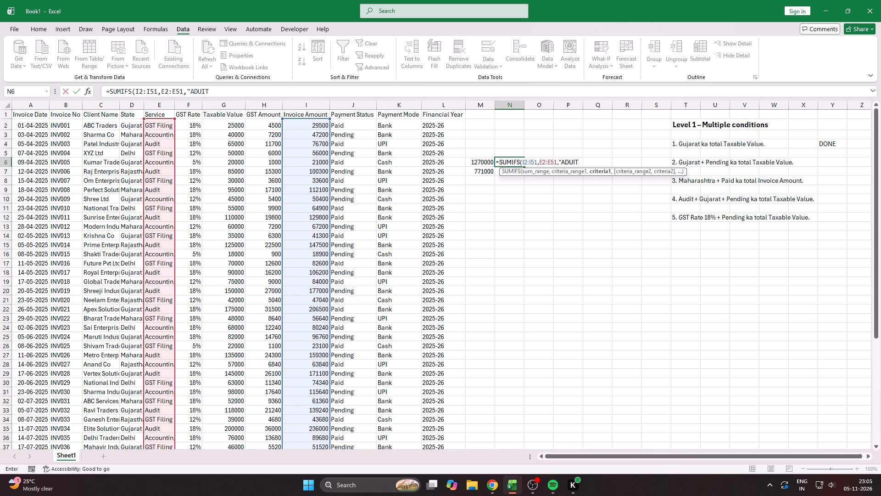
{"action": "type", "text": "\","}
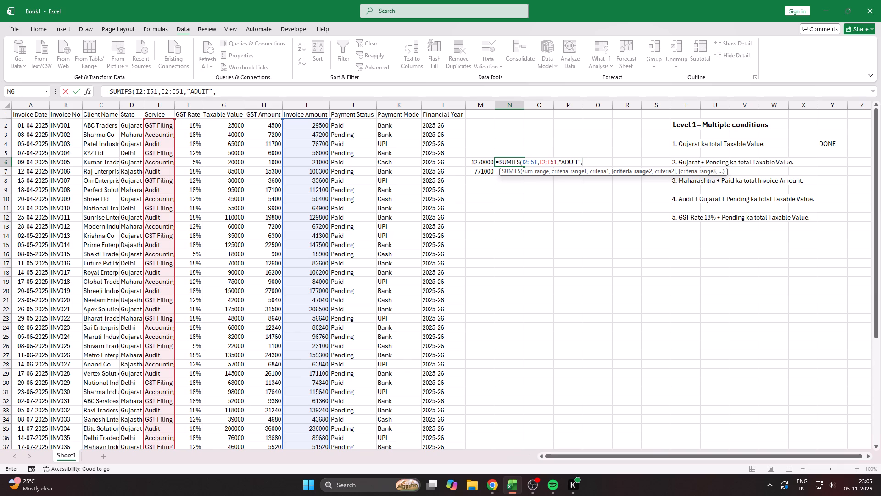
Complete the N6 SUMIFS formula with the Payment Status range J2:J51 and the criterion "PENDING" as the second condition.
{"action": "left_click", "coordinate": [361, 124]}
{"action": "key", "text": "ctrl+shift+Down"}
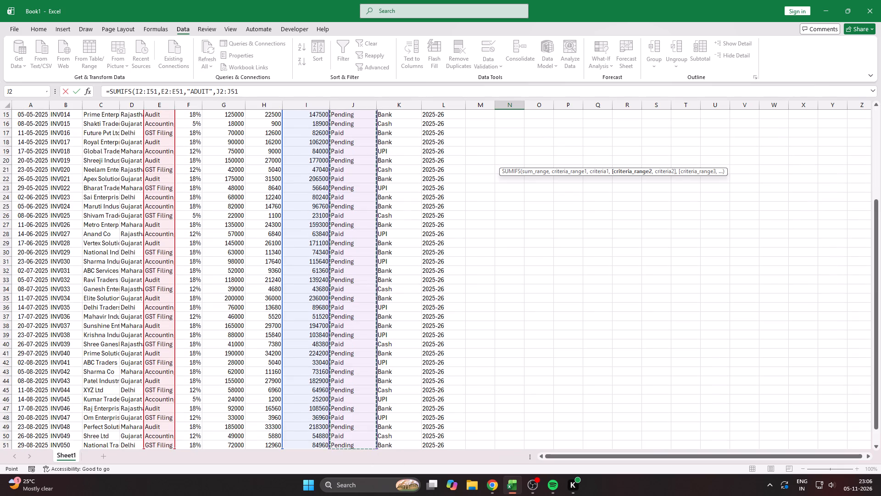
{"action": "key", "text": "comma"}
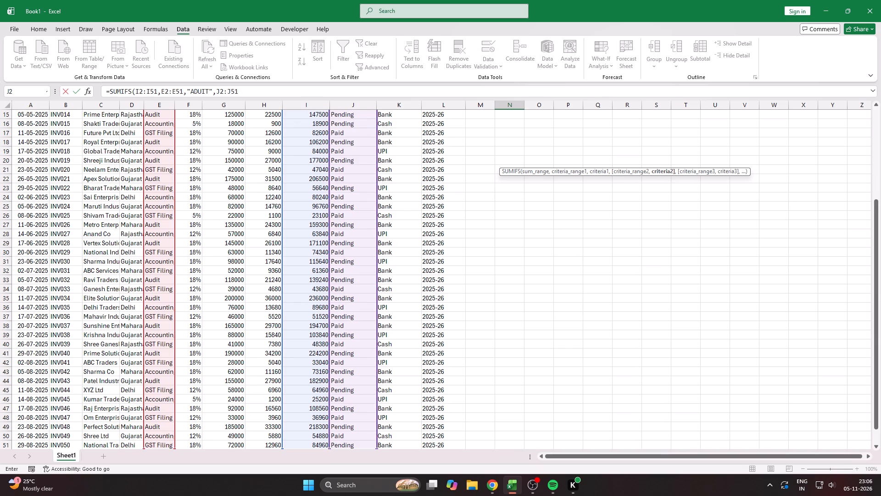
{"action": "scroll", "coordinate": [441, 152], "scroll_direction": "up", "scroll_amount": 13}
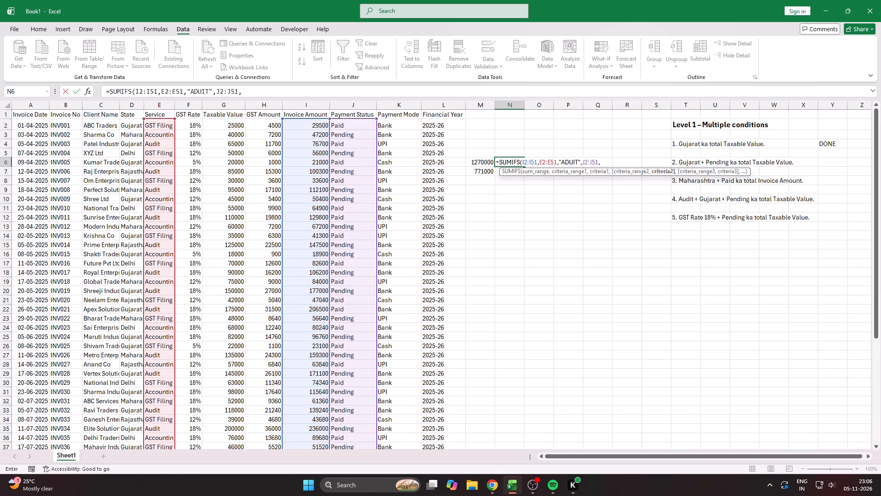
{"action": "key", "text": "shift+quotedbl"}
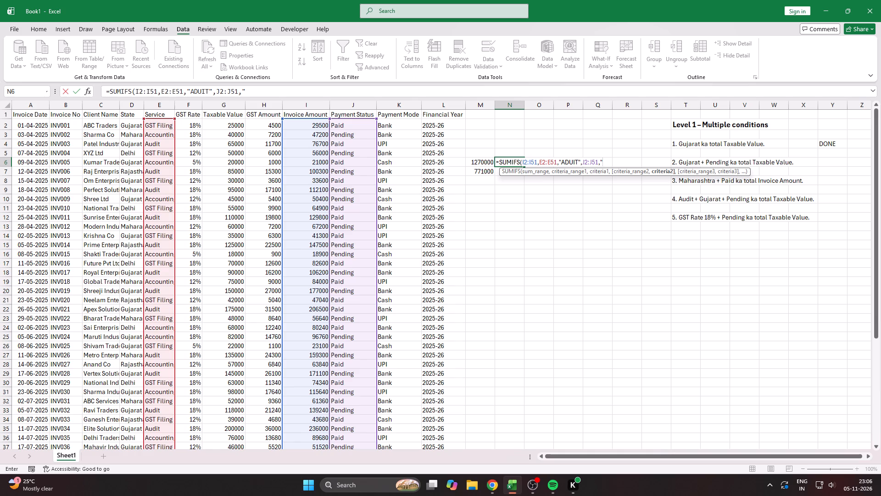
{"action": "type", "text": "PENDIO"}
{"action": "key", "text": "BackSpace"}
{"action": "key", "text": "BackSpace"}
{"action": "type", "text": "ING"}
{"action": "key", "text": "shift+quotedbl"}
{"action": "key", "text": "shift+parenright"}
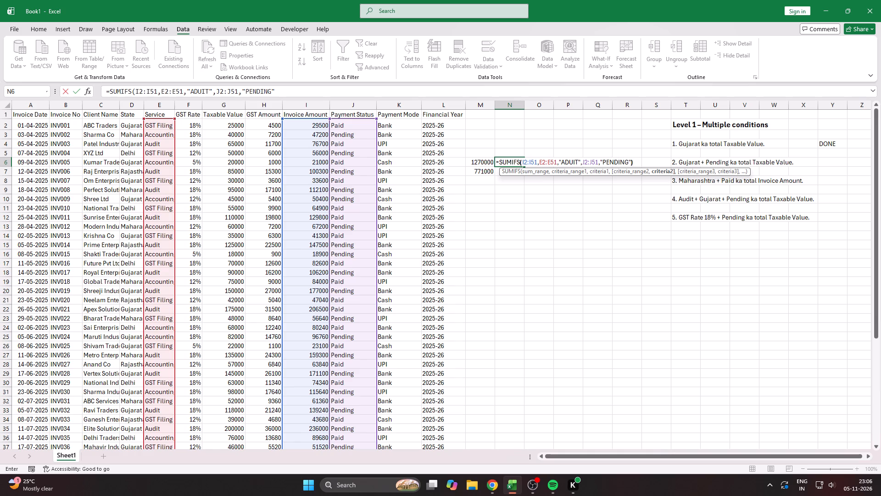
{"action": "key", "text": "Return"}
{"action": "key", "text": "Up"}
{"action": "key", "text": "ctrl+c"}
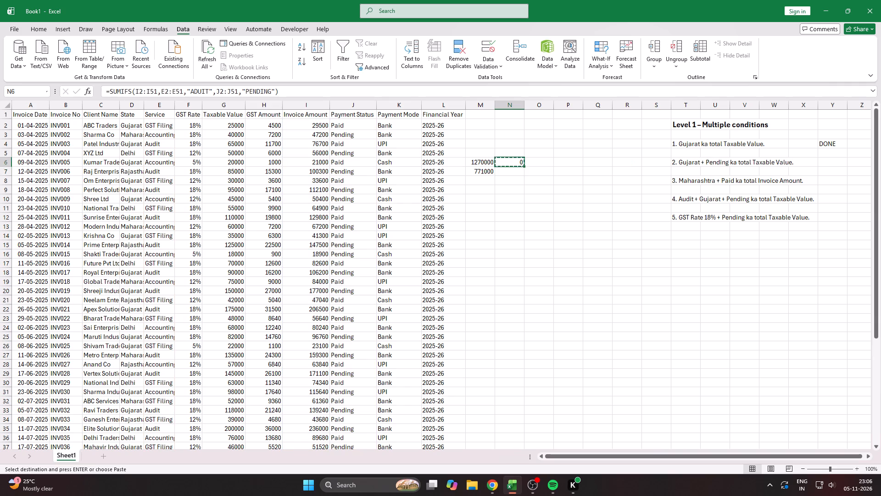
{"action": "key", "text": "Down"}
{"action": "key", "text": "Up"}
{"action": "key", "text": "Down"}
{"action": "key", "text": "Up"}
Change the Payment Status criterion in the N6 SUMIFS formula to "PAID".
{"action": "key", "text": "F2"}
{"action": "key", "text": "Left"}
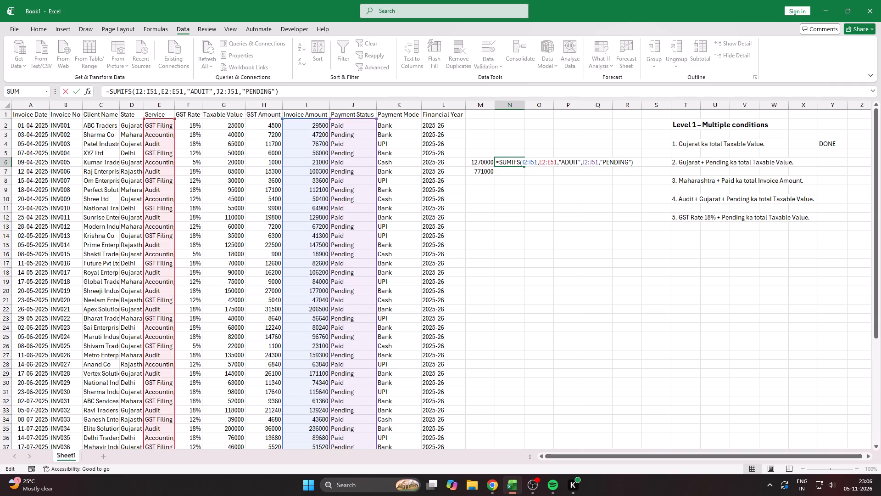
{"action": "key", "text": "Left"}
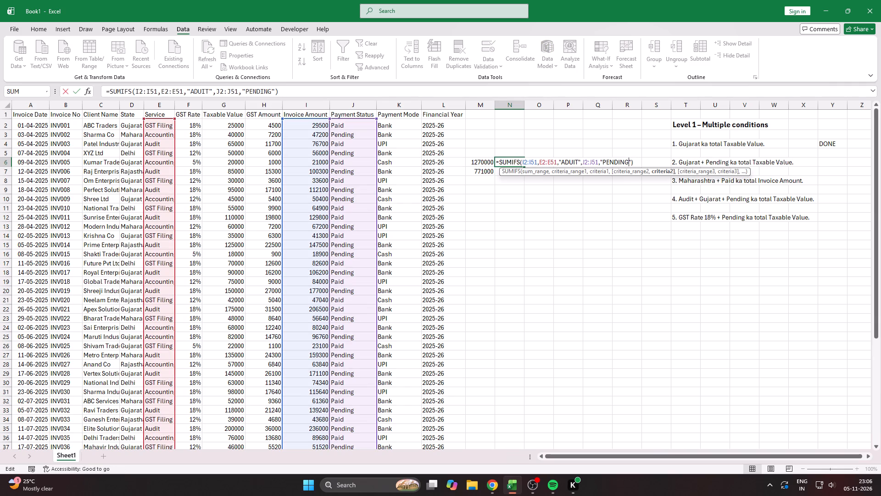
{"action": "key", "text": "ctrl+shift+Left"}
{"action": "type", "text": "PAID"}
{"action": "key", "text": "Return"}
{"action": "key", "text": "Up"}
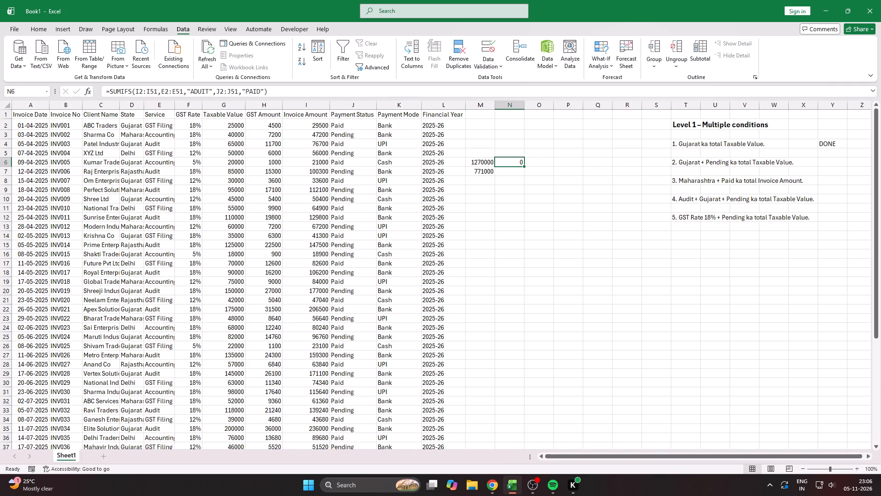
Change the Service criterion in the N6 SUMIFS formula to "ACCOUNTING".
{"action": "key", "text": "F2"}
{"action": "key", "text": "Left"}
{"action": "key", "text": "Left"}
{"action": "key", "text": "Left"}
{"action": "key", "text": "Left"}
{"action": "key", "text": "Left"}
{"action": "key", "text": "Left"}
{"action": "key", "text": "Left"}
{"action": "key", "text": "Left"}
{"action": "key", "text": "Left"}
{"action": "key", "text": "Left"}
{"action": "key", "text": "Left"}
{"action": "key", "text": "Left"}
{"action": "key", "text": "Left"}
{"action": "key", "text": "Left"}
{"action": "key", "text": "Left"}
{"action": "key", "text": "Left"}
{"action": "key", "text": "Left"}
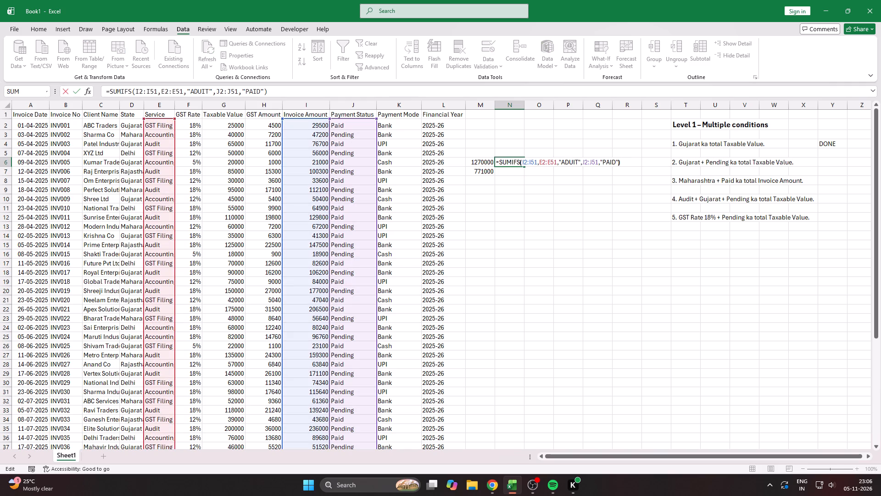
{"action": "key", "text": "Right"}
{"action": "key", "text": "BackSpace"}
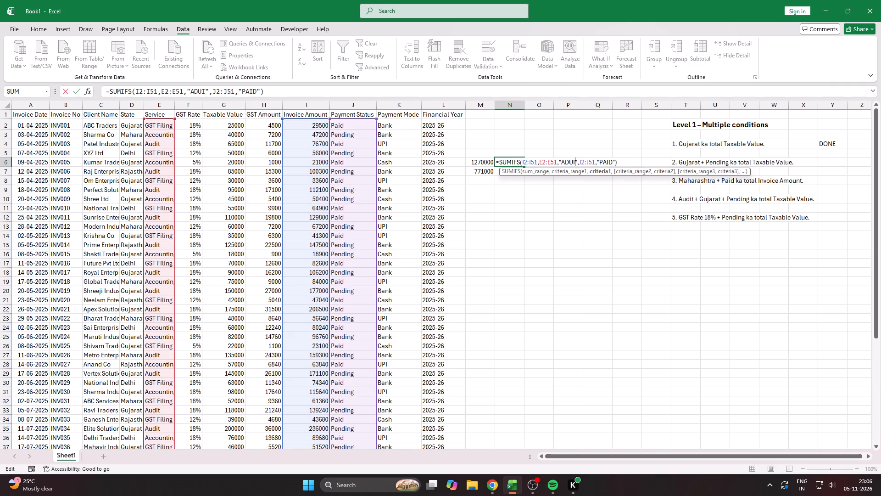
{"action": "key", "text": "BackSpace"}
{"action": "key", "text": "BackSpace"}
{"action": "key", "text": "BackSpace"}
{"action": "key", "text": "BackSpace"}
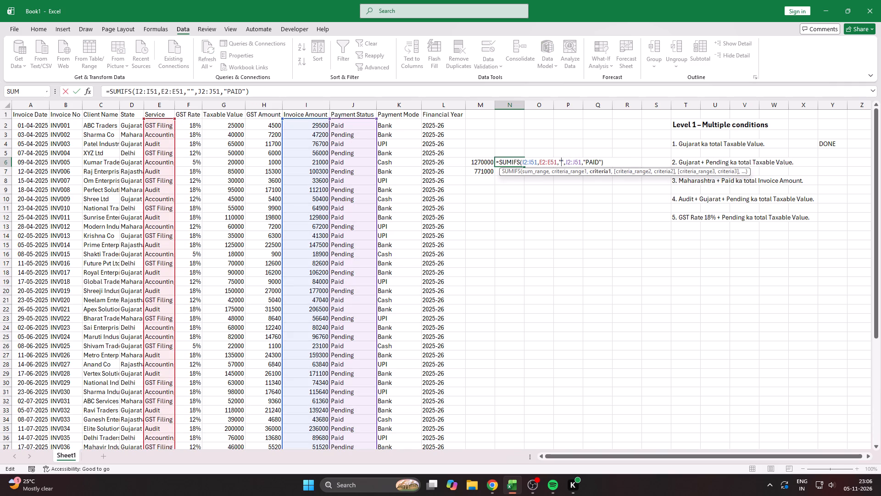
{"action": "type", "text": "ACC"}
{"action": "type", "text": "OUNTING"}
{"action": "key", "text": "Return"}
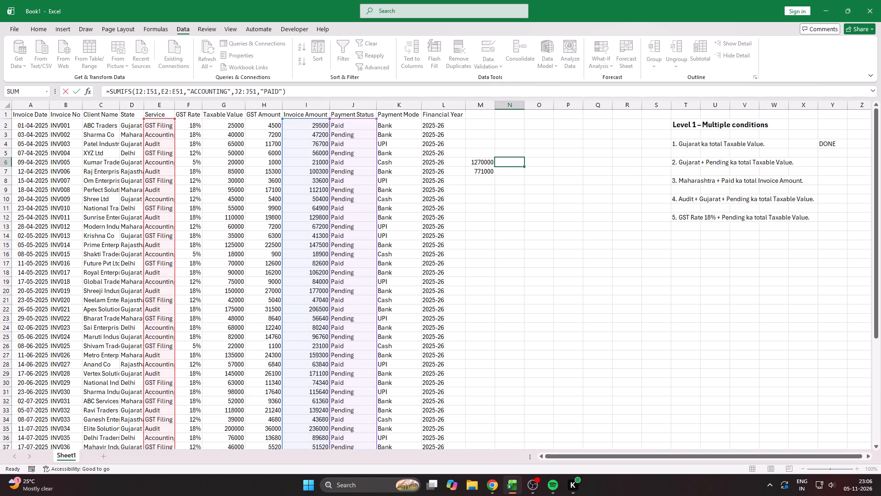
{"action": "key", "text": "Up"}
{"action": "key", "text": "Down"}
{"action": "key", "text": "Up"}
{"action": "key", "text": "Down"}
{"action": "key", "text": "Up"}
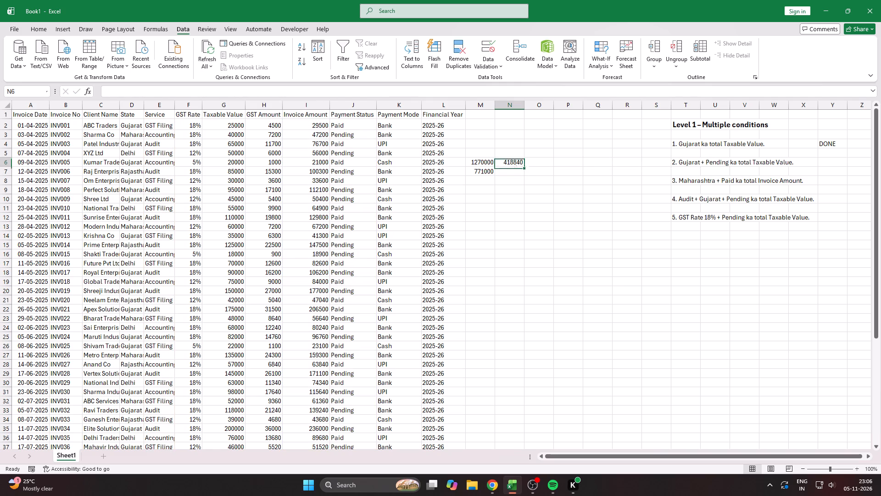
Blank out the SUMIFS formulas in N6, M6 and M7 by overwriting each with a space.
{"action": "key", "text": "space"}
{"action": "key", "text": "Left"}
{"action": "key", "text": "space"}
{"action": "key", "text": "Down"}
{"action": "key", "text": "space"}
{"action": "key", "text": "Right"}
Mark question 2, the Gujarat + Pending total Taxable Value, as DONE in Y6.
{"action": "key", "text": "Right"}
{"action": "key", "text": "Right"}
{"action": "key", "text": "Right"}
{"action": "key", "text": "Right"}
{"action": "key", "text": "Right"}
{"action": "key", "text": "Right"}
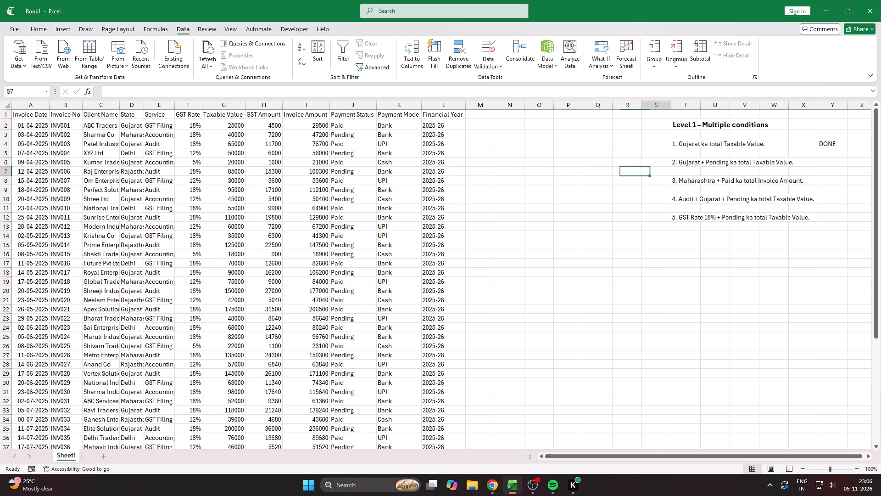
{"action": "key", "text": "Up"}
{"action": "key", "text": "Right"}
{"action": "key", "text": "Right"}
{"action": "key", "text": "Right"}
{"action": "key", "text": "Right"}
{"action": "key", "text": "Right"}
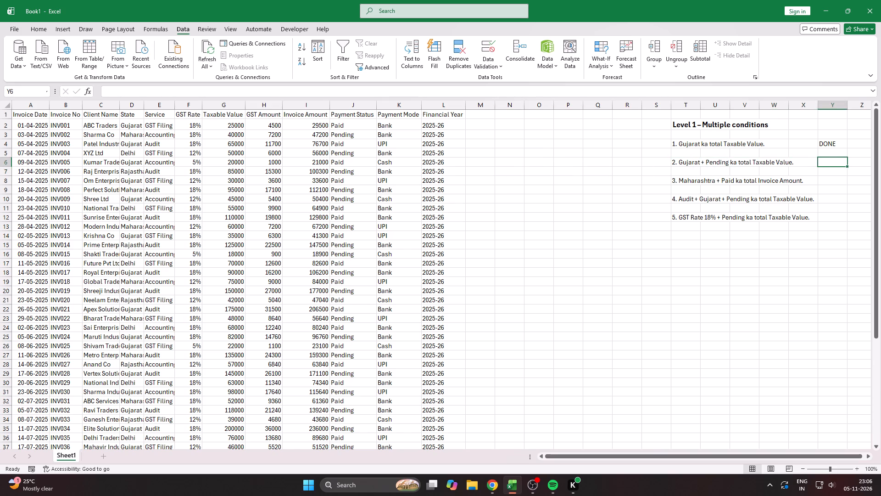
{"action": "key", "text": "d"}
{"action": "type", "text": "ONE"}
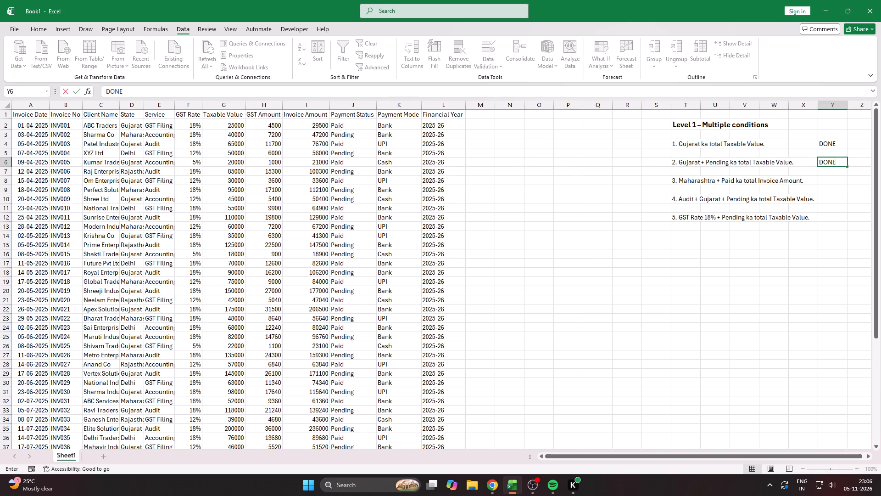
{"action": "key", "text": "Return"}
Start a SUMIFS formula in M8 for question 3 with the Invoice Amount column range I2:I51 as the sum range.
{"action": "key", "text": "Down"}
{"action": "key", "text": "Left"}
{"action": "key", "text": "Left"}
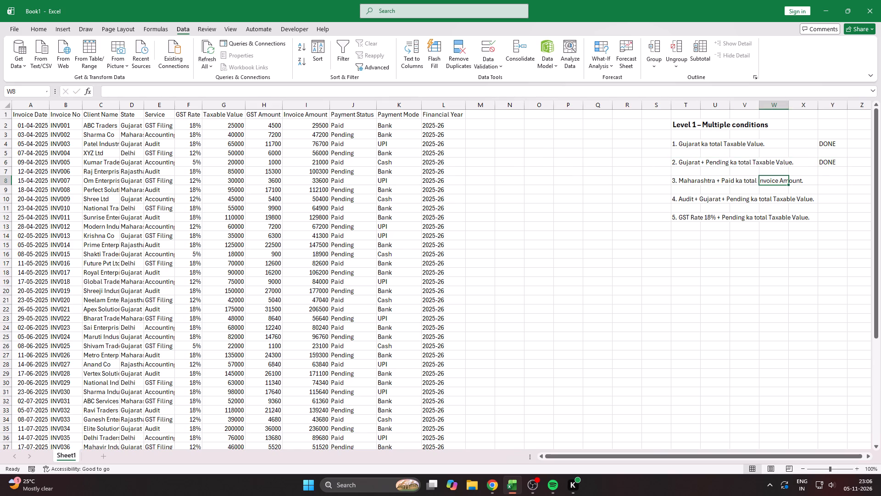
{"action": "key", "text": "Left"}
{"action": "key", "text": "Left"}
{"action": "key", "text": "Right"}
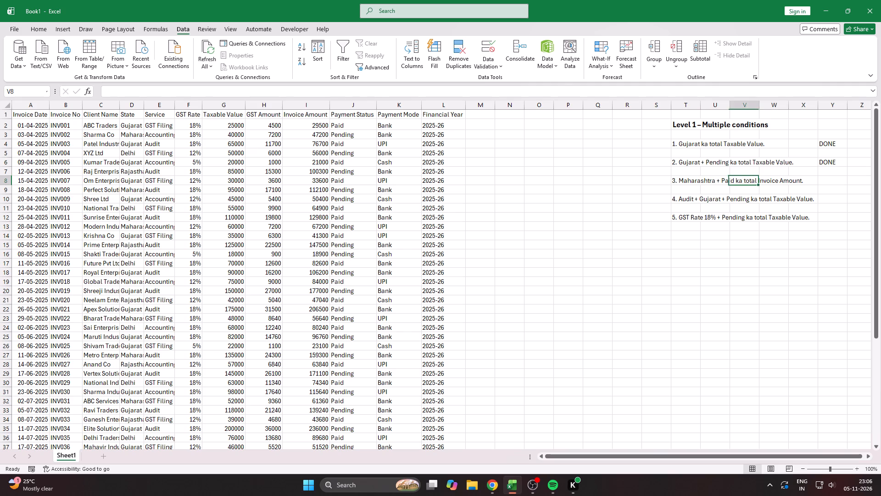
{"action": "key", "text": "Left"}
{"action": "key", "text": "Right"}
{"action": "key", "text": "Left"}
{"action": "key", "text": "Left"}
{"action": "key", "text": "Left"}
{"action": "key", "text": "Left"}
{"action": "key", "text": "Left"}
{"action": "key", "text": "Left"}
{"action": "key", "text": "Left"}
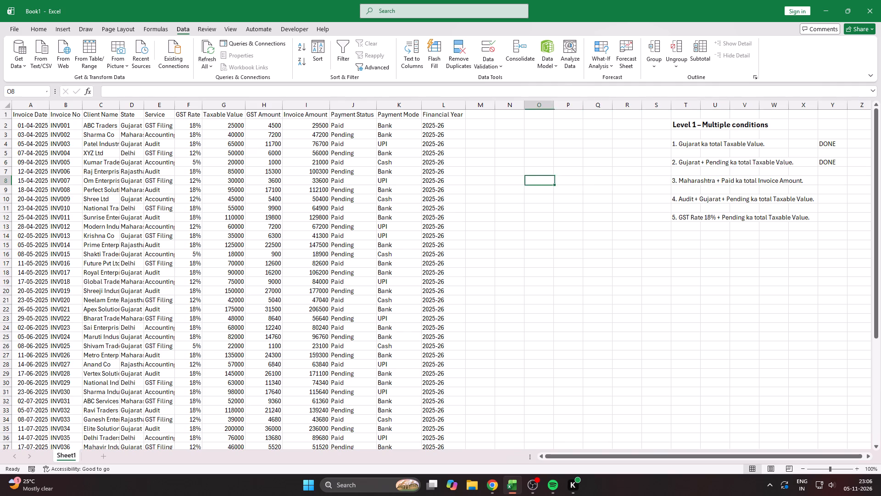
{"action": "key", "text": "Left"}
{"action": "key", "text": "Left"}
{"action": "type", "text": "=SUM"}
{"action": "key", "text": "Down"}
{"action": "key", "text": "Down"}
{"action": "key", "text": "Tab"}
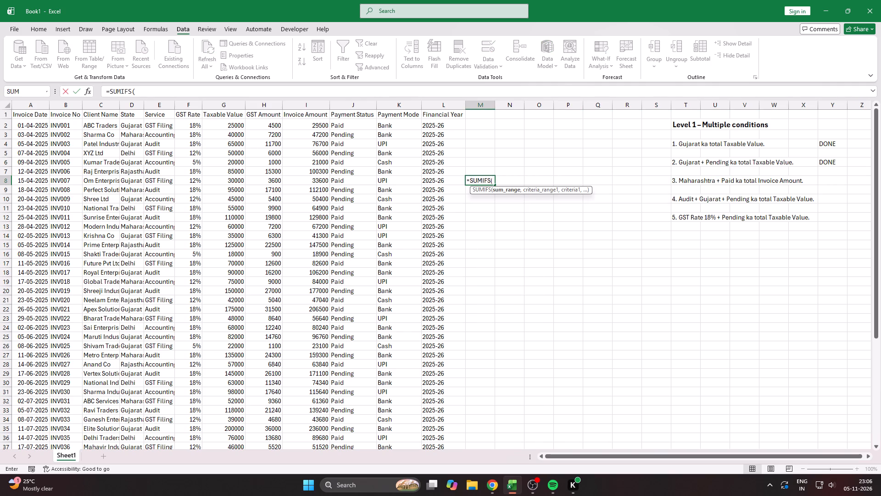
{"action": "key", "text": "Left"}
{"action": "key", "text": "Left"}
{"action": "key", "text": "Left"}
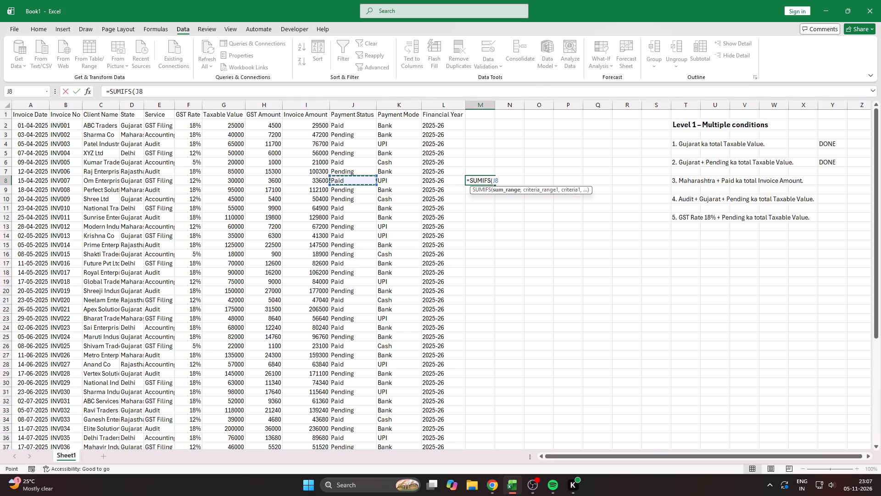
{"action": "key", "text": "Left"}
{"action": "key", "text": "Up"}
{"action": "key", "text": "Up"}
{"action": "key", "text": "Up"}
{"action": "key", "text": "Up"}
{"action": "key", "text": "Up"}
{"action": "key", "text": "Up"}
{"action": "key", "text": "Up"}
{"action": "key", "text": "Left"}
{"action": "key", "text": "Left"}
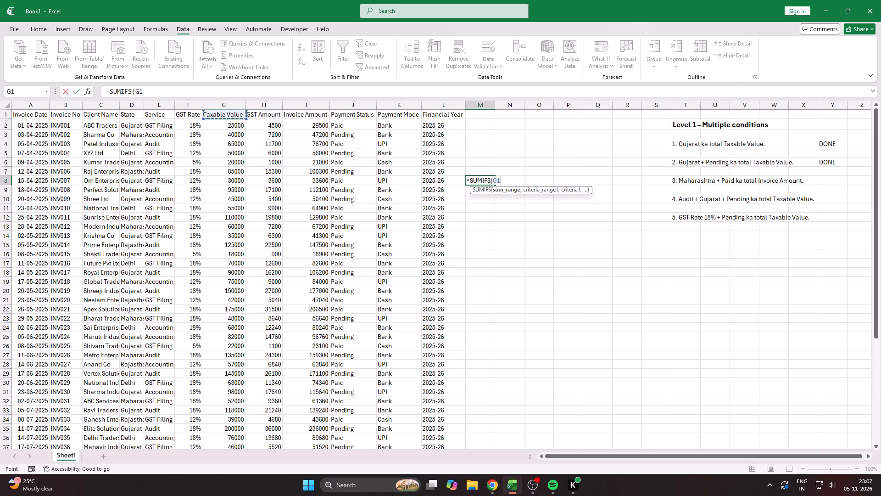
{"action": "key", "text": "Left"}
{"action": "key", "text": "Right"}
{"action": "key", "text": "Right"}
{"action": "key", "text": "Right"}
{"action": "key", "text": "Down"}
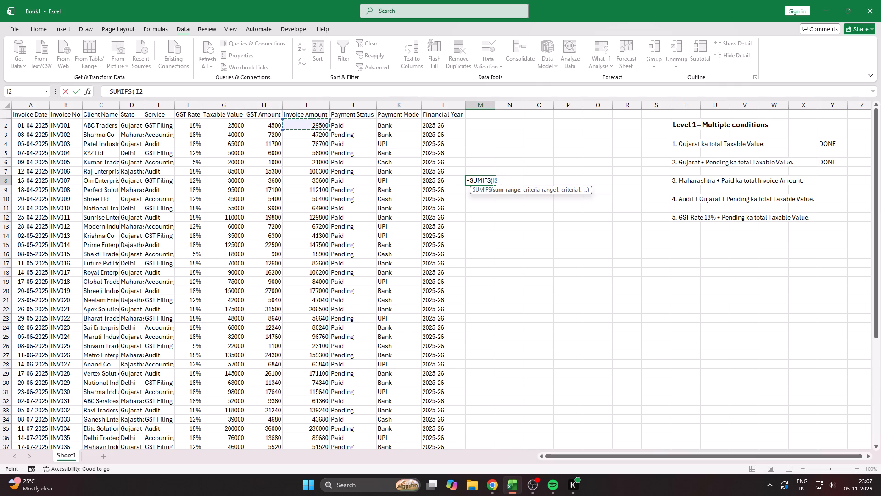
{"action": "key", "text": "ctrl+shift+Down"}
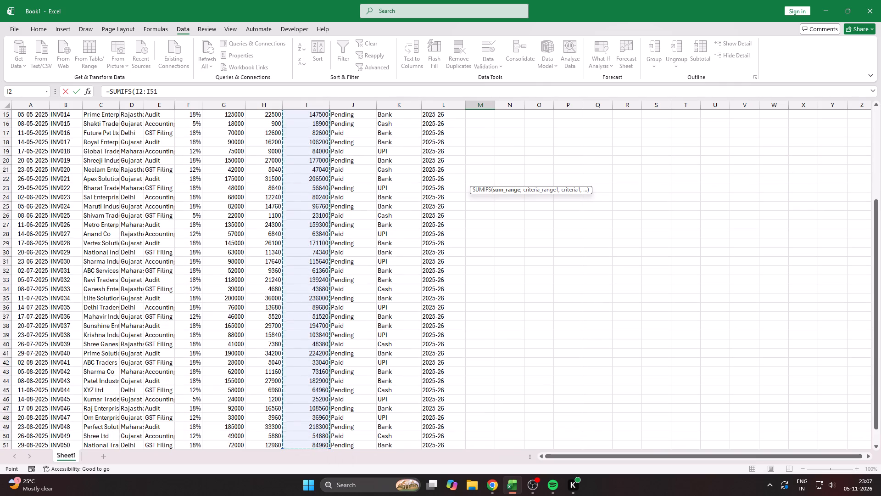
{"action": "key", "text": "comma"}
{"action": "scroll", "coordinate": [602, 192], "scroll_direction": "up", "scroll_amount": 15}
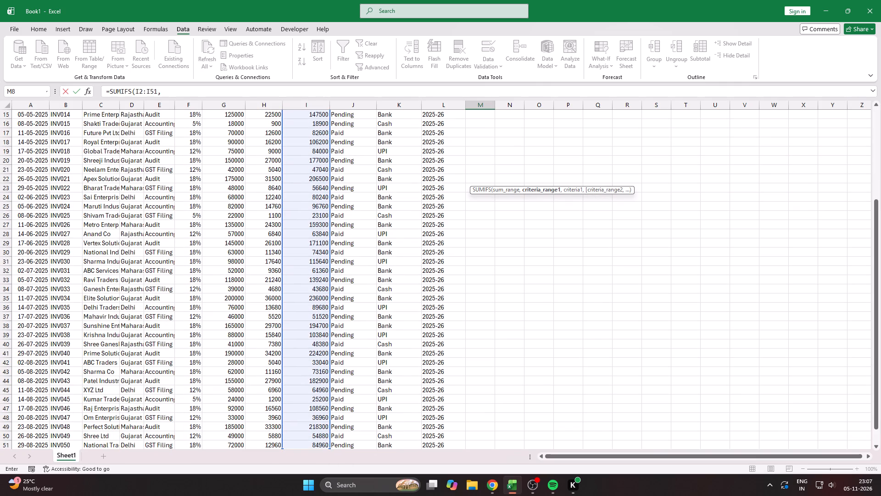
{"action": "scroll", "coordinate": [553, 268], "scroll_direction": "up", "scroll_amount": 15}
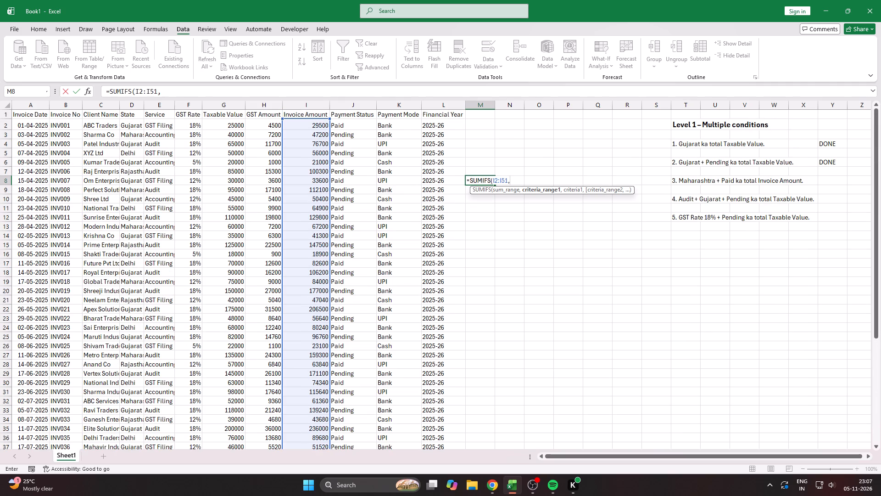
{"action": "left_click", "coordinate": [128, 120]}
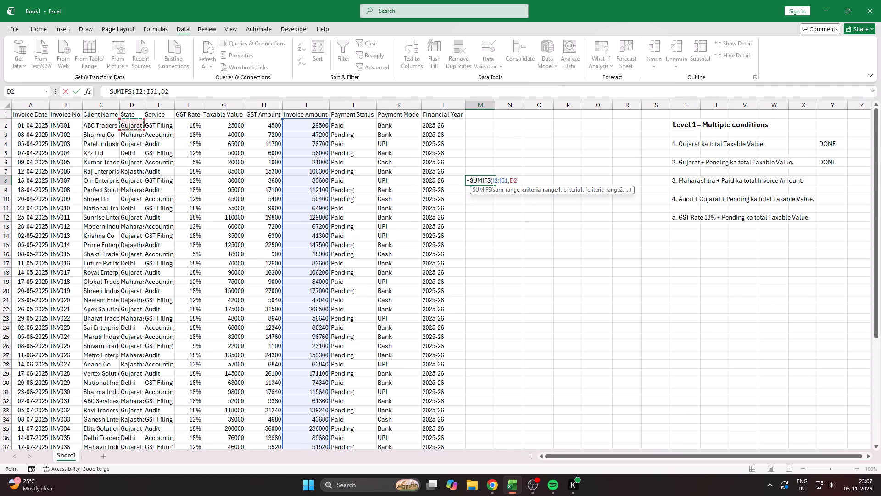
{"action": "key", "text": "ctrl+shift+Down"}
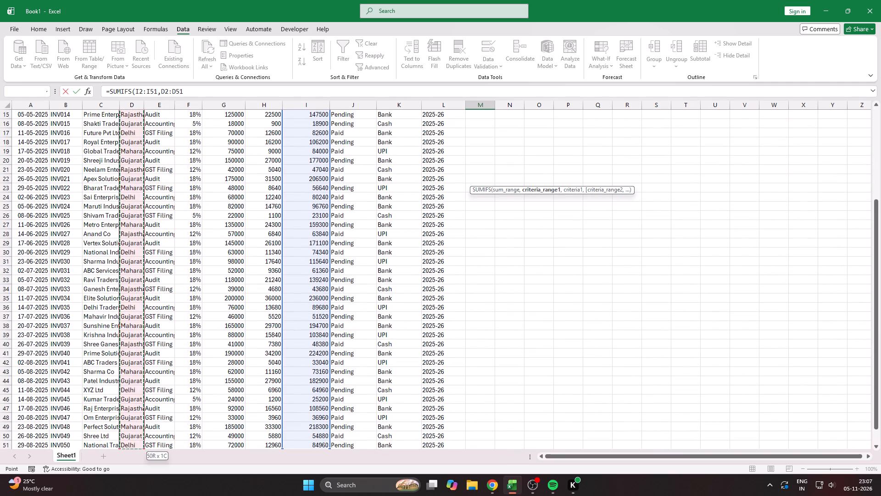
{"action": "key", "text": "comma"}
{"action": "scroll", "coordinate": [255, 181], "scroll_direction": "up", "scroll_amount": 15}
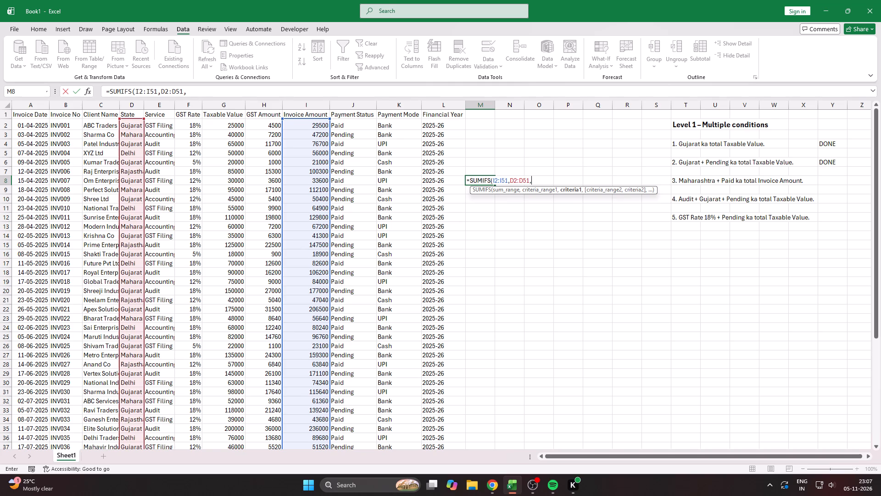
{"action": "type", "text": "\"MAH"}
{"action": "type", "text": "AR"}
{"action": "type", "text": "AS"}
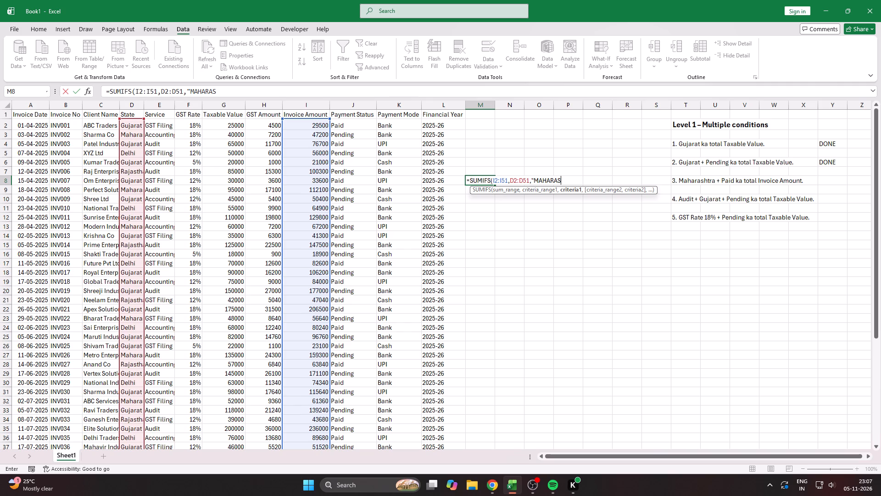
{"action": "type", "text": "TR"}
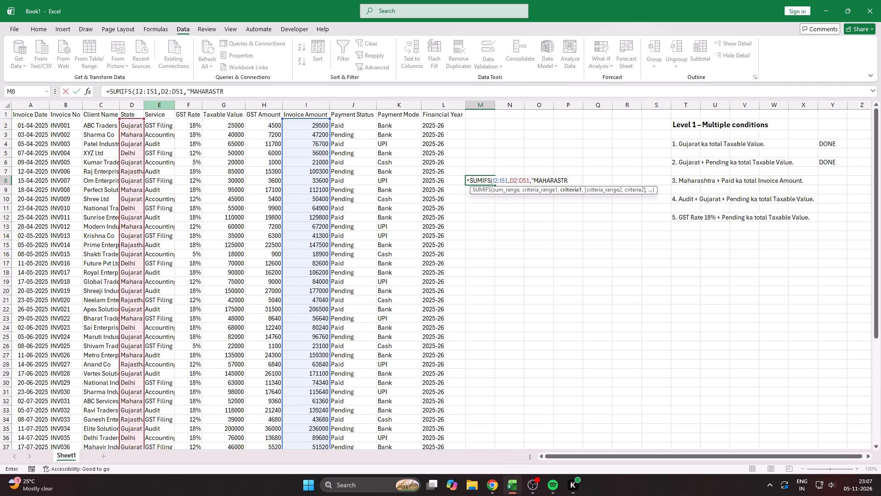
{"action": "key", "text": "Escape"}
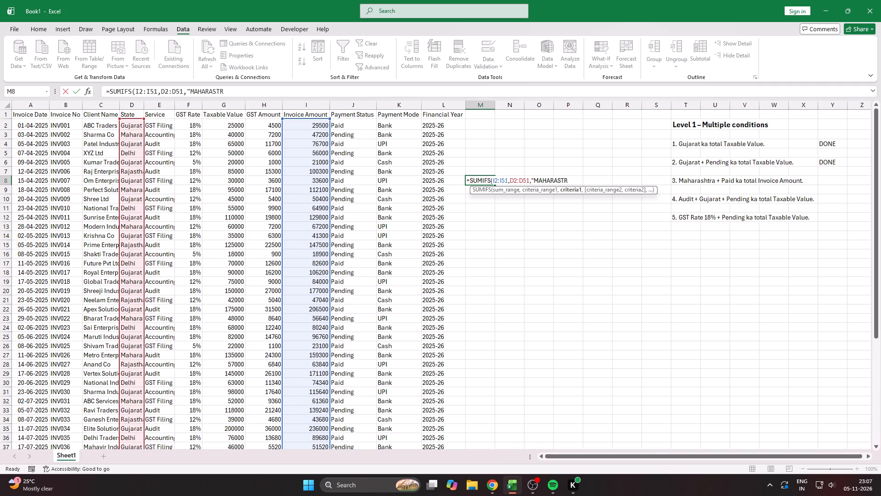
AutoFit the State column's width from cell D3.
{"action": "left_click", "coordinate": [138, 135]}
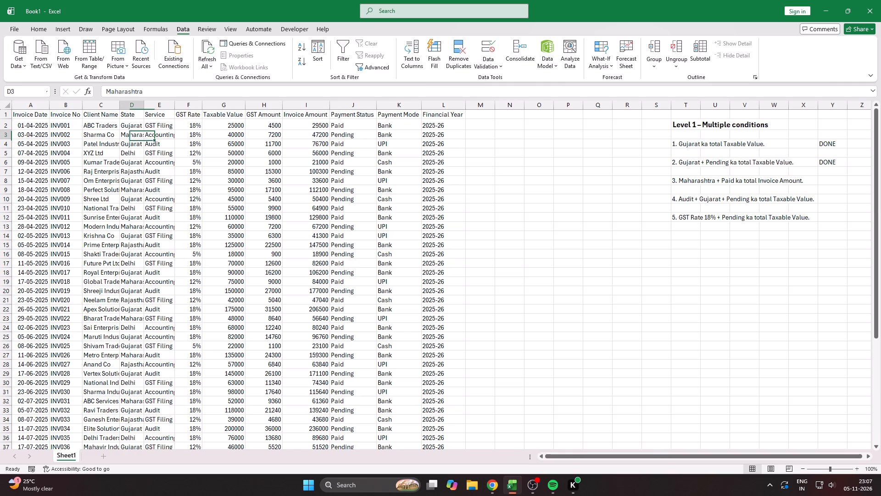
{"action": "type", "text": "HOI"}
Copy the Maharashtra entry in D3 for use as a formula criterion.
{"action": "key", "text": "ctrl+c"}
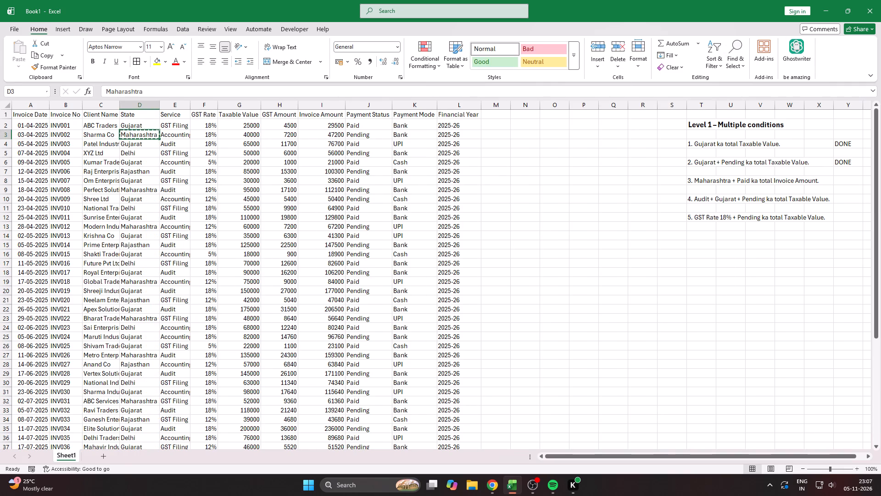
Start a SUMIFS formula in M7 with the Invoice Amount column range I2:I51 as the sum range.
{"action": "key", "text": "Right"}
{"action": "key", "text": "Right"}
{"action": "key", "text": "Right"}
{"action": "key", "text": "Right"}
{"action": "key", "text": "Right"}
{"action": "key", "text": "Right"}
{"action": "key", "text": "Right"}
{"action": "key", "text": "Right"}
{"action": "key", "text": "Down"}
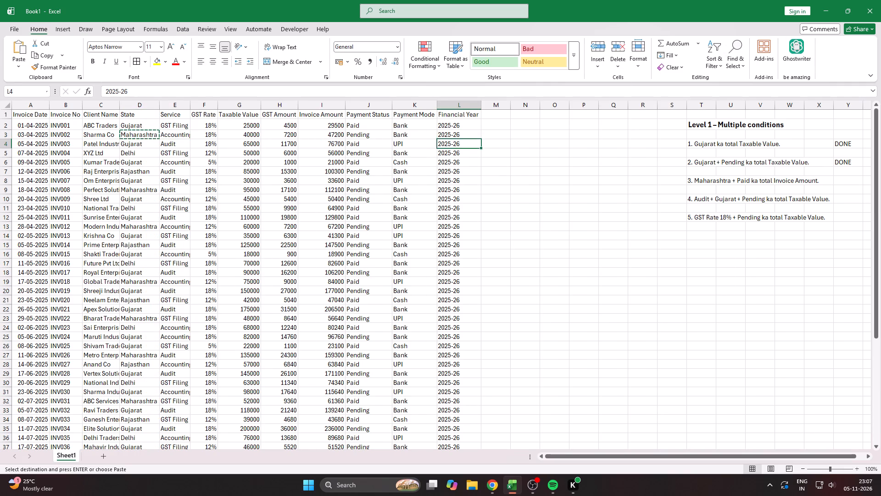
{"action": "key", "text": "Right"}
{"action": "key", "text": "Down"}
{"action": "key", "text": "Down"}
{"action": "key", "text": "Down"}
{"action": "type", "text": "=SUM"}
{"action": "key", "text": "Down"}
{"action": "key", "text": "Down"}
{"action": "key", "text": "Tab"}
{"action": "key", "text": "Left"}
{"action": "key", "text": "Left"}
{"action": "key", "text": "Left"}
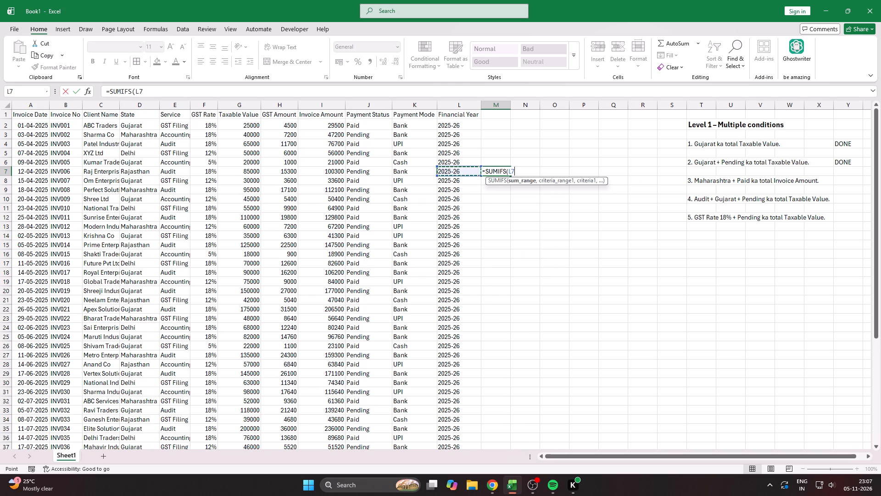
{"action": "key", "text": "Up"}
{"action": "key", "text": "Up"}
{"action": "key", "text": "Up"}
{"action": "key", "text": "Up"}
{"action": "key", "text": "Up"}
{"action": "key", "text": "Up"}
{"action": "key", "text": "Left"}
{"action": "key", "text": "Left"}
{"action": "key", "text": "Right"}
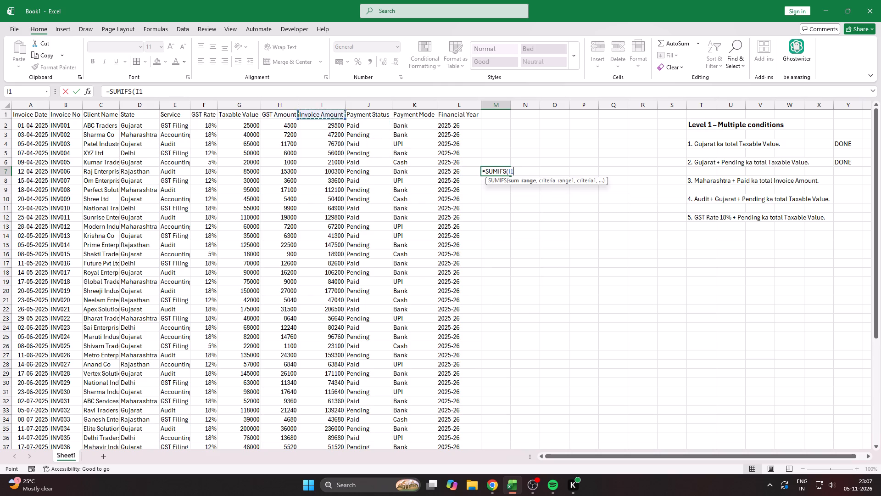
{"action": "key", "text": "Down"}
{"action": "key", "text": "ctrl+shift+Down"}
{"action": "key", "text": "comma"}
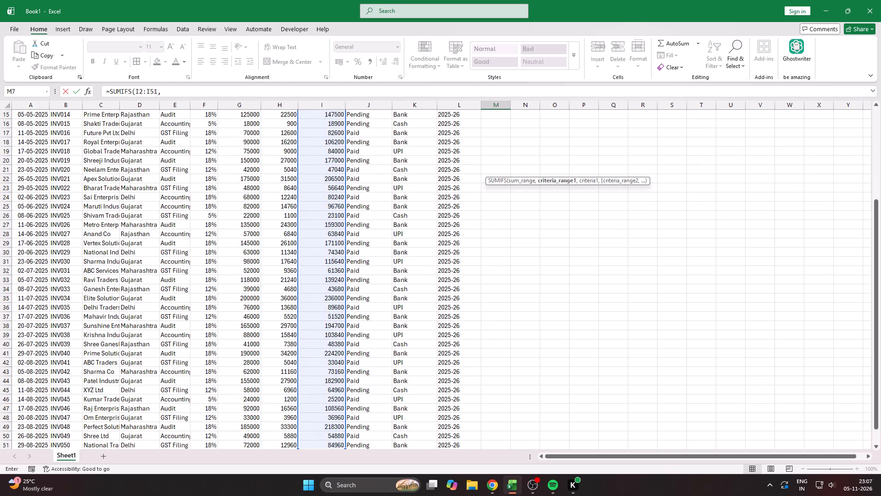
Add the State range D2:D51 with the copied criterion "Maharashtra" as the first condition of the SUMIFS formula.
{"action": "scroll", "coordinate": [138, 135], "scroll_direction": "up", "scroll_amount": 12}
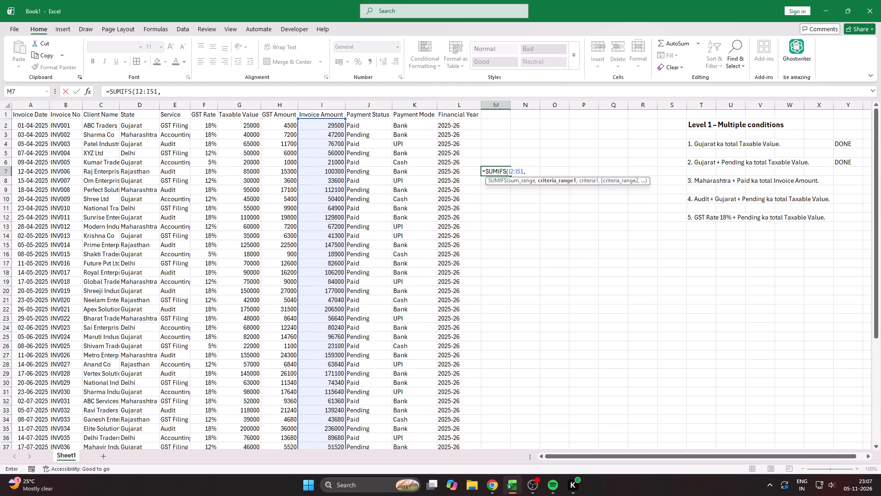
{"action": "scroll", "coordinate": [138, 135], "scroll_direction": "up", "scroll_amount": 2}
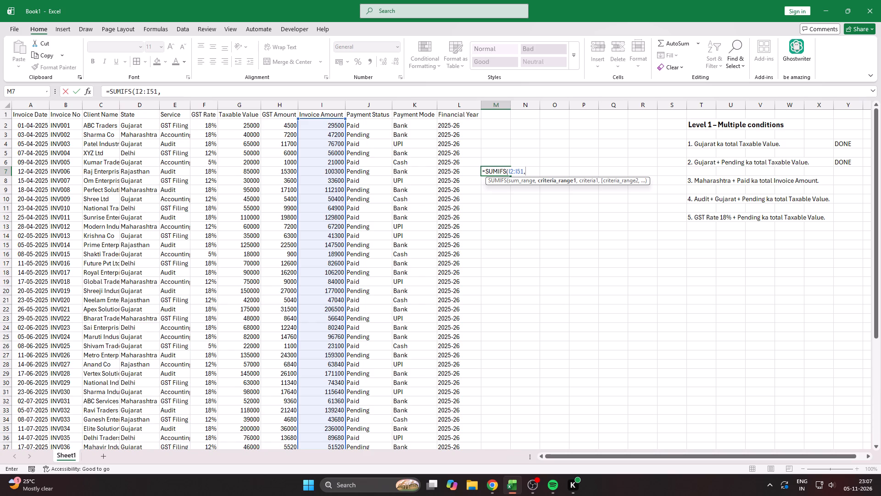
{"action": "left_click", "coordinate": [128, 120]}
{"action": "key", "text": "ctrl+shift+Down"}
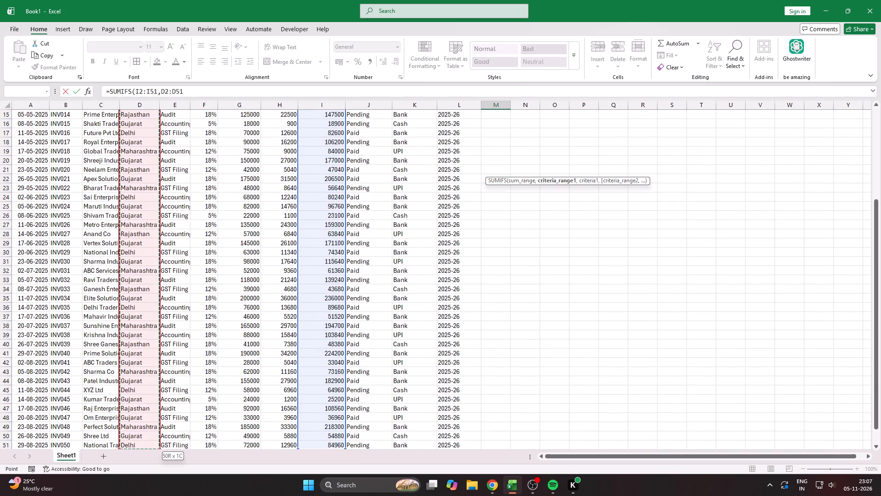
{"action": "key", "text": "comma"}
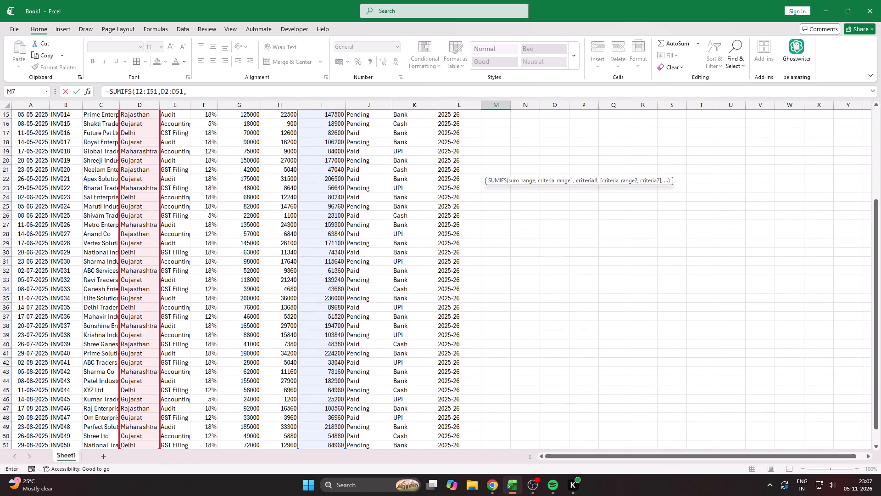
{"action": "scroll", "coordinate": [128, 120], "scroll_direction": "up", "scroll_amount": 15}
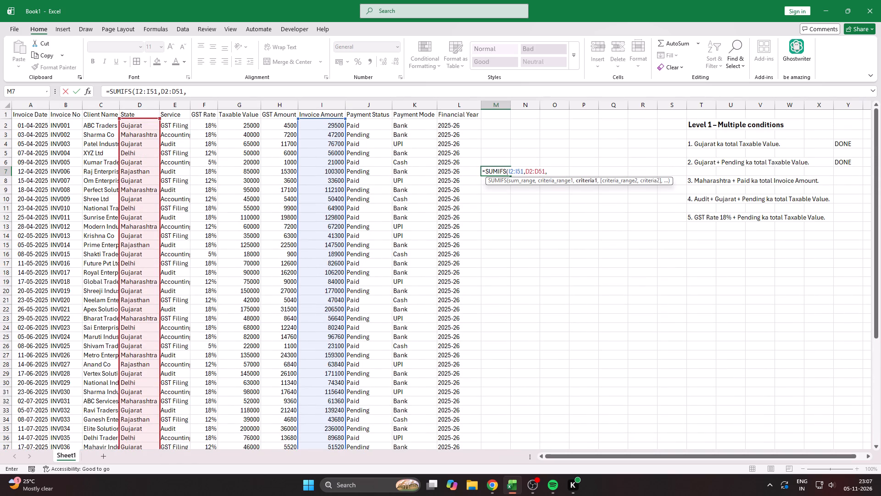
{"action": "key", "text": "shift+quotedbl"}
{"action": "key", "text": "ctrl+v"}
{"action": "key", "text": "super+v"}
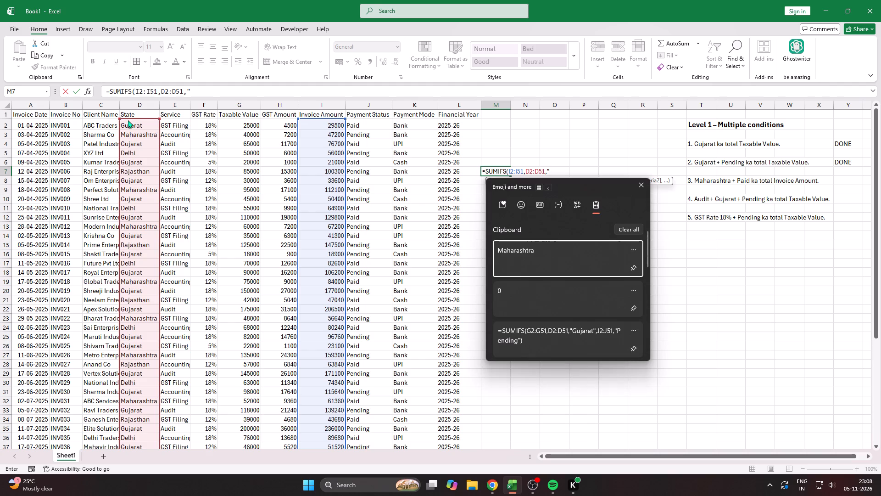
{"action": "key", "text": "Return"}
{"action": "key", "text": "ctrl+v"}
{"action": "key", "text": "shift+quotedbl"}
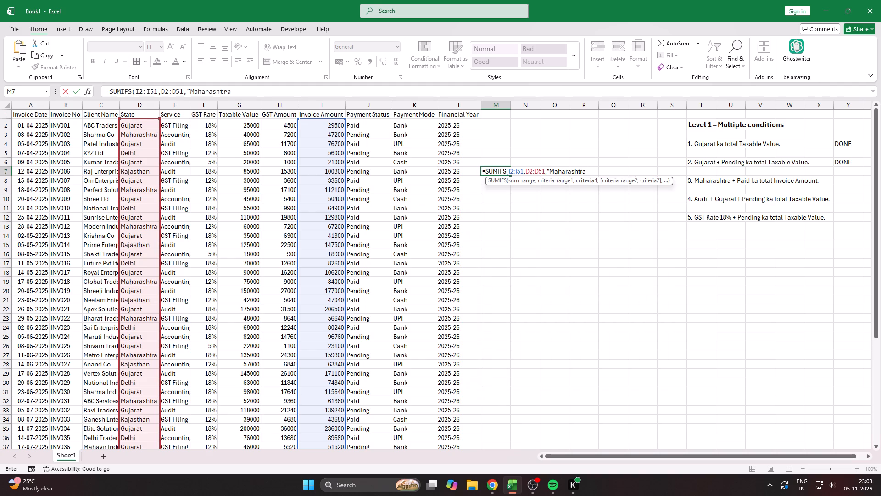
{"action": "key", "text": "comma"}
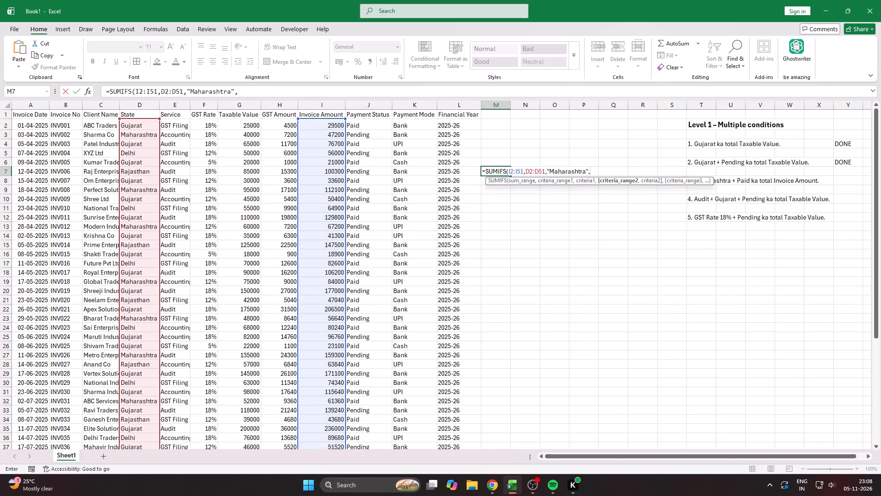
Add the Payment Status range J2:J51 with criterion "paid" as the second condition and complete the M7 formula.
{"action": "left_click", "coordinate": [359, 121]}
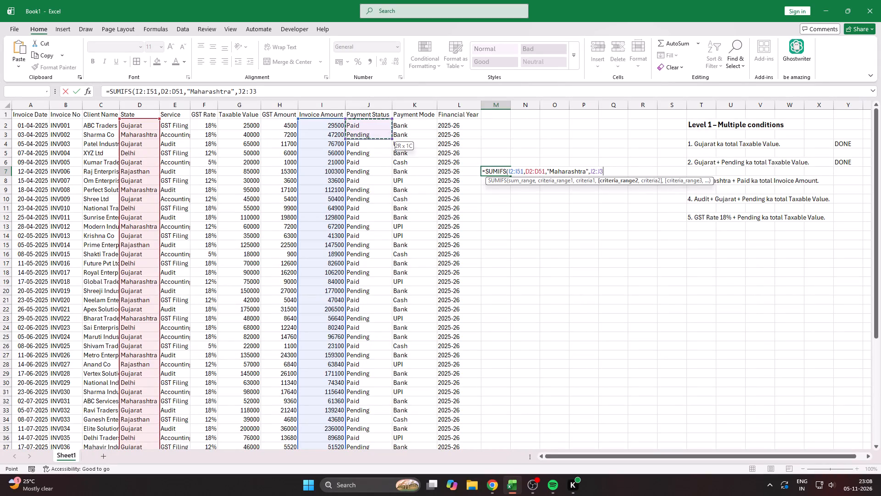
{"action": "key", "text": "ctrl+shift+Down"}
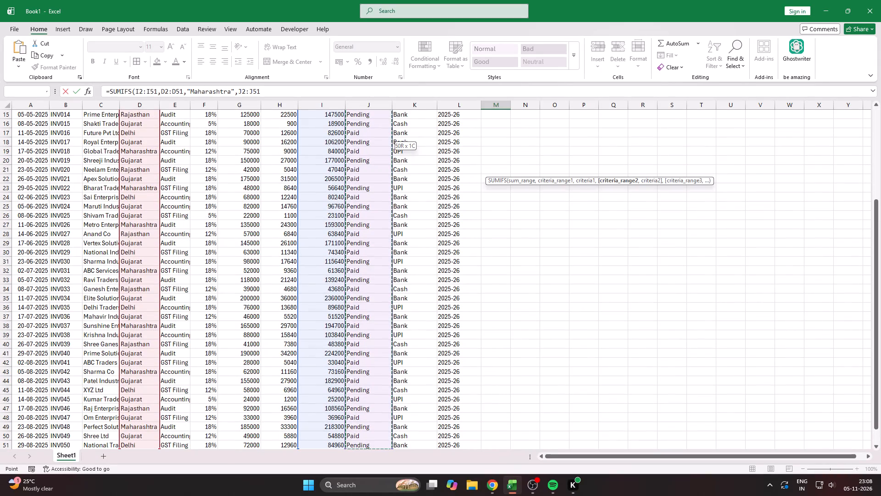
{"action": "key", "text": "comma"}
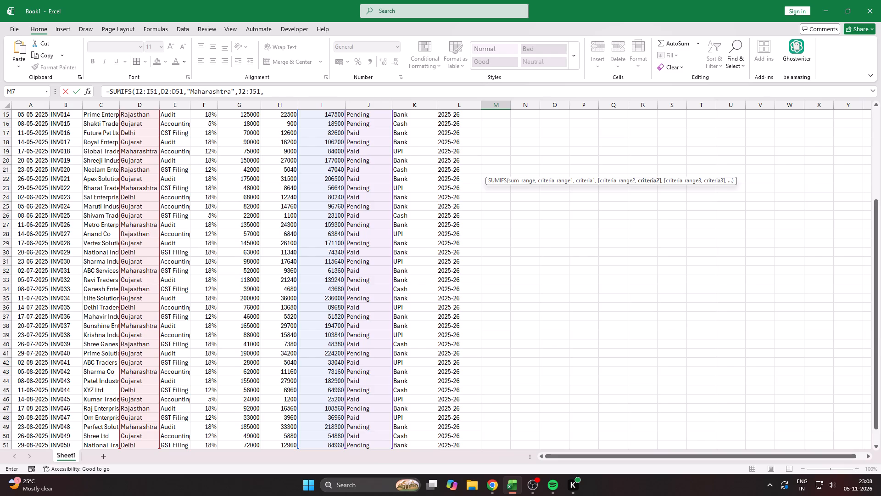
{"action": "scroll", "coordinate": [600, 279], "scroll_direction": "up", "scroll_amount": 7}
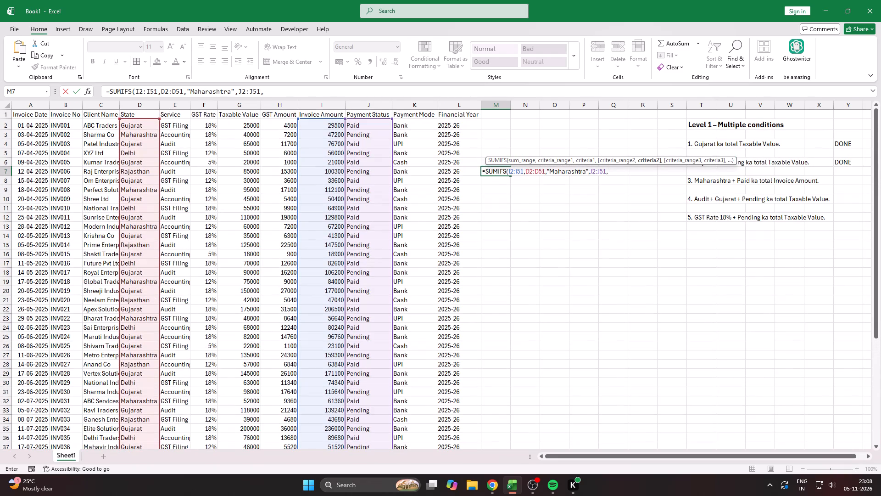
{"action": "key", "text": "shift+quotedbl"}
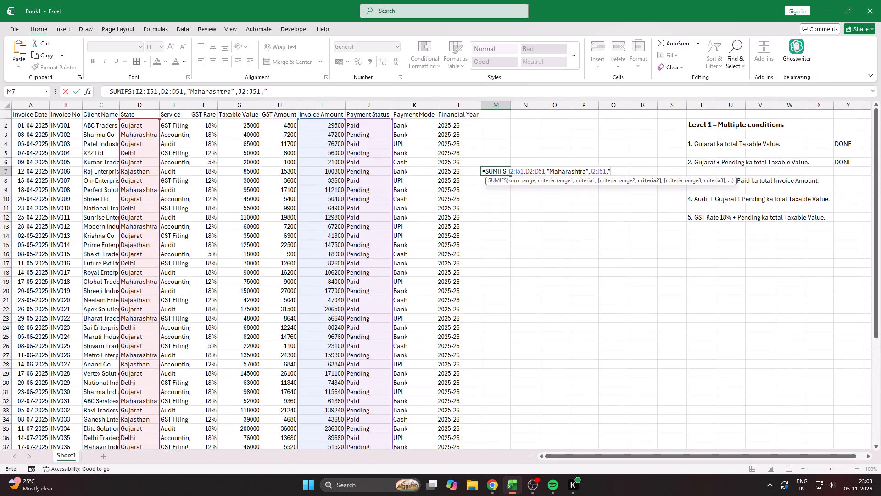
{"action": "type", "text": "paid"}
{"action": "key", "text": "shift+quotedbl"}
{"action": "key", "text": "shift+parenright"}
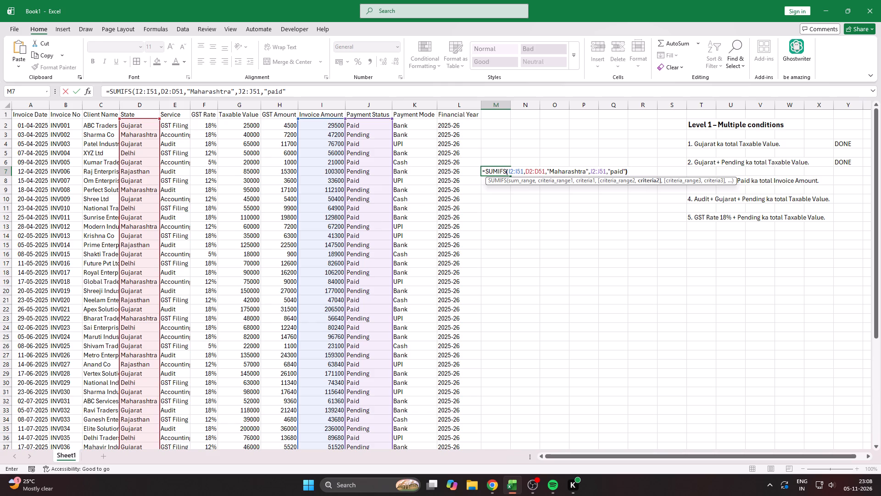
{"action": "key", "text": "Return"}
Copy the M7 result and mark question 3, Maharashtra + Paid, as "done" in Y8.
{"action": "key", "text": "Up"}
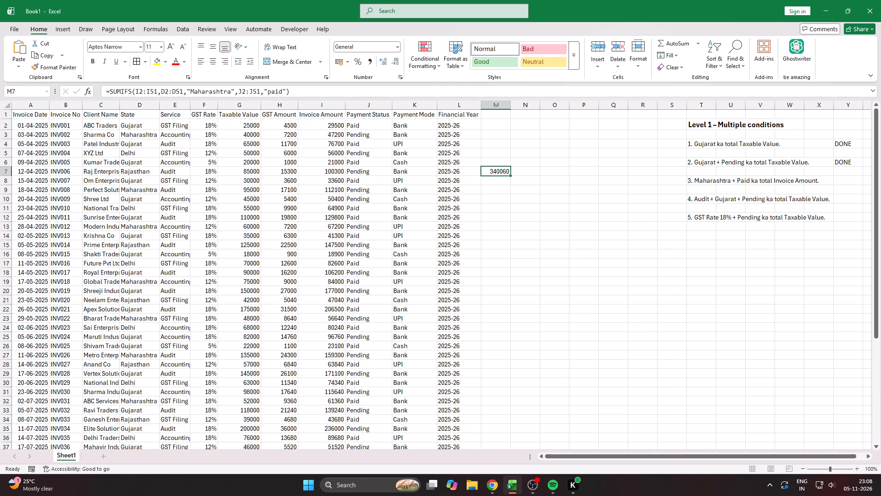
{"action": "key", "text": "ctrl+c"}
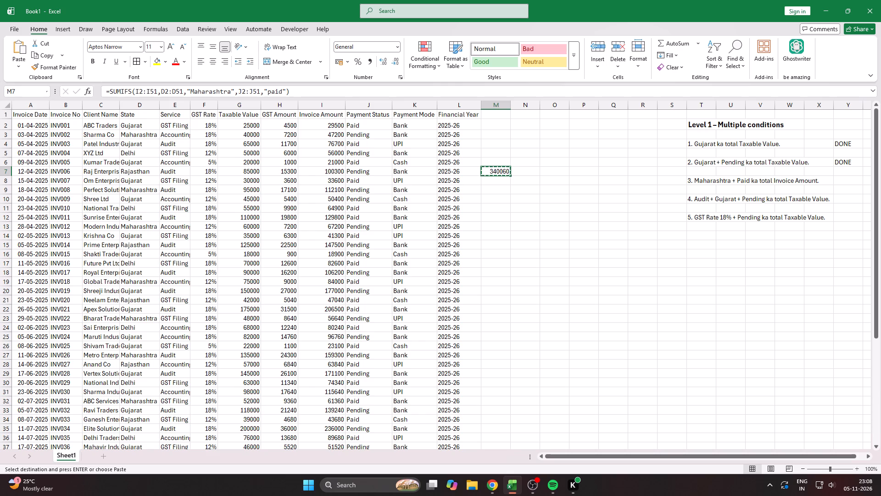
{"action": "key", "text": "Right"}
{"action": "key", "text": "Right"}
{"action": "key", "text": "Right"}
{"action": "key", "text": "Right"}
{"action": "key", "text": "Right"}
{"action": "key", "text": "Right"}
{"action": "key", "text": "Right"}
{"action": "key", "text": "Right"}
{"action": "key", "text": "Right"}
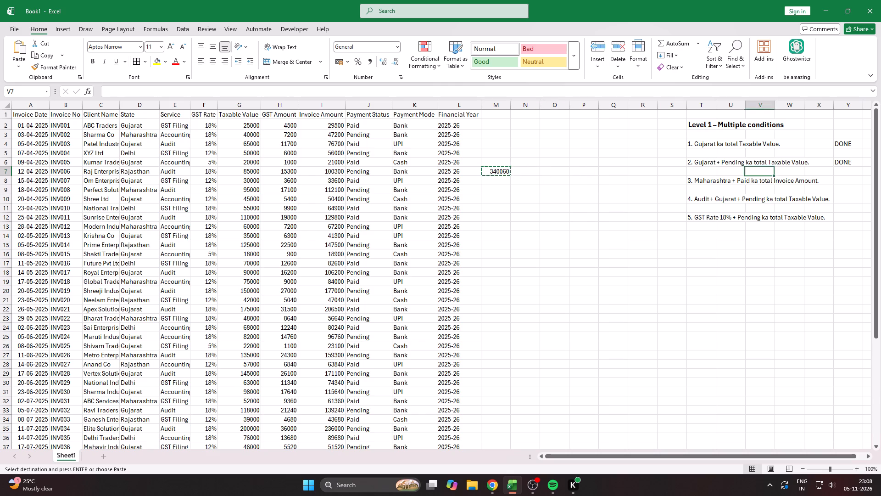
{"action": "key", "text": "Right"}
{"action": "key", "text": "Right"}
{"action": "key", "text": "Down"}
{"action": "key", "text": "Right"}
{"action": "type", "text": "done"}
{"action": "key", "text": "Return"}
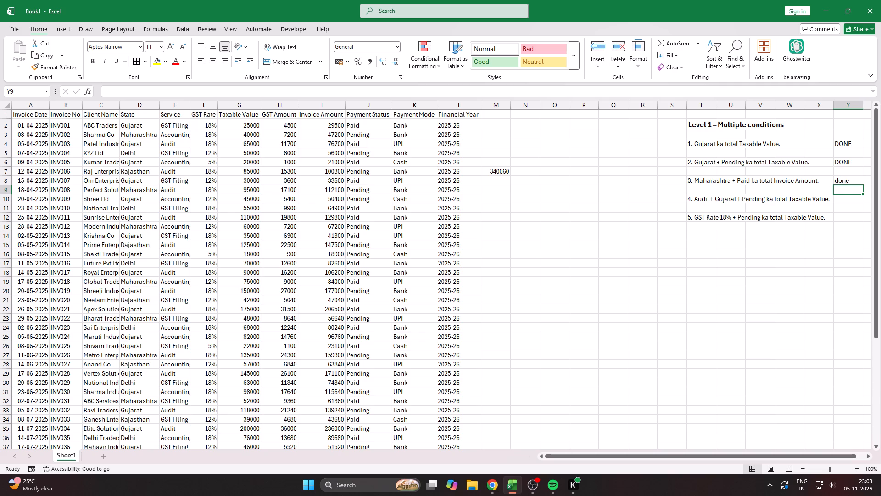
Start a SUMIFS formula in M10 for question 4 with the Taxable Value range G2:G52 as the sum range.
{"action": "left_click", "coordinate": [679, 203]}
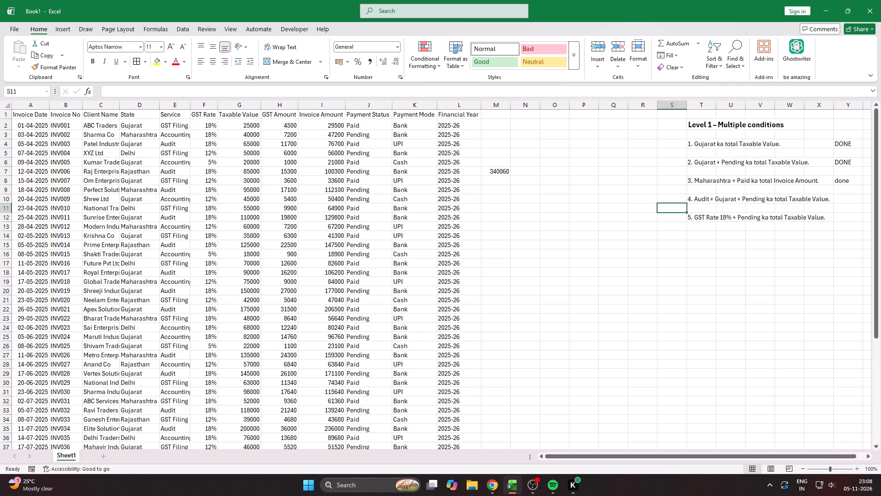
{"action": "key", "text": "Up"}
{"action": "key", "text": "Left"}
{"action": "key", "text": "Left"}
{"action": "key", "text": "Left"}
{"action": "key", "text": "Left"}
{"action": "key", "text": "Left"}
{"action": "key", "text": "Left"}
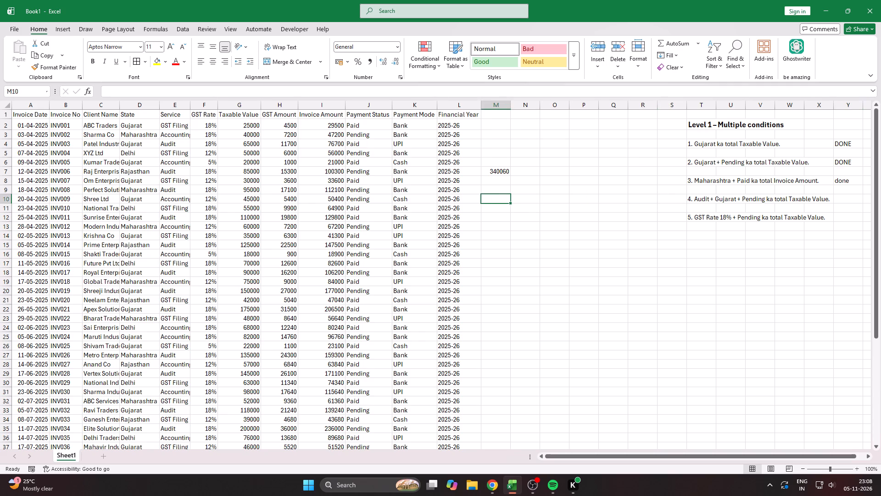
{"action": "type", "text": "=sum"}
{"action": "key", "text": "Down"}
{"action": "key", "text": "Down"}
{"action": "key", "text": "Tab"}
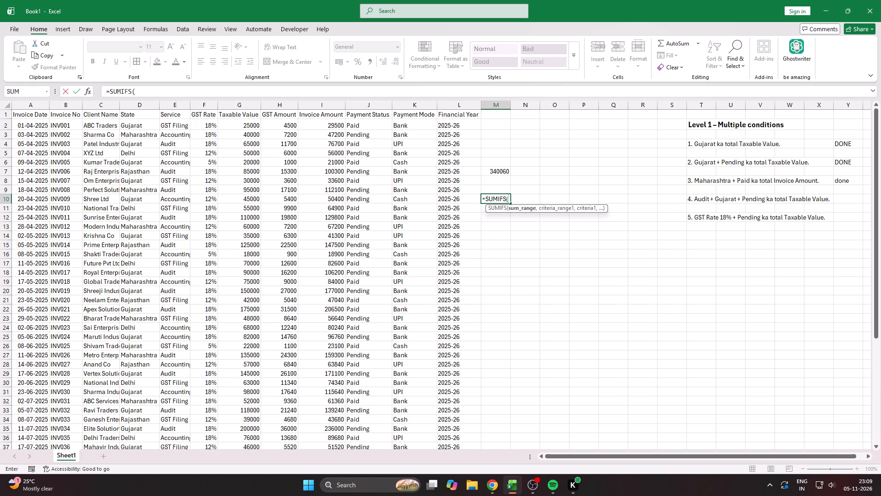
{"action": "key", "text": "Left"}
{"action": "key", "text": "Left"}
{"action": "key", "text": "Left"}
{"action": "key", "text": "Left"}
{"action": "key", "text": "Left"}
{"action": "key", "text": "Left"}
{"action": "key", "text": "Left"}
{"action": "key", "text": "Up"}
{"action": "key", "text": "Up"}
{"action": "key", "text": "Up"}
{"action": "key", "text": "Up"}
{"action": "key", "text": "Up"}
{"action": "key", "text": "Up"}
{"action": "key", "text": "Right"}
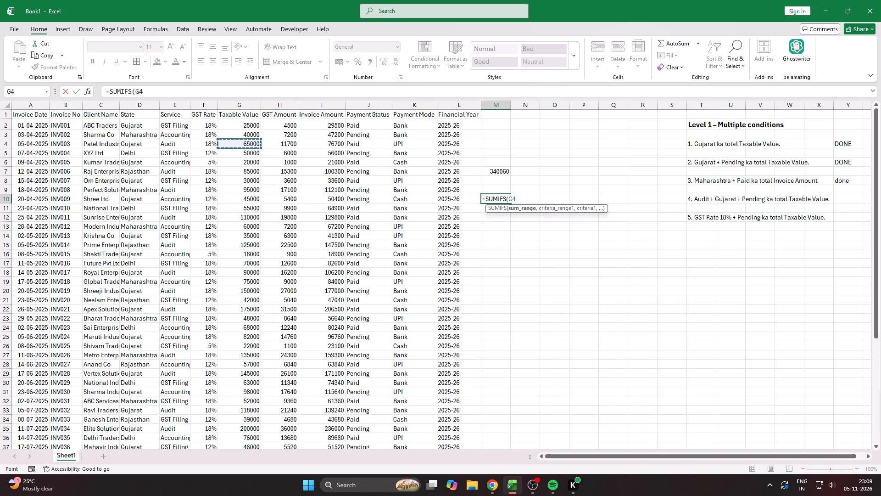
{"action": "key", "text": "Up"}
{"action": "key", "text": "Up"}
{"action": "key", "text": "ctrl+shift+Down"}
{"action": "key", "text": "comma"}
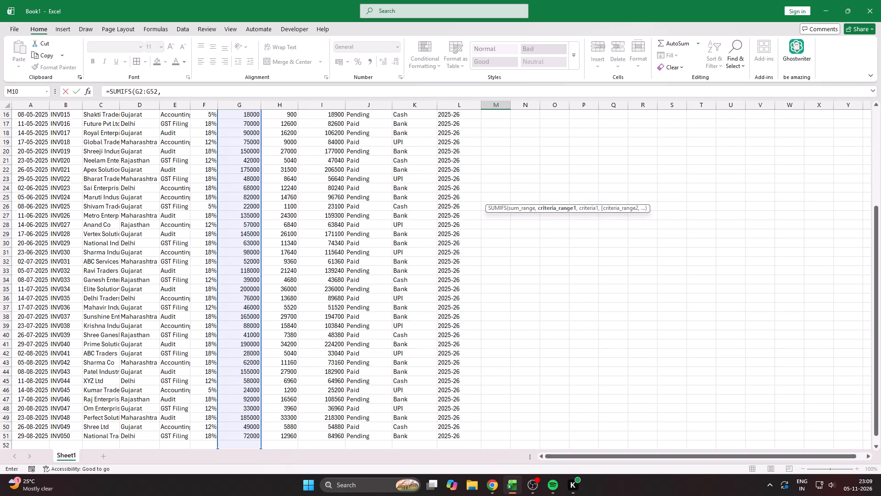
Add the Service range E2:E51 with criterion "aduit" as the first condition of the M10 formula.
{"action": "scroll", "coordinate": [679, 203], "scroll_direction": "up", "scroll_amount": 8}
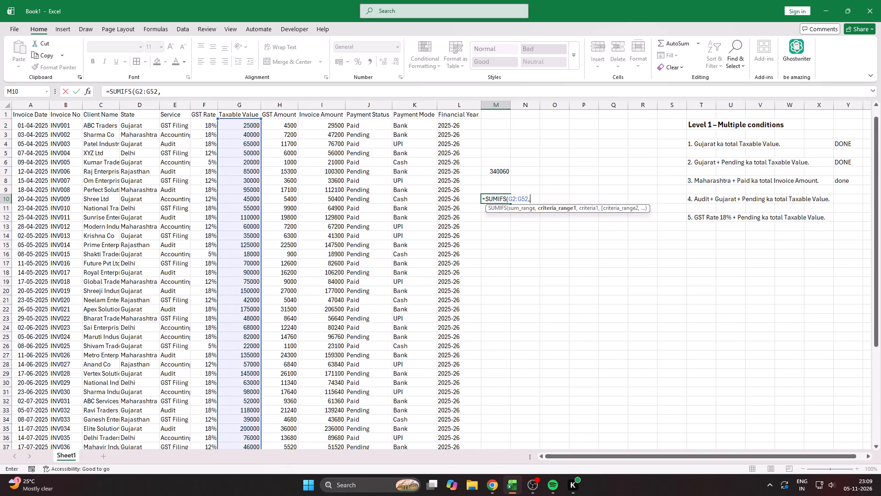
{"action": "key", "text": "Right"}
{"action": "key", "text": "Left"}
{"action": "key", "text": "Left"}
{"action": "key", "text": "Left"}
{"action": "key", "text": "Left"}
{"action": "key", "text": "Left"}
{"action": "key", "text": "Left"}
{"action": "key", "text": "Left"}
{"action": "key", "text": "Left"}
{"action": "key", "text": "Left"}
{"action": "key", "text": "Left"}
{"action": "key", "text": "Left"}
{"action": "key", "text": "Left"}
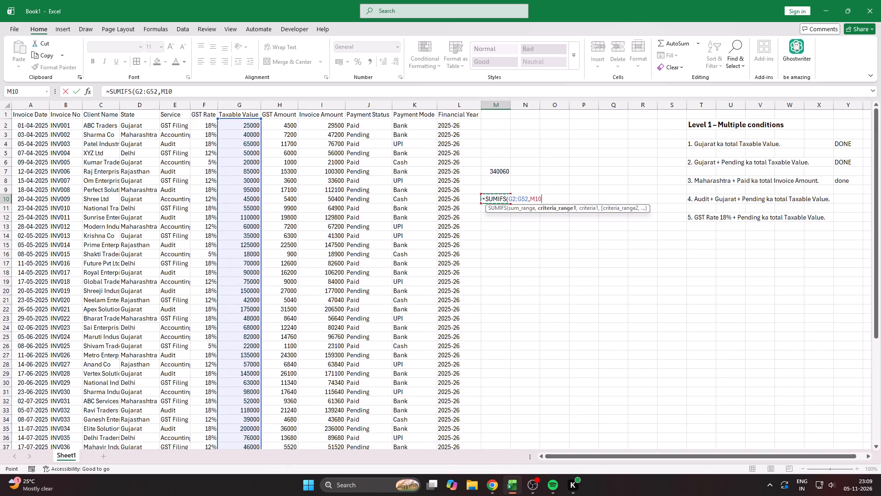
{"action": "key", "text": "Up"}
{"action": "key", "text": "Up"}
{"action": "key", "text": "Up"}
{"action": "key", "text": "Up"}
{"action": "key", "text": "Up"}
{"action": "key", "text": "Up"}
{"action": "key", "text": "Up"}
{"action": "key", "text": "Up"}
{"action": "key", "text": "Up"}
{"action": "key", "text": "Up"}
{"action": "key", "text": "Up"}
{"action": "key", "text": "Right"}
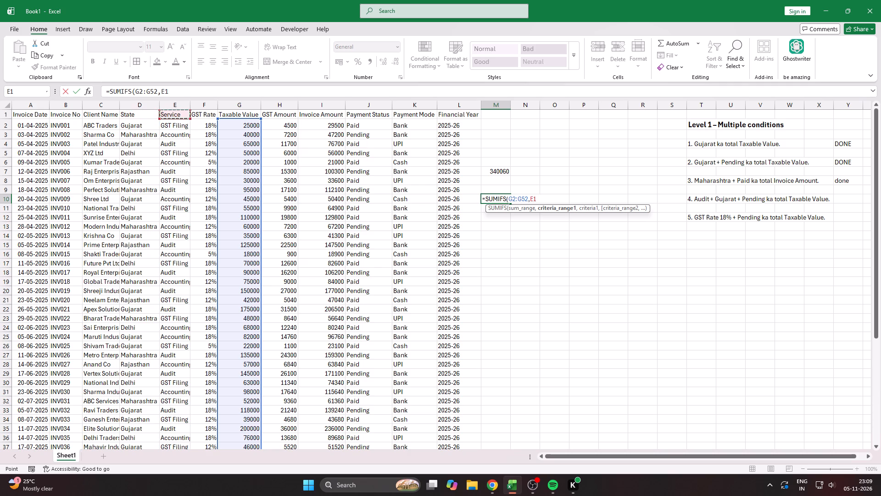
{"action": "key", "text": "Down"}
{"action": "key", "text": "ctrl+shift+Down"}
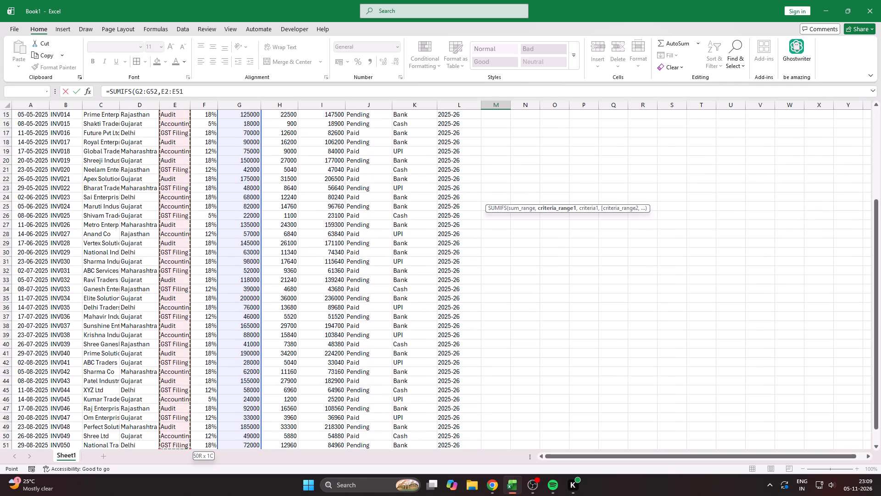
{"action": "key", "text": "comma"}
{"action": "scroll", "coordinate": [680, 203], "scroll_direction": "up", "scroll_amount": 8}
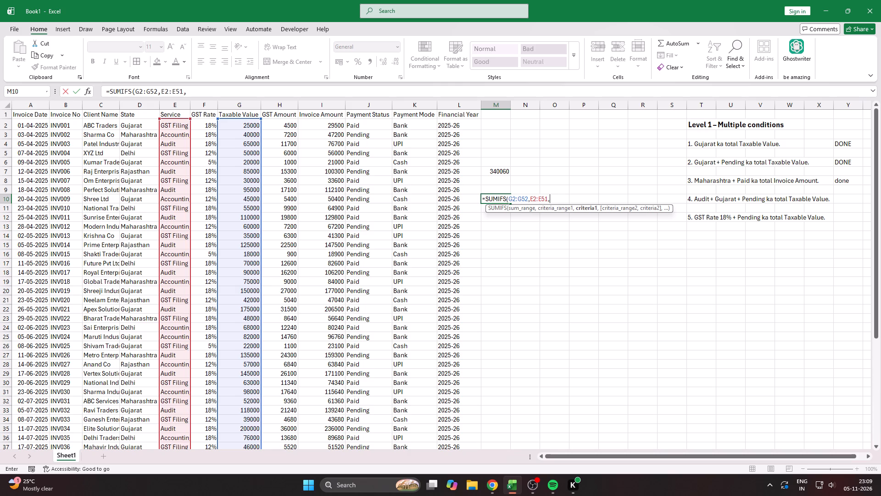
{"action": "key", "text": "shift+quotedbl"}
{"action": "type", "text": "aduit"}
{"action": "key", "text": "shift+quotedbl"}
{"action": "key", "text": "comma"}
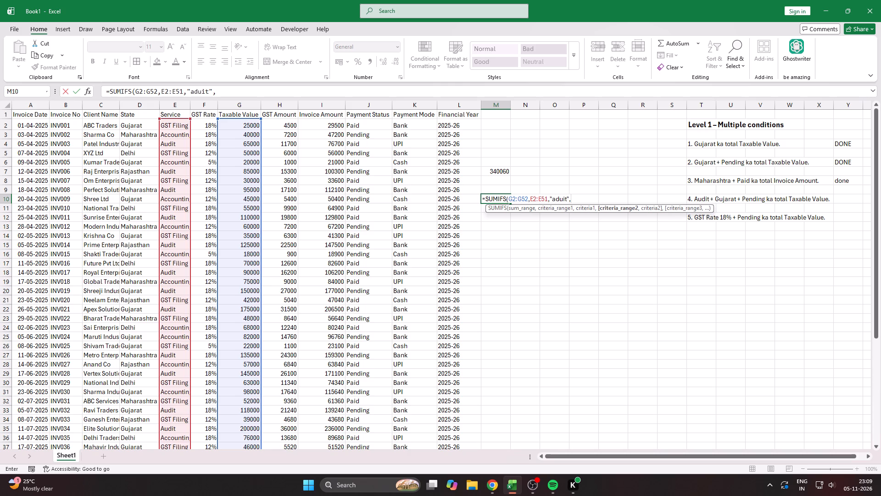
Add the range G2:G52 with criterion "gujarat" as the second condition of the M10 formula.
{"action": "left_click", "coordinate": [241, 121]}
{"action": "key", "text": "Left"}
{"action": "key", "text": "Left"}
{"action": "key", "text": "Left"}
{"action": "key", "text": "Left"}
{"action": "key", "text": "Left"}
{"action": "key", "text": "Left"}
{"action": "key", "text": "Left"}
{"action": "key", "text": "Up"}
{"action": "key", "text": "Up"}
{"action": "key", "text": "Up"}
{"action": "key", "text": "Up"}
{"action": "key", "text": "Up"}
{"action": "key", "text": "Up"}
{"action": "key", "text": "Up"}
{"action": "key", "text": "Up"}
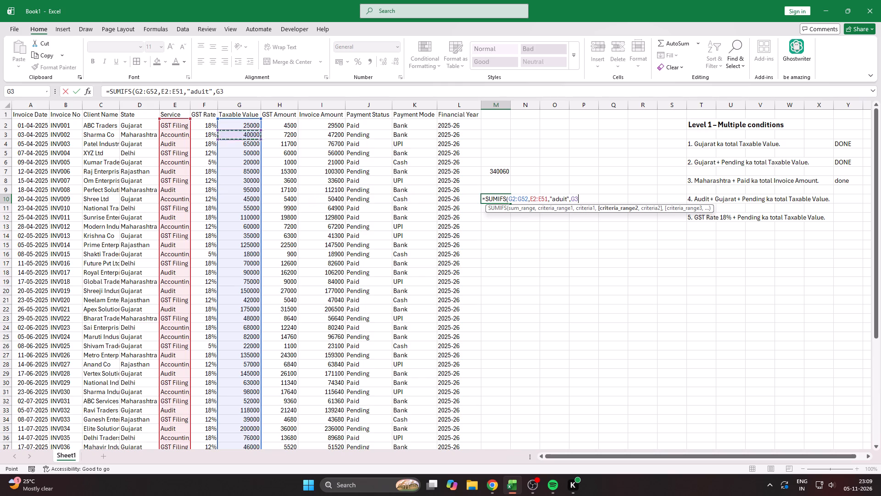
{"action": "key", "text": "Up"}
{"action": "key", "text": "ctrl+shift+Down"}
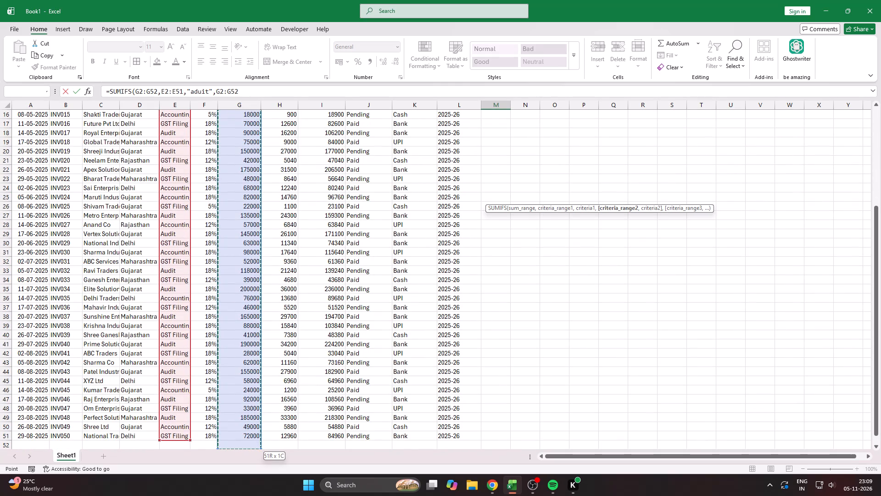
{"action": "key", "text": "comma"}
{"action": "scroll", "coordinate": [627, 287], "scroll_direction": "down", "scroll_amount": 1}
{"action": "scroll", "coordinate": [607, 300], "scroll_direction": "up", "scroll_amount": 10}
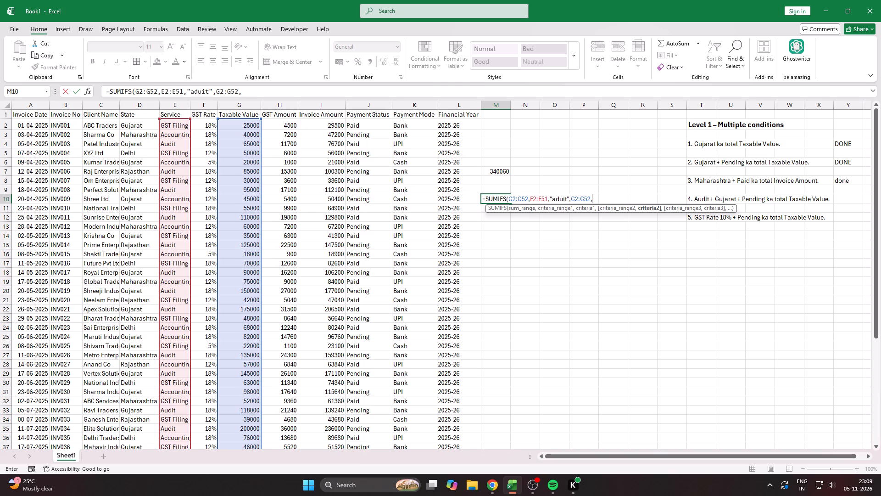
{"action": "key", "text": "shift+quotedbl"}
{"action": "type", "text": "gujarat"}
{"action": "key", "text": "shift+quotedbl"}
{"action": "key", "text": "comma"}
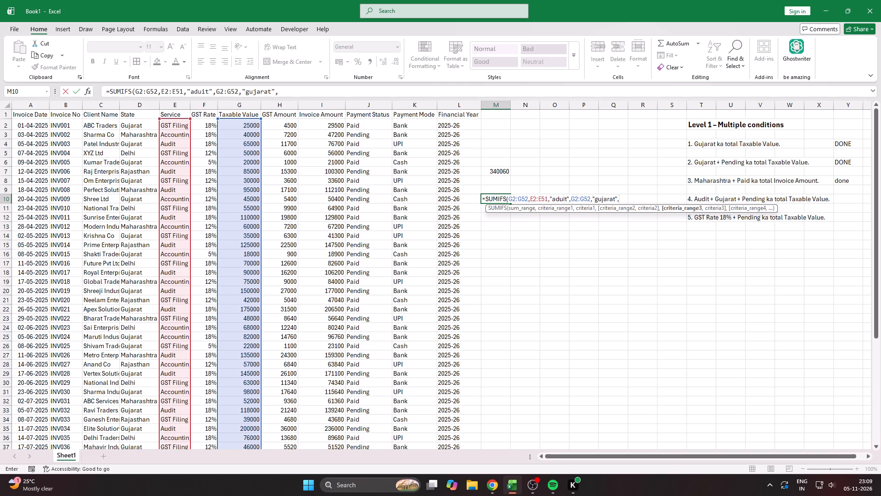
Add the range G2:G52 with criterion "pending" as the third condition and complete the M10 formula.
{"action": "key", "text": "Up"}
{"action": "key", "text": "Left"}
{"action": "key", "text": "Up"}
{"action": "key", "text": "Up"}
{"action": "key", "text": "Up"}
{"action": "key", "text": "Up"}
{"action": "key", "text": "Up"}
{"action": "key", "text": "Up"}
{"action": "key", "text": "Up"}
{"action": "key", "text": "Left"}
{"action": "key", "text": "Left"}
{"action": "key", "text": "Left"}
{"action": "key", "text": "Left"}
{"action": "key", "text": "Left"}
{"action": "key", "text": "Left"}
{"action": "key", "text": "Left"}
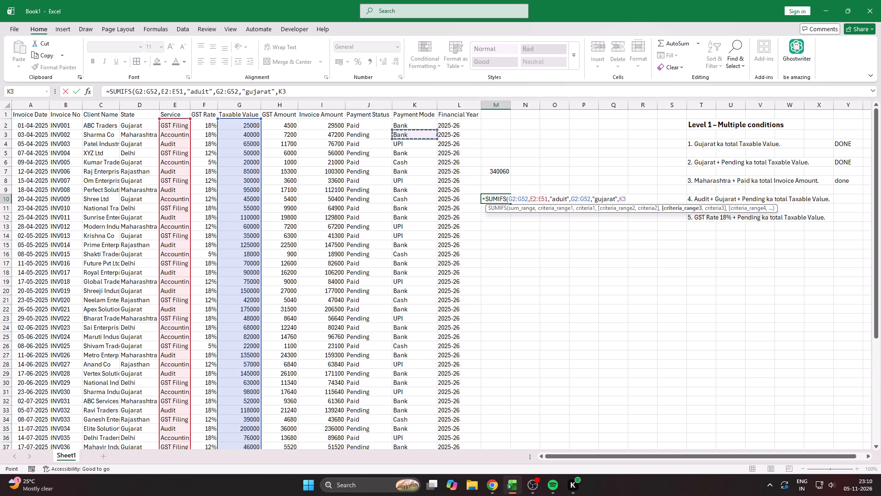
{"action": "key", "text": "Up"}
{"action": "key", "text": "Right"}
{"action": "key", "text": "ctrl+shift+Down"}
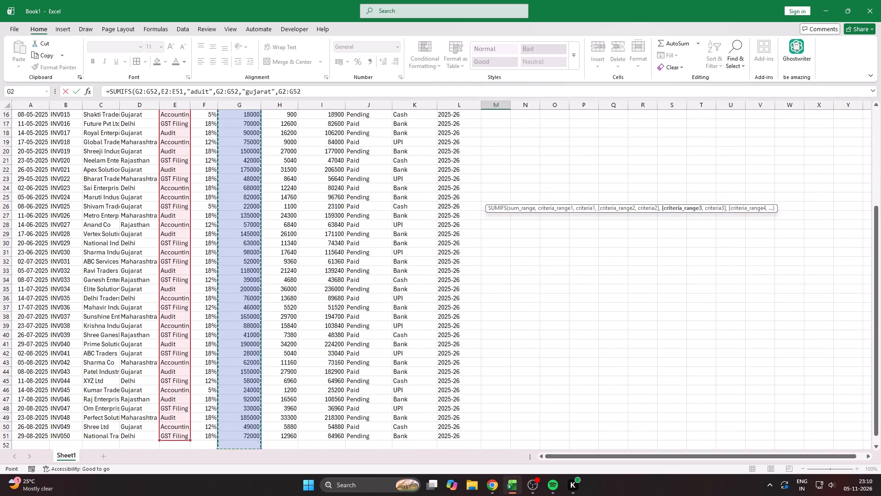
{"action": "key", "text": "comma"}
{"action": "scroll", "coordinate": [435, 185], "scroll_direction": "up", "scroll_amount": 6}
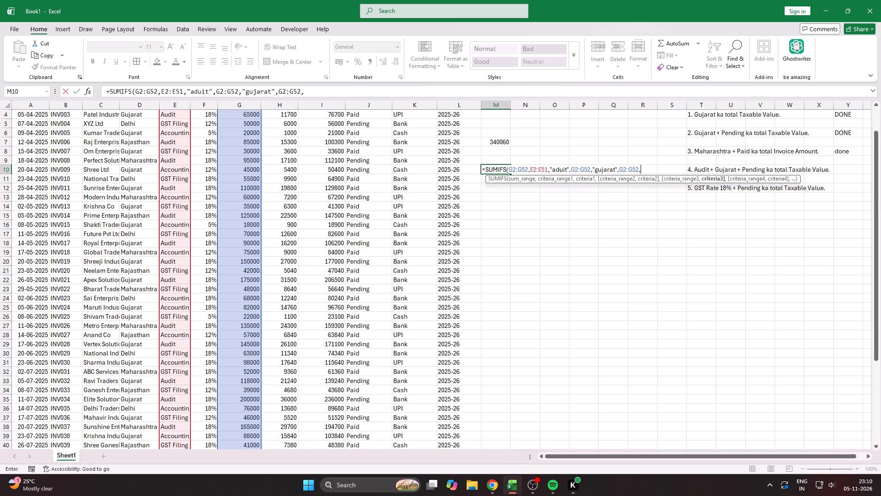
{"action": "scroll", "coordinate": [439, 226], "scroll_direction": "up", "scroll_amount": 2}
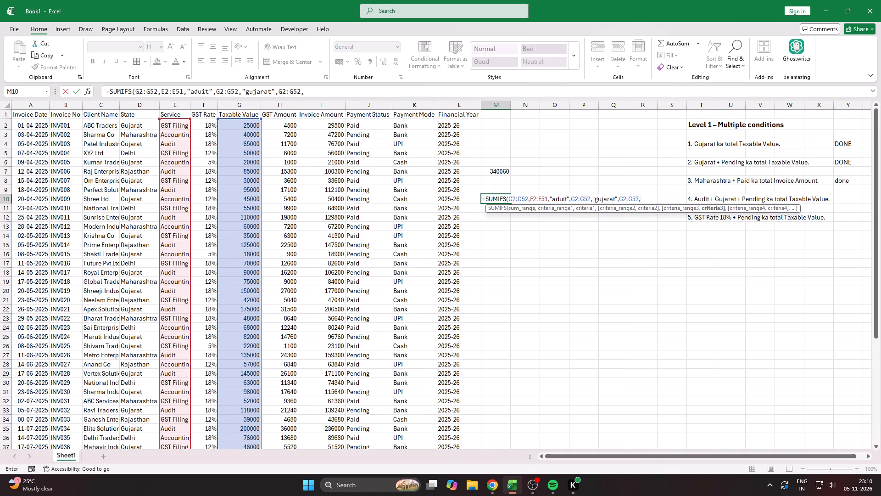
{"action": "type", "text": "\"pe"}
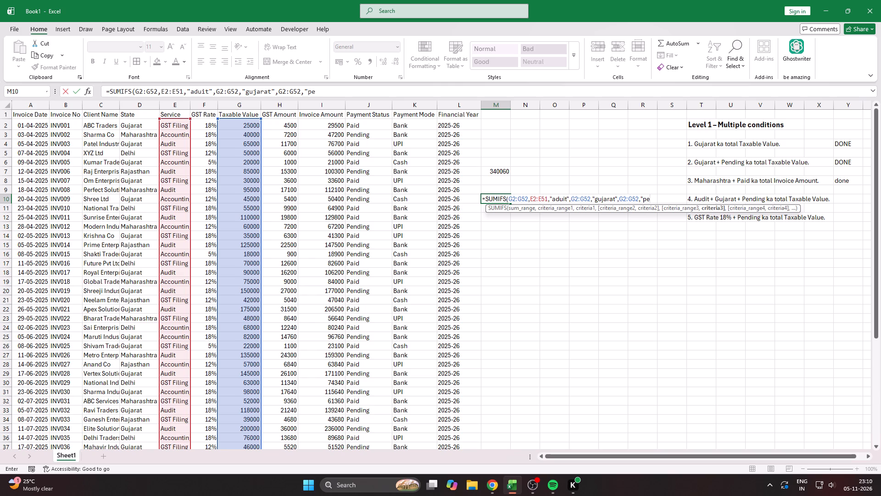
{"action": "type", "text": "ndi"}
{"action": "type", "text": "ng"}
{"action": "key", "text": "shift+quotedbl"}
{"action": "key", "text": "shift+parenright"}
{"action": "key", "text": "Return"}
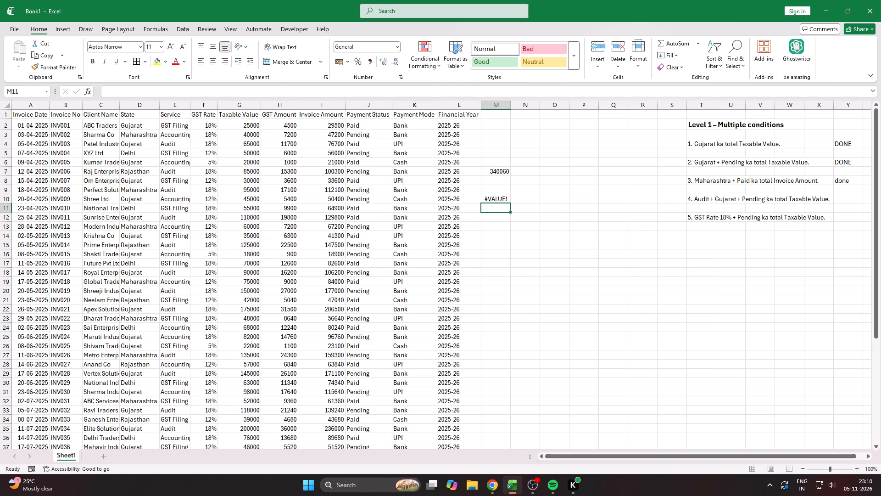
Open the M10 formula to examine its ranges and criteria, leaving it without changes.
{"action": "key", "text": "Up"}
{"action": "key", "text": "F2"}
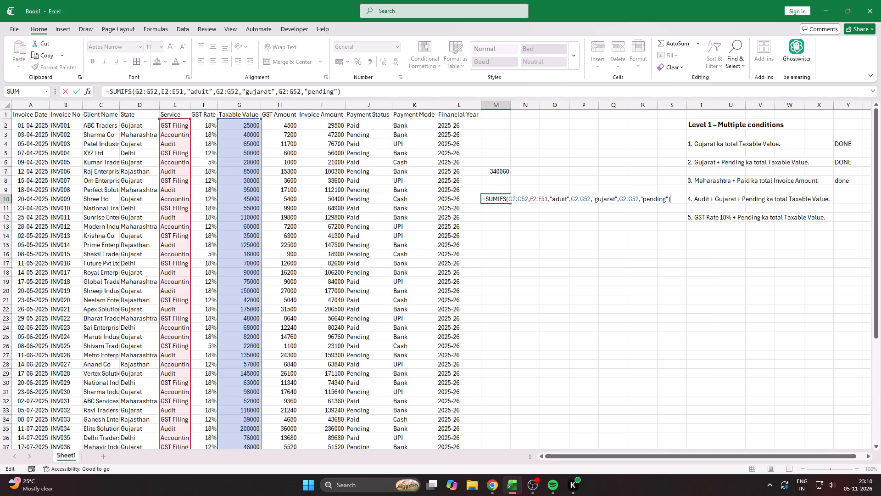
{"action": "key", "text": "Escape"}
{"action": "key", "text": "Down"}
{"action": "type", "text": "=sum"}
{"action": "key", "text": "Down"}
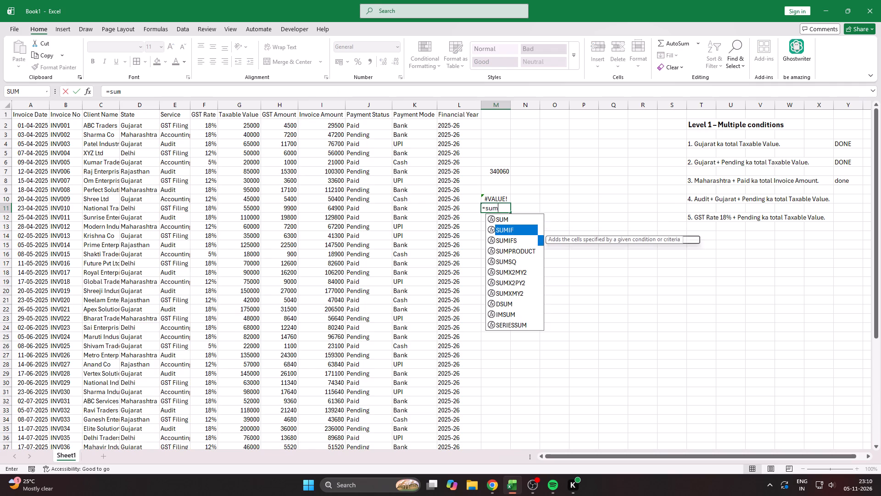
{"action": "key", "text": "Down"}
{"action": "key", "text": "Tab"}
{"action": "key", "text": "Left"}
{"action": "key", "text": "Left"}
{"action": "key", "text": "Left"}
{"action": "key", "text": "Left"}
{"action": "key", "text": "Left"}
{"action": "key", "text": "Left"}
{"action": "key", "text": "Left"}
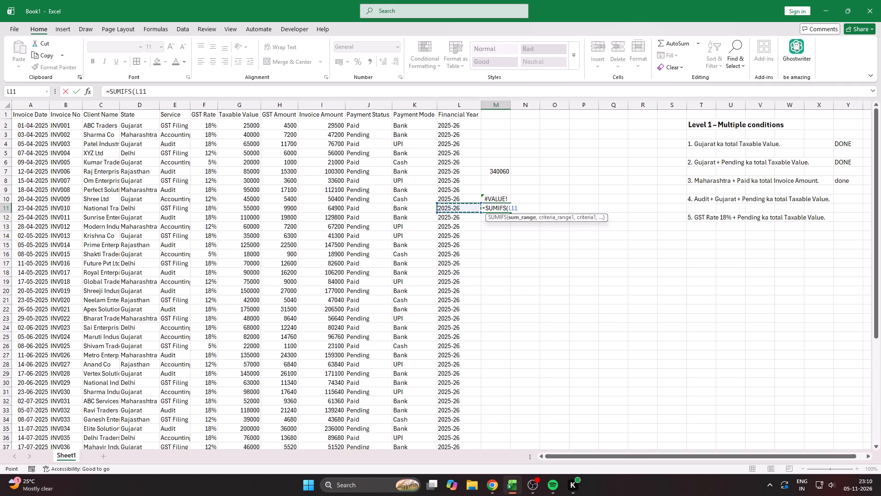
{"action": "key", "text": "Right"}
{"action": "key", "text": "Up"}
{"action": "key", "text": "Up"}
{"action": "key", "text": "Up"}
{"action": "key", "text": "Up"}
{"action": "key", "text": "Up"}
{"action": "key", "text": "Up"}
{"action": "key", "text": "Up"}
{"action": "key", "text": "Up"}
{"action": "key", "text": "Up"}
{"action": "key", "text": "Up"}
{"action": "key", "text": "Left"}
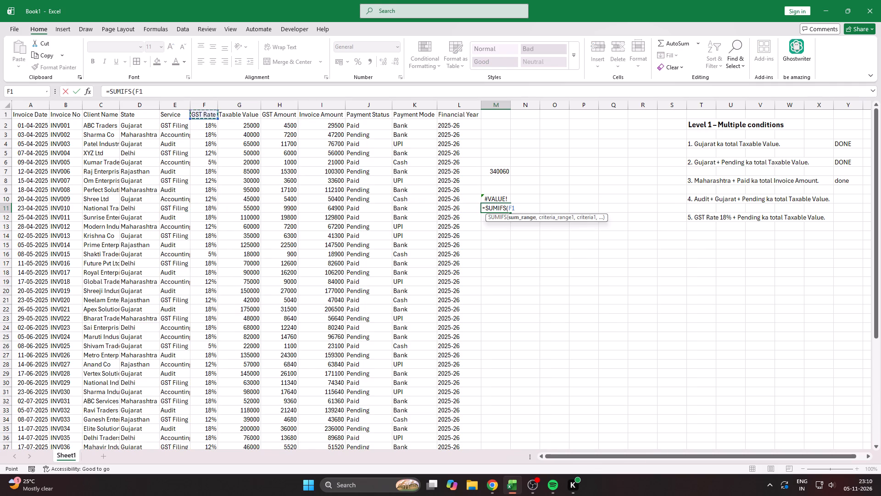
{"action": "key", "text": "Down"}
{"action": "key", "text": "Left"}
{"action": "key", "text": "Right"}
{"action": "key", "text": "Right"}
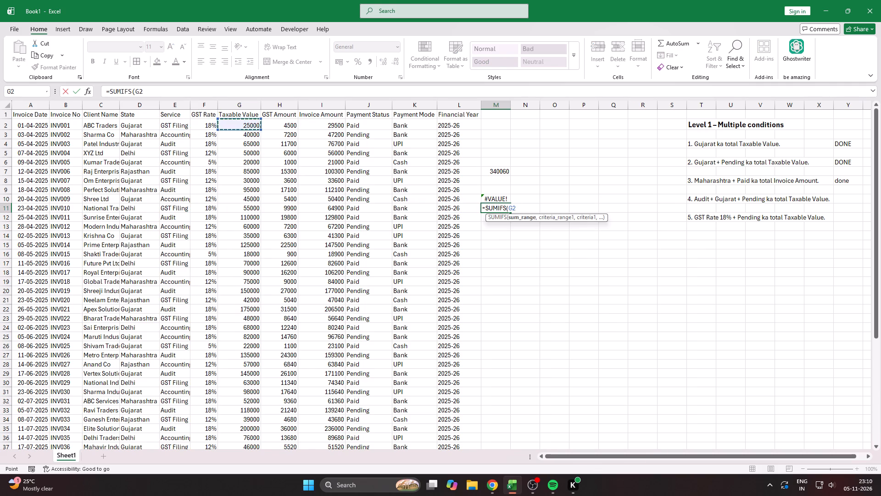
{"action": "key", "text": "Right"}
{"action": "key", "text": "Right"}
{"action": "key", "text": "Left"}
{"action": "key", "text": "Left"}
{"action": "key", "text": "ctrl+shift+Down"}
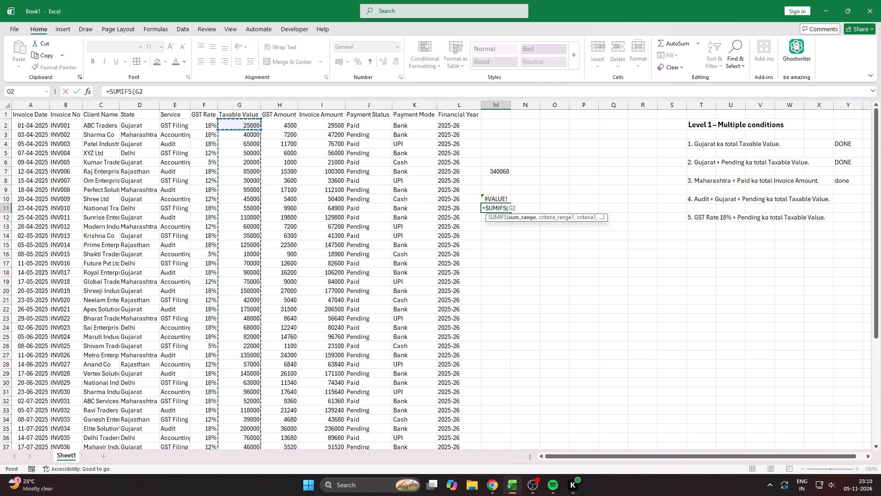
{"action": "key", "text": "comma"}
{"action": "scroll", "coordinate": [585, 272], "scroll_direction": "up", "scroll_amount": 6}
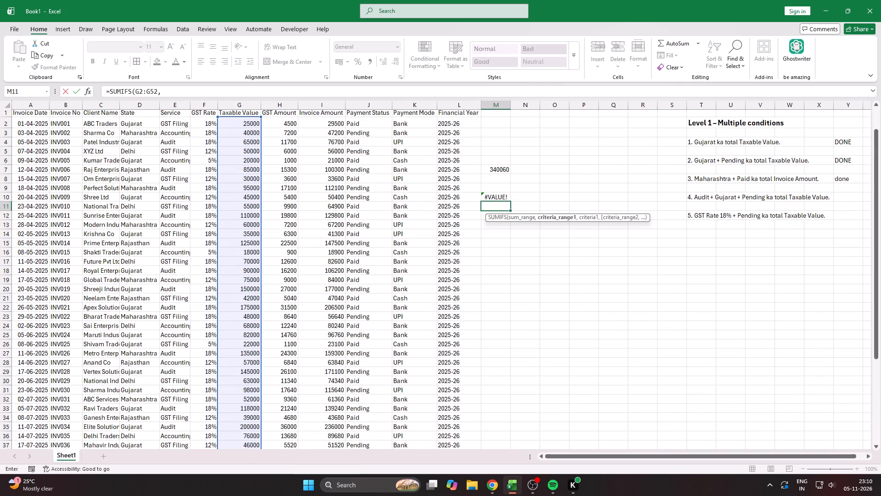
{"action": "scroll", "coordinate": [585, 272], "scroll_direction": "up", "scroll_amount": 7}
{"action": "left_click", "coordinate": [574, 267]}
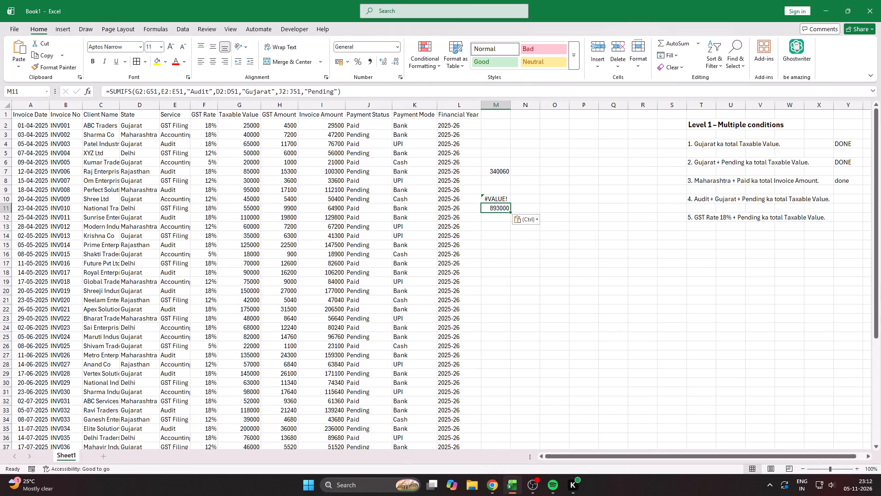
Copy the text of the M11 SUMIFS formula without its equals sign.
{"action": "key", "text": "F2"}
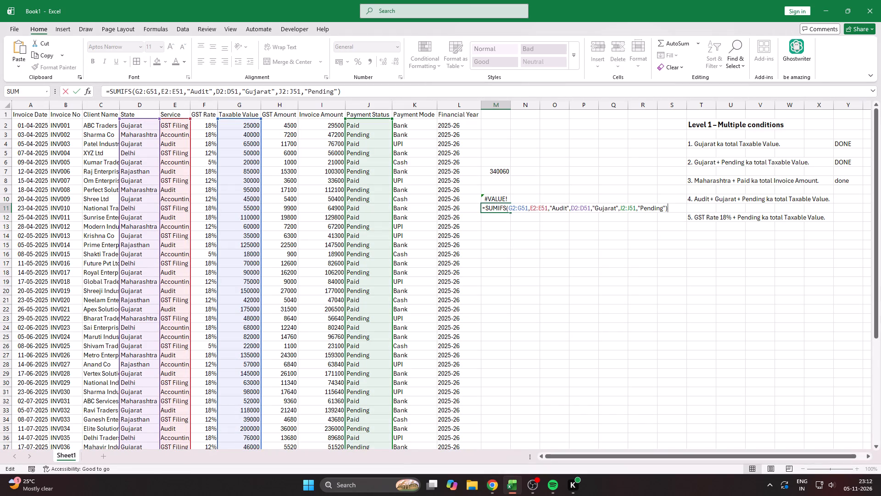
{"action": "key", "text": "ctrl+shift+Left"}
{"action": "key", "text": "shift+Left"}
{"action": "key", "text": "shift+Left"}
{"action": "key", "text": "shift+Left"}
{"action": "key", "text": "shift+Left"}
{"action": "key", "text": "shift+Left"}
{"action": "key", "text": "shift+Left"}
{"action": "key", "text": "shift+Left"}
{"action": "key", "text": "shift+Left"}
{"action": "key", "text": "shift+Left"}
{"action": "key", "text": "shift+Left"}
{"action": "key", "text": "shift+Left"}
{"action": "key", "text": "shift+Left"}
{"action": "key", "text": "shift+Left"}
{"action": "key", "text": "shift+Left"}
{"action": "key", "text": "shift+Left"}
{"action": "key", "text": "shift+Left"}
{"action": "key", "text": "shift+Left"}
{"action": "key", "text": "shift+Left"}
{"action": "key", "text": "shift+Left"}
{"action": "key", "text": "shift+Left"}
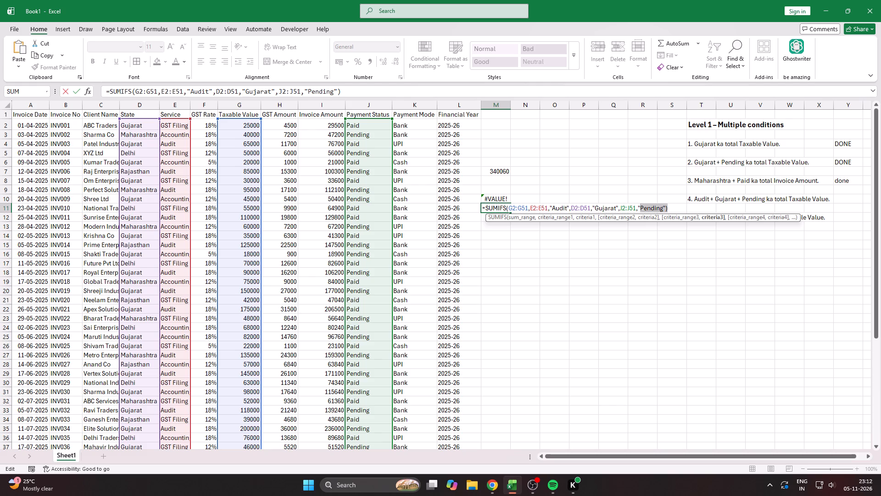
{"action": "key", "text": "shift+Left"}
{"action": "key", "text": "shift+Left"}
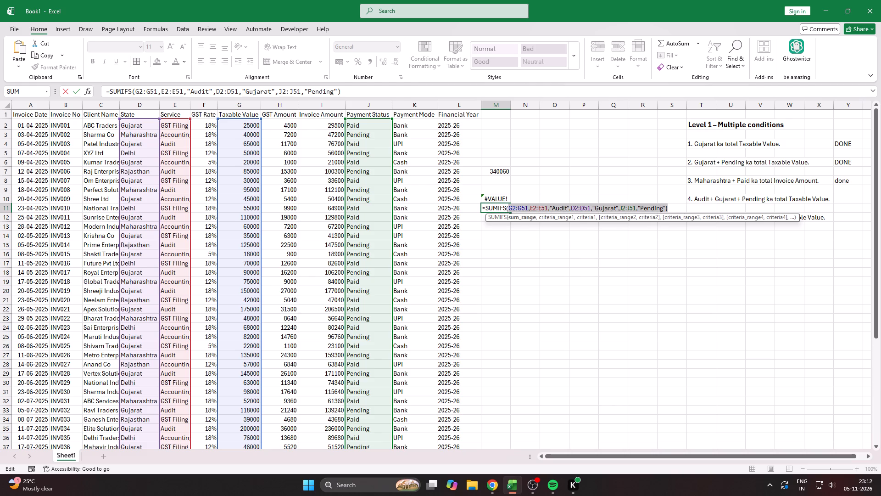
{"action": "key", "text": "shift+Left"}
{"action": "key", "text": "shift+Left"}
{"action": "key", "text": "shift+Left"}
{"action": "key", "text": "shift+Left"}
{"action": "key", "text": "shift+Left"}
{"action": "key", "text": "shift+Left"}
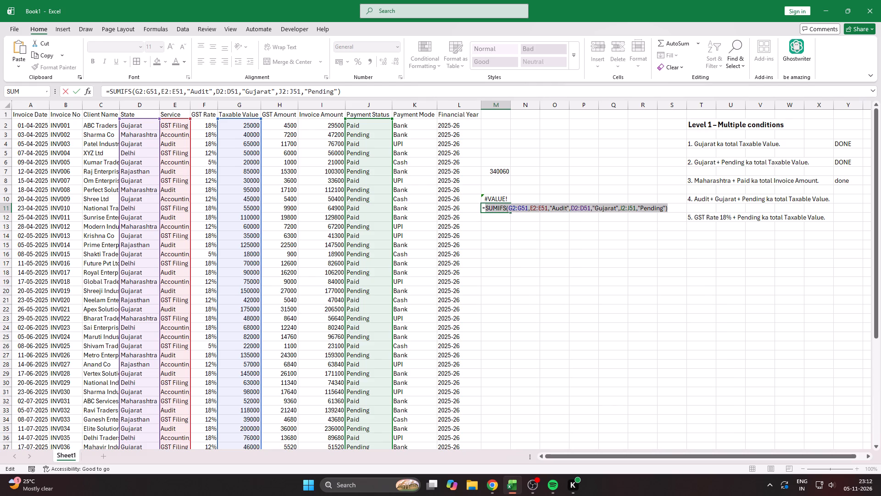
{"action": "key", "text": "ctrl+c"}
{"action": "key", "text": "Return"}
Paste the copied SUMIFS text into M18 as a written reference of the formula.
{"action": "key", "text": "Up"}
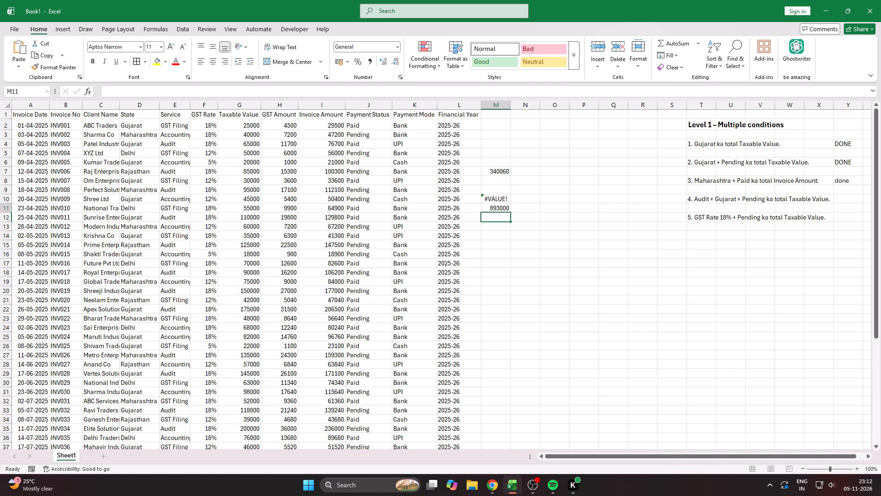
{"action": "key", "text": "Up"}
{"action": "key", "text": "Up"}
{"action": "key", "text": "Down"}
{"action": "key", "text": "Down"}
{"action": "key", "text": "Down"}
{"action": "key", "text": "Down"}
{"action": "key", "text": "Down"}
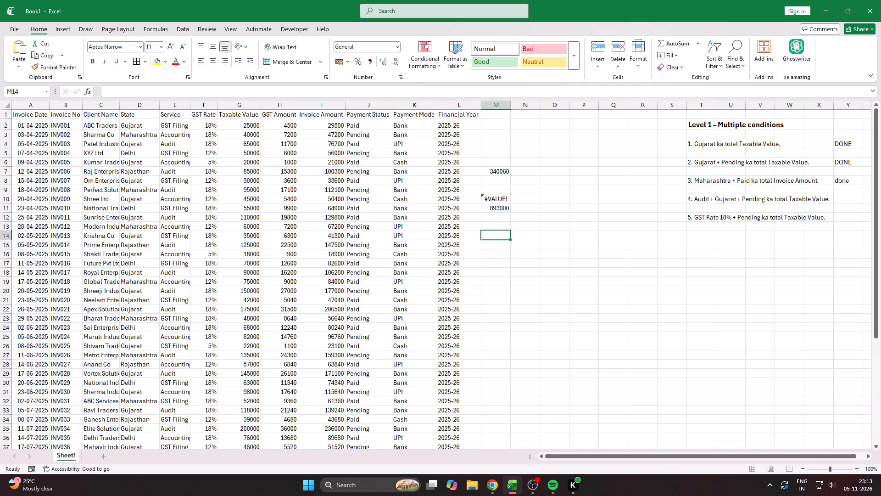
{"action": "key", "text": "Down"}
{"action": "key", "text": "Down"}
{"action": "key", "text": "Down"}
{"action": "key", "text": "Down"}
{"action": "key", "text": "ctrl+v"}
Open the SUMIFS formula in M10 and examine its ranges and criteria against the written reference in M18.
{"action": "key", "text": "Up"}
{"action": "key", "text": "Up"}
{"action": "key", "text": "Up"}
{"action": "key", "text": "Up"}
{"action": "key", "text": "Up"}
{"action": "key", "text": "Up"}
{"action": "key", "text": "Up"}
{"action": "key", "text": "Up"}
{"action": "key", "text": "Up"}
{"action": "key", "text": "Up"}
{"action": "key", "text": "Up"}
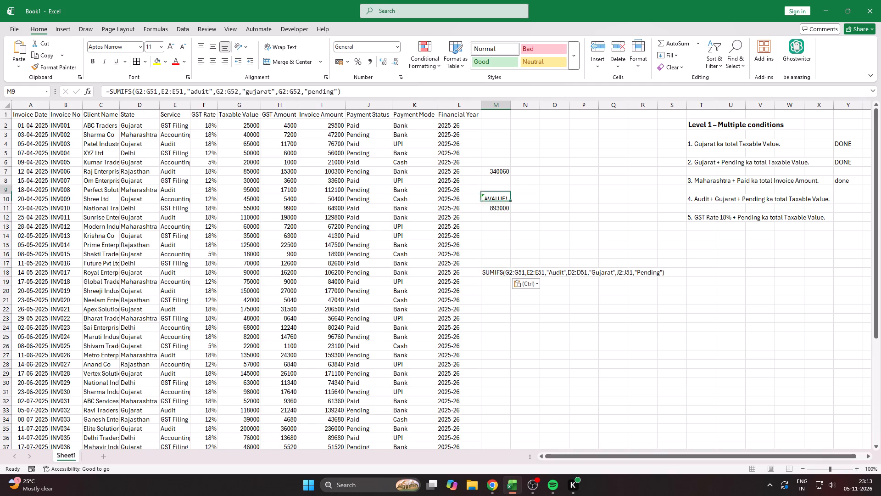
{"action": "key", "text": "Down"}
{"action": "key", "text": "Down"}
{"action": "key", "text": "Down"}
{"action": "key", "text": "F2"}
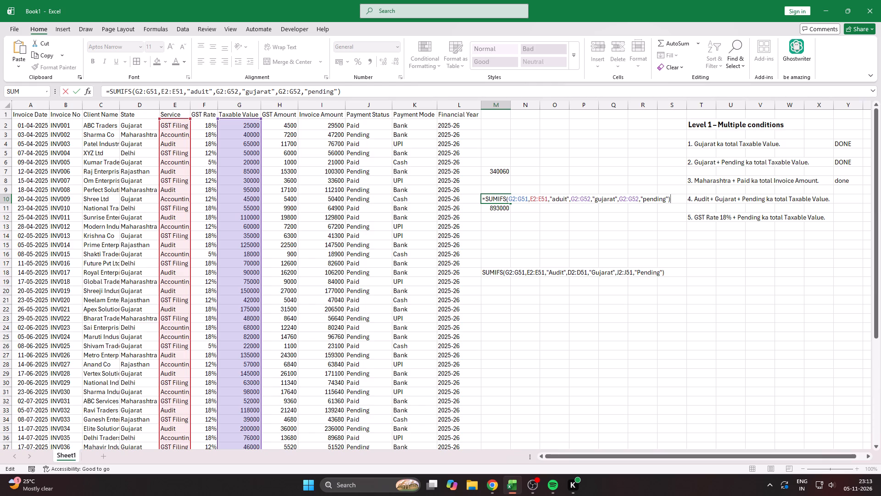
{"action": "left_click", "coordinate": [574, 214]}
{"action": "left_click", "coordinate": [497, 200]}
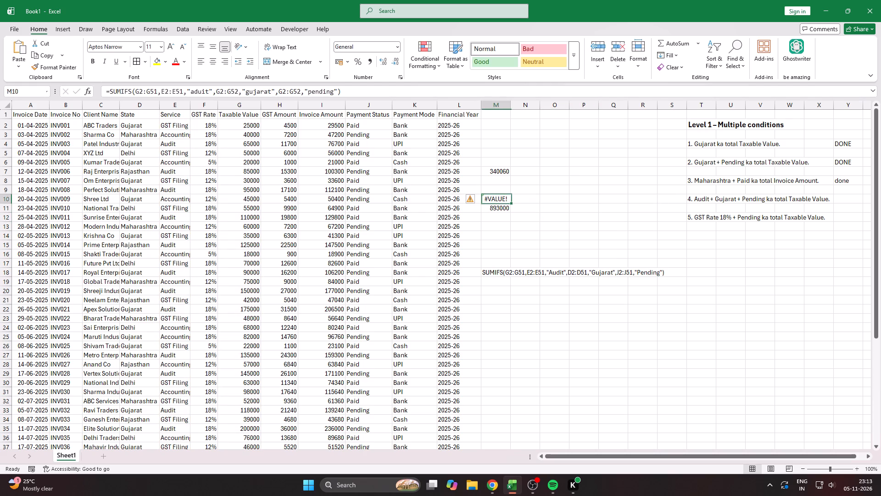
Start a new SUMIFS formula in M12 with the Taxable Value range G2:G51 as the sum range.
{"action": "left_click", "coordinate": [509, 228]}
{"action": "left_click", "coordinate": [495, 216]}
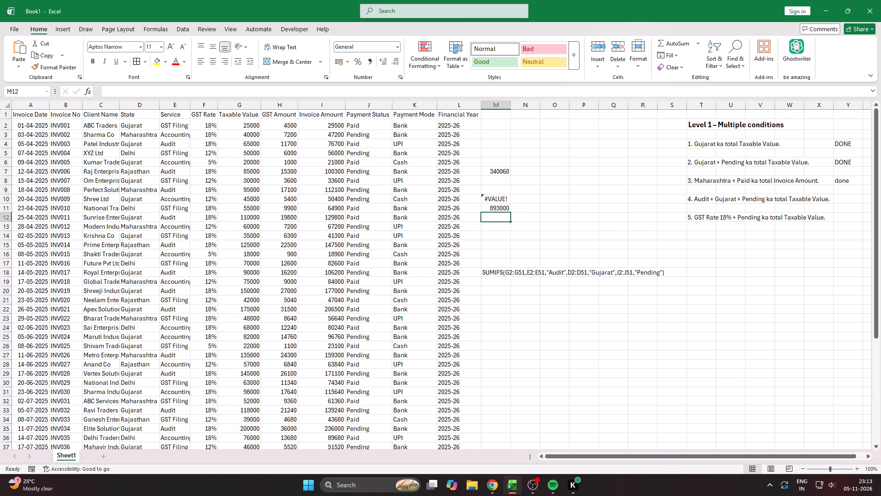
{"action": "type", "text": "=sum"}
{"action": "key", "text": "Down"}
{"action": "key", "text": "Down"}
{"action": "key", "text": "Tab"}
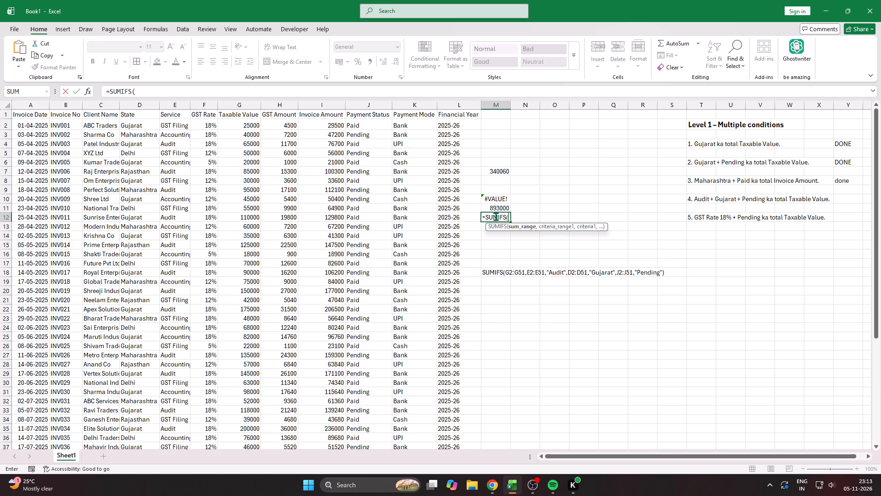
{"action": "key", "text": "Left"}
{"action": "key", "text": "Left"}
{"action": "key", "text": "Left"}
{"action": "key", "text": "Left"}
{"action": "key", "text": "Left"}
{"action": "key", "text": "Up"}
{"action": "key", "text": "Up"}
{"action": "key", "text": "Up"}
{"action": "key", "text": "Up"}
{"action": "key", "text": "Up"}
{"action": "key", "text": "Up"}
{"action": "key", "text": "Up"}
{"action": "key", "text": "Up"}
{"action": "key", "text": "Up"}
{"action": "key", "text": "Left"}
{"action": "key", "text": "Up"}
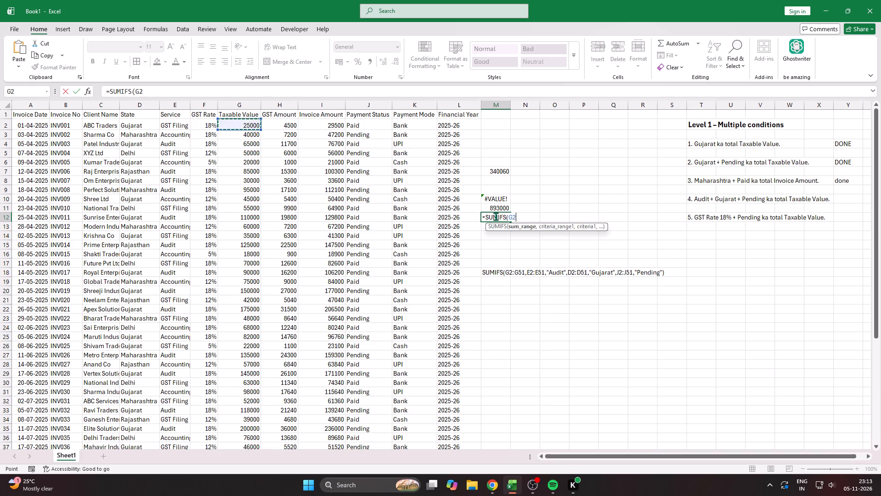
{"action": "key", "text": "ctrl+shift+Down"}
{"action": "key", "text": "shift+Up"}
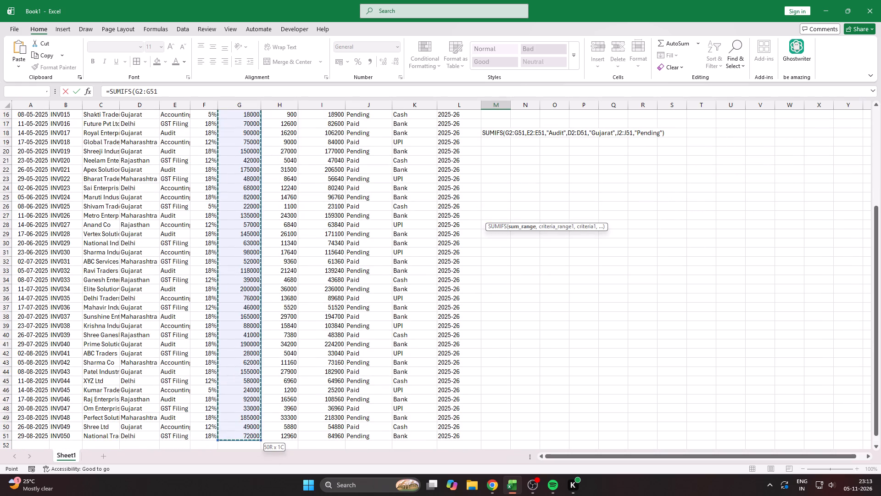
{"action": "key", "text": "comma"}
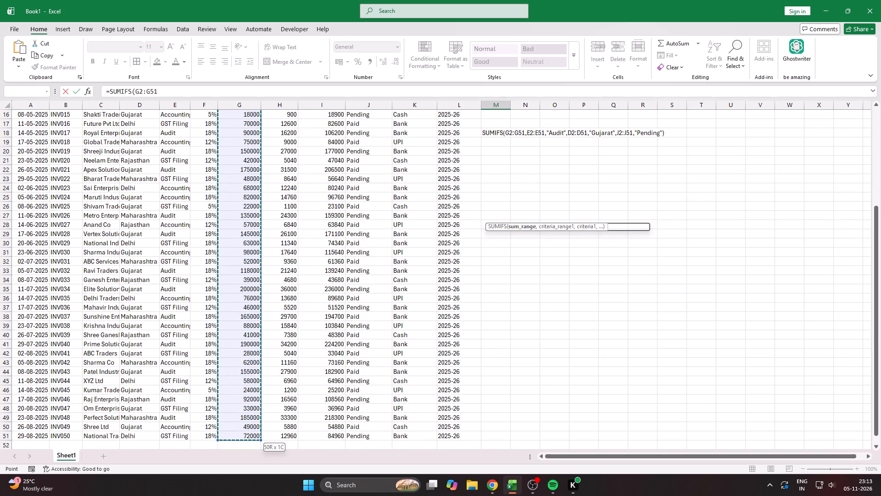
Add the State range D2:D51 with the criterion "gujarat" as the first condition of the M12 formula.
{"action": "scroll", "coordinate": [496, 216], "scroll_direction": "up", "scroll_amount": 13}
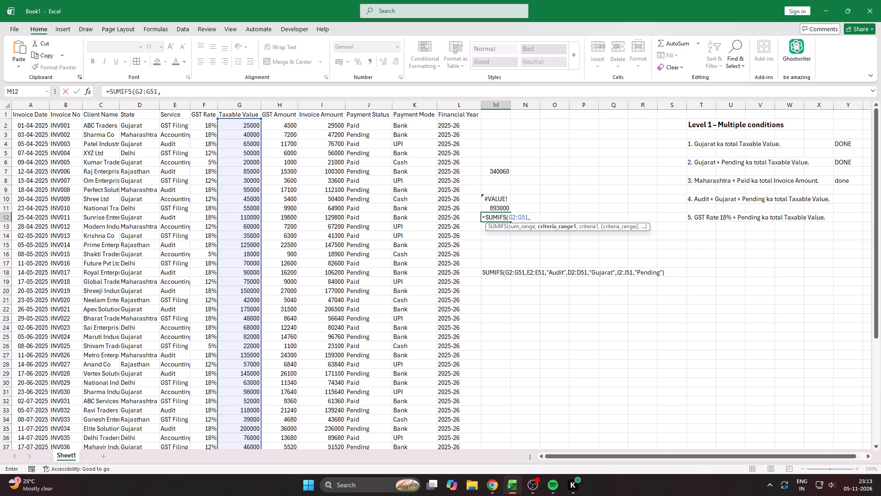
{"action": "left_click", "coordinate": [129, 121]}
{"action": "key", "text": "ctrl+shift+Down"}
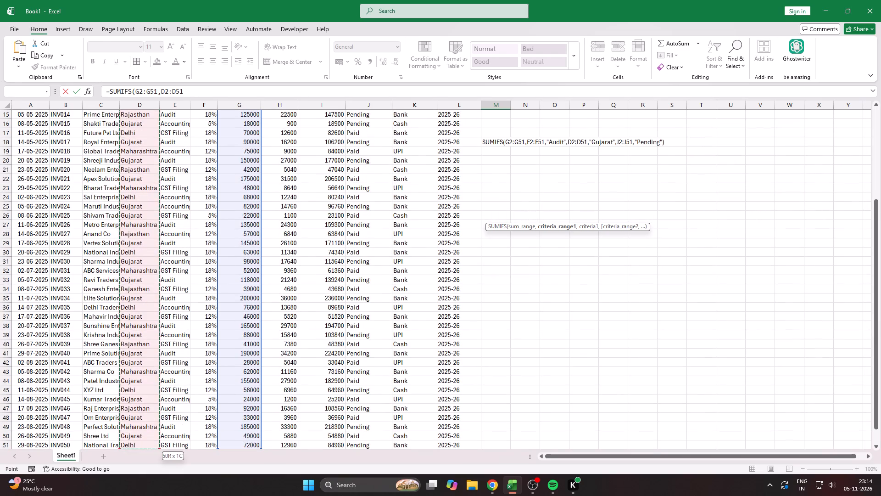
{"action": "key", "text": "shift+Down"}
{"action": "key", "text": "shift+Down"}
{"action": "key", "text": "shift+Up"}
{"action": "key", "text": "shift+Up"}
{"action": "key", "text": "comma"}
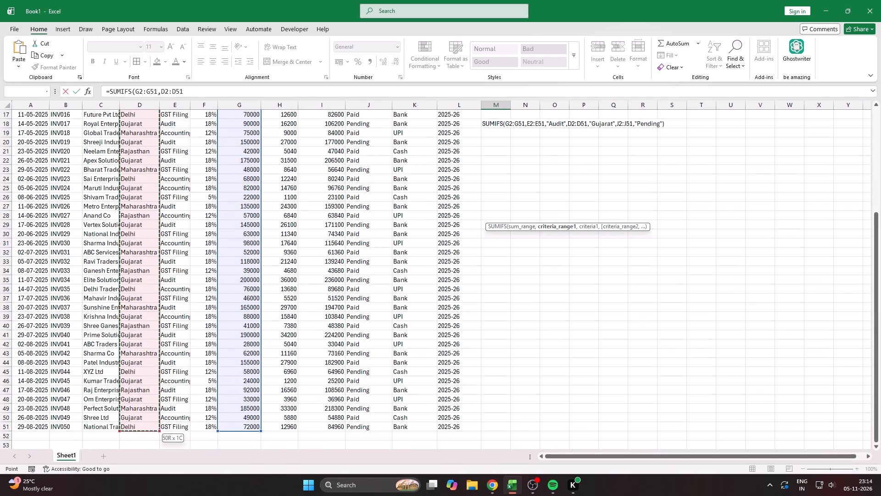
{"action": "scroll", "coordinate": [513, 327], "scroll_direction": "up", "scroll_amount": 11}
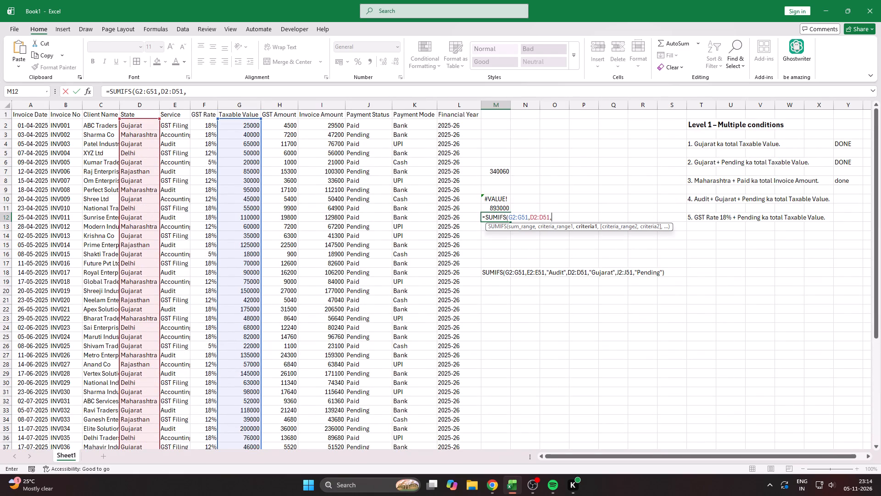
{"action": "key", "text": "shift+quotedbl"}
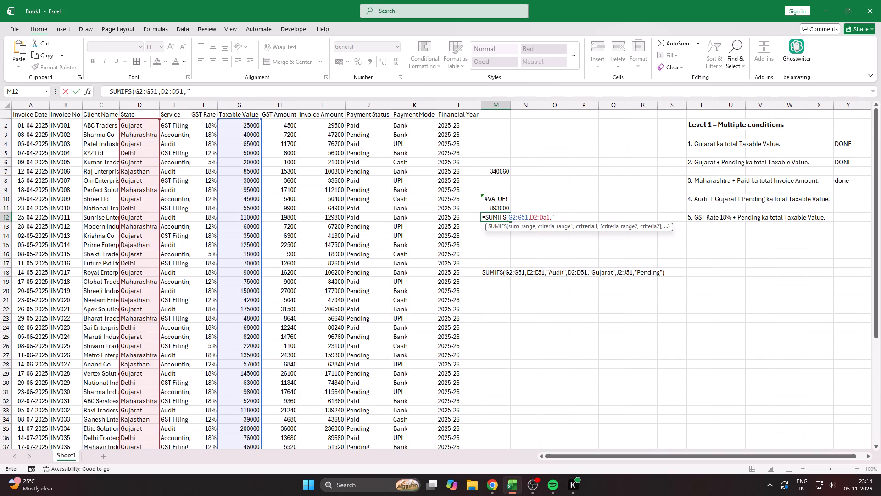
{"action": "key", "text": "a"}
{"action": "key", "text": "BackSpace"}
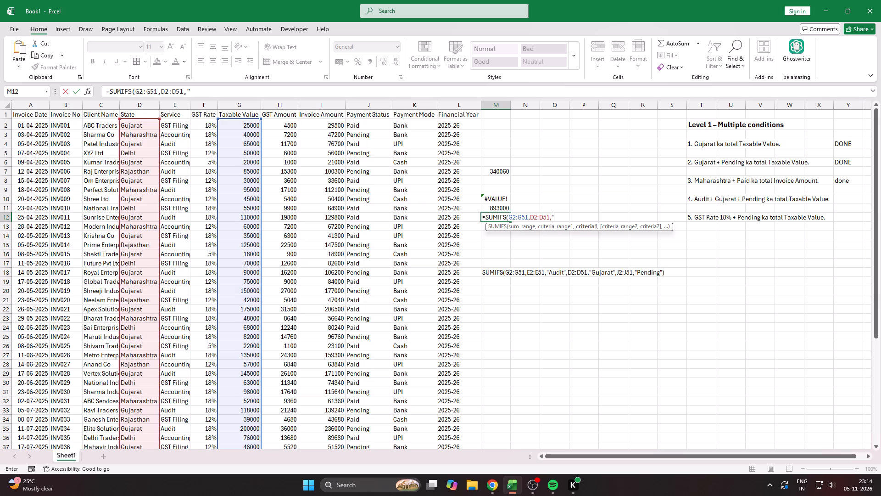
{"action": "type", "text": "gujarat"}
{"action": "key", "text": "shift+quotedbl"}
{"action": "key", "text": "comma"}
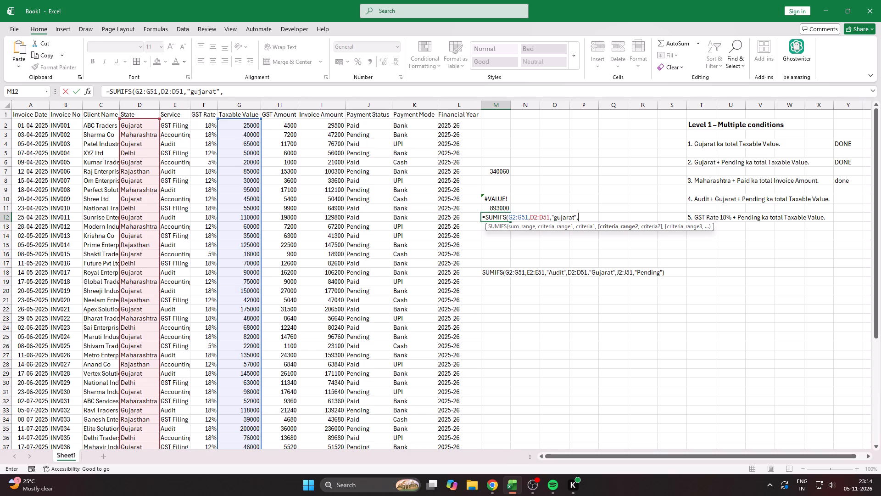
Add the Service range E2:E51 with the criterion "aduit" as the second condition of the M12 formula.
{"action": "left_click", "coordinate": [174, 121]}
{"action": "key", "text": "ctrl+shift+Down"}
{"action": "key", "text": "comma"}
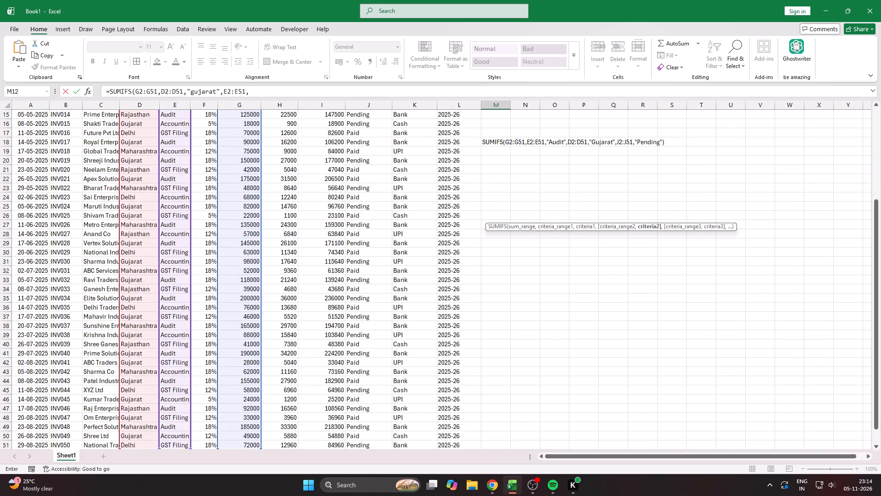
{"action": "scroll", "coordinate": [615, 330], "scroll_direction": "up", "scroll_amount": 7}
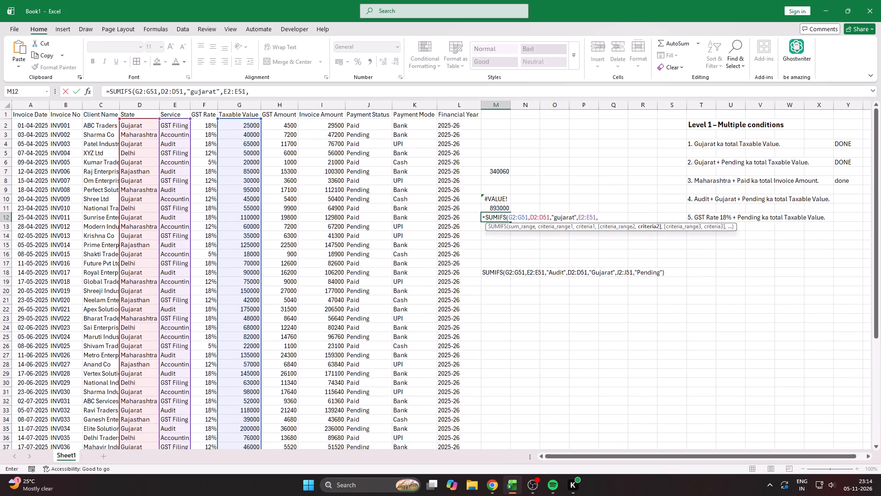
{"action": "type", "text": "\"a"}
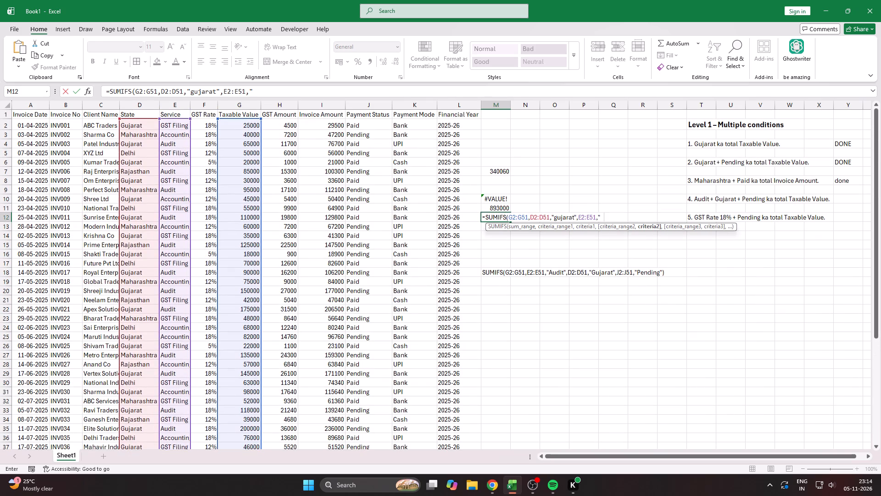
{"action": "key", "text": "d"}
{"action": "type", "text": "uit"}
{"action": "key", "text": "shift+quotedbl"}
{"action": "key", "text": "comma"}
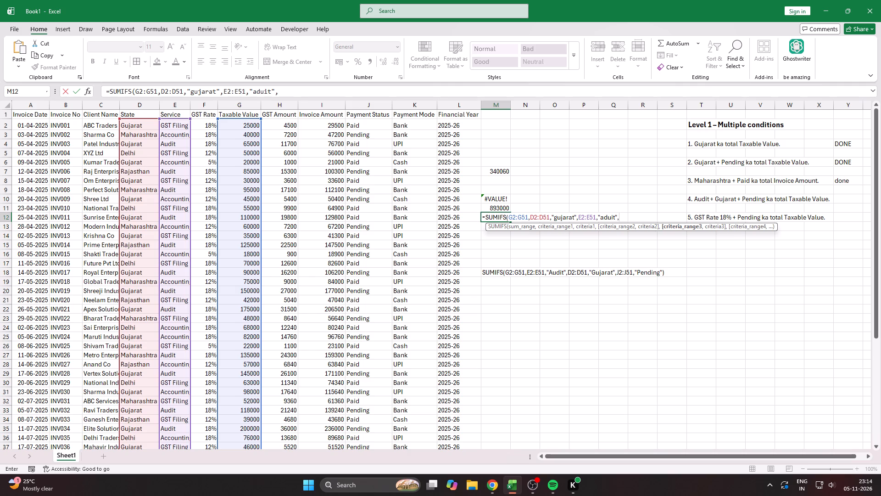
Add the Payment Status range J2:J51 with the criterion "pending" as the third condition and complete the M12 formula.
{"action": "left_click", "coordinate": [366, 124]}
{"action": "key", "text": "ctrl+shift+Down"}
{"action": "key", "text": "shift+Up"}
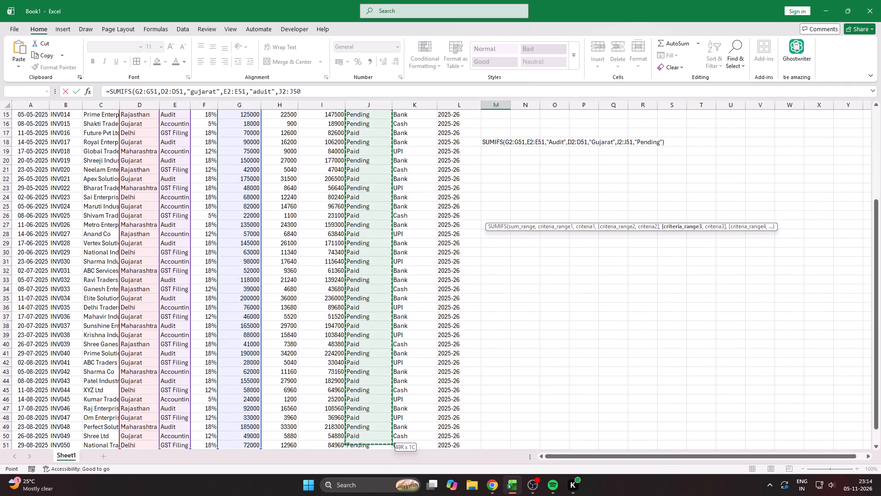
{"action": "key", "text": "shift+Down"}
{"action": "key", "text": "comma"}
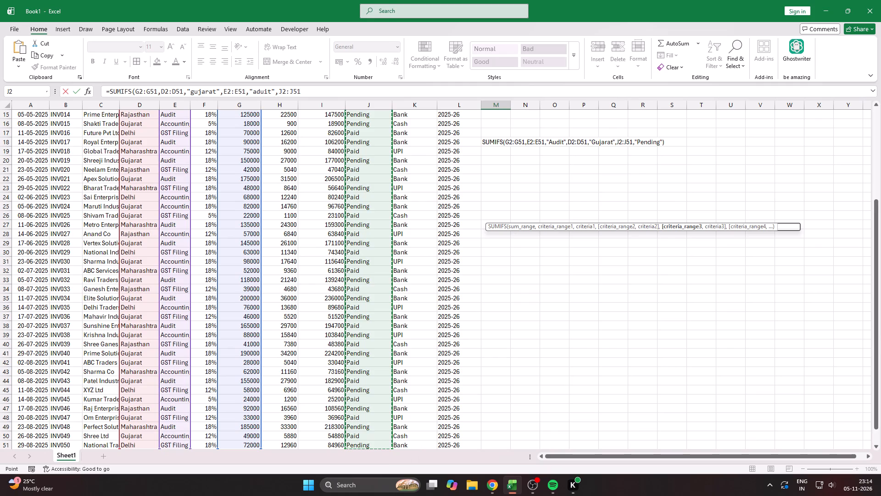
{"action": "type", "text": "\"pendig"}
{"action": "key", "text": "BackSpace"}
{"action": "type", "text": "ng"}
{"action": "type", "text": "\")"}
{"action": "key", "text": "Return"}
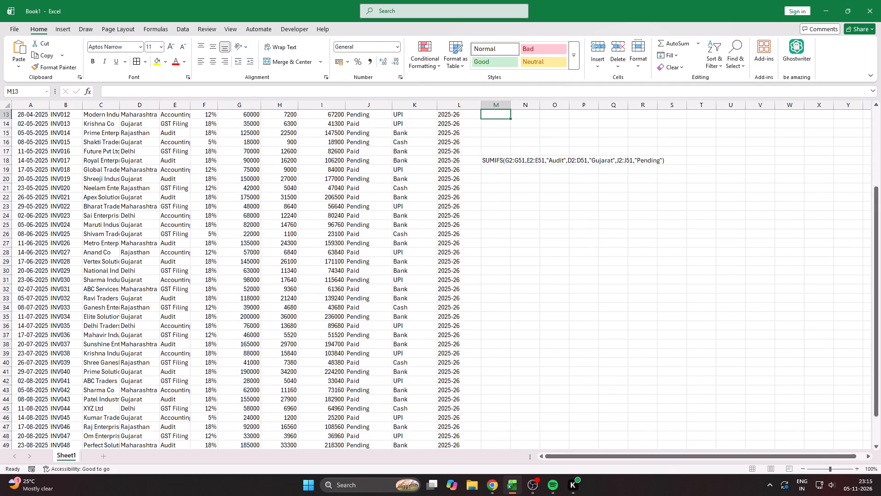
Change the Payment Status criterion in the M12 SUMIFS formula to "paid".
{"action": "key", "text": "Up"}
{"action": "key", "text": "Up"}
{"action": "key", "text": "Up"}
{"action": "key", "text": "Up"}
{"action": "key", "text": "Up"}
{"action": "key", "text": "Up"}
{"action": "key", "text": "Up"}
{"action": "key", "text": "Up"}
{"action": "key", "text": "Up"}
{"action": "key", "text": "Up"}
{"action": "key", "text": "Down"}
{"action": "key", "text": "Down"}
{"action": "key", "text": "Down"}
{"action": "key", "text": "Down"}
{"action": "key", "text": "Down"}
{"action": "key", "text": "Down"}
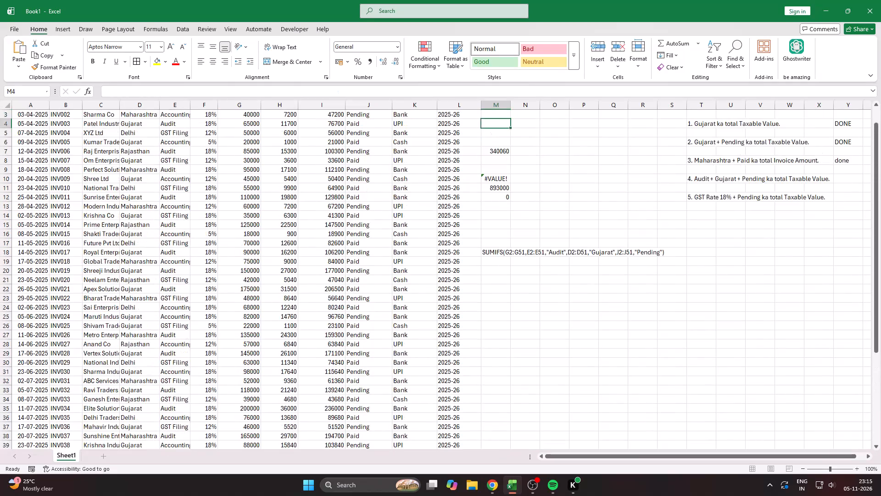
{"action": "key", "text": "Down"}
{"action": "key", "text": "Down"}
{"action": "key", "text": "Down"}
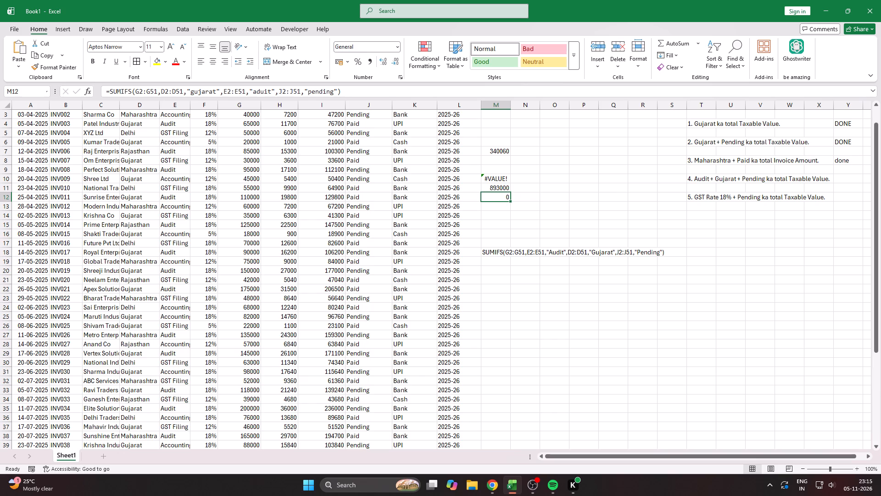
{"action": "key", "text": "F2"}
{"action": "key", "text": "Left"}
{"action": "key", "text": "Left"}
{"action": "key", "text": "Left"}
{"action": "key", "text": "Left"}
{"action": "key", "text": "Left"}
{"action": "key", "text": "Left"}
{"action": "key", "text": "Left"}
{"action": "key", "text": "Left"}
{"action": "key", "text": "Left"}
{"action": "key", "text": "Left"}
{"action": "key", "text": "Left"}
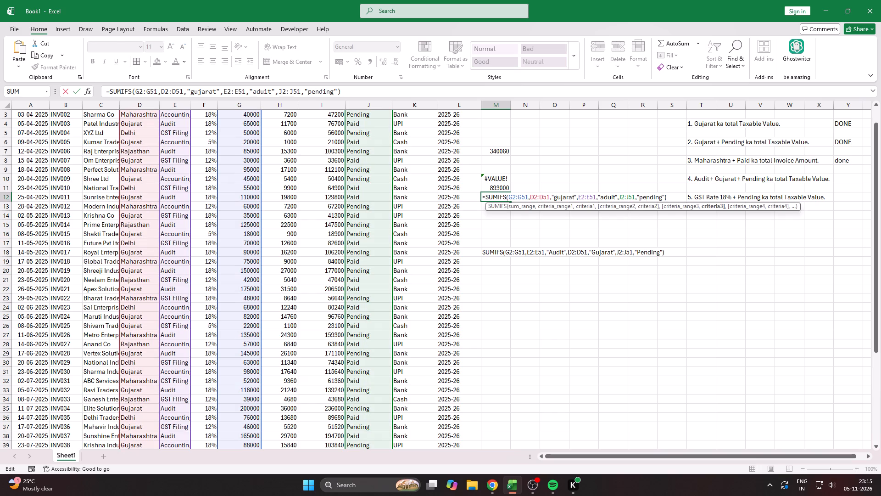
{"action": "key", "text": "Left"}
{"action": "key", "text": "Left"}
{"action": "key", "text": "Right"}
{"action": "key", "text": "Right"}
{"action": "key", "text": "Right"}
{"action": "key", "text": "Right"}
{"action": "key", "text": "Right"}
{"action": "key", "text": "Right"}
{"action": "key", "text": "Right"}
{"action": "key", "text": "Right"}
{"action": "key", "text": "Right"}
{"action": "key", "text": "Right"}
{"action": "key", "text": "Right"}
{"action": "key", "text": "ctrl+shift+Left"}
{"action": "type", "text": "paid"}
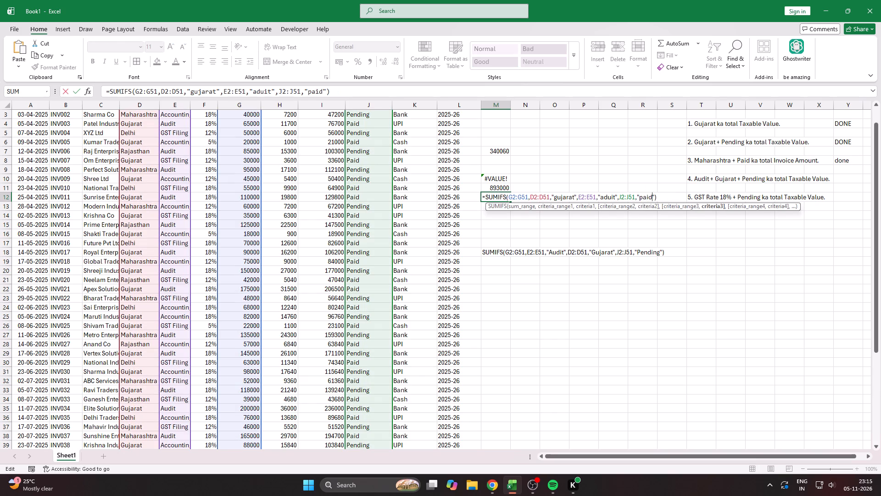
{"action": "key", "text": "Return"}
{"action": "key", "text": "Up"}
{"action": "key", "text": "Down"}
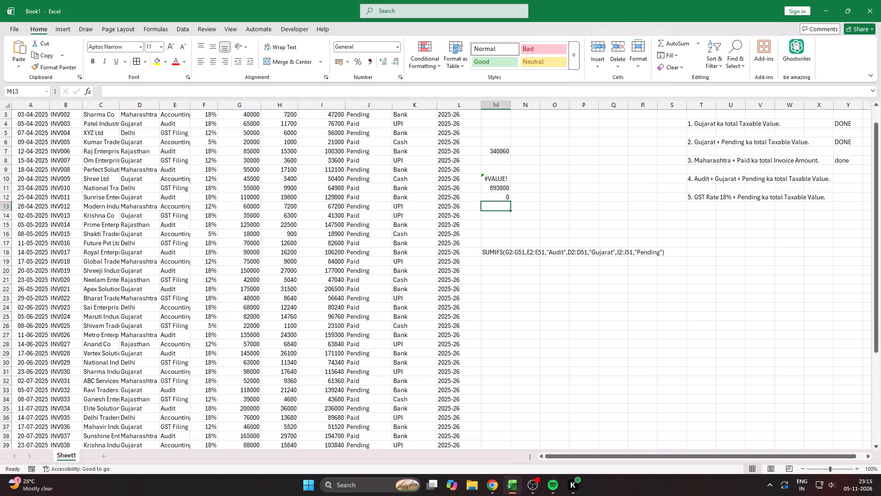
Blank out the reference SUMIFS formula text in M18 by replacing it with a space.
{"action": "key", "text": "Right"}
{"action": "key", "text": "Left"}
{"action": "key", "text": "Right"}
{"action": "key", "text": "Left"}
{"action": "key", "text": "Down"}
{"action": "key", "text": "Down"}
{"action": "key", "text": "Down"}
{"action": "key", "text": "Down"}
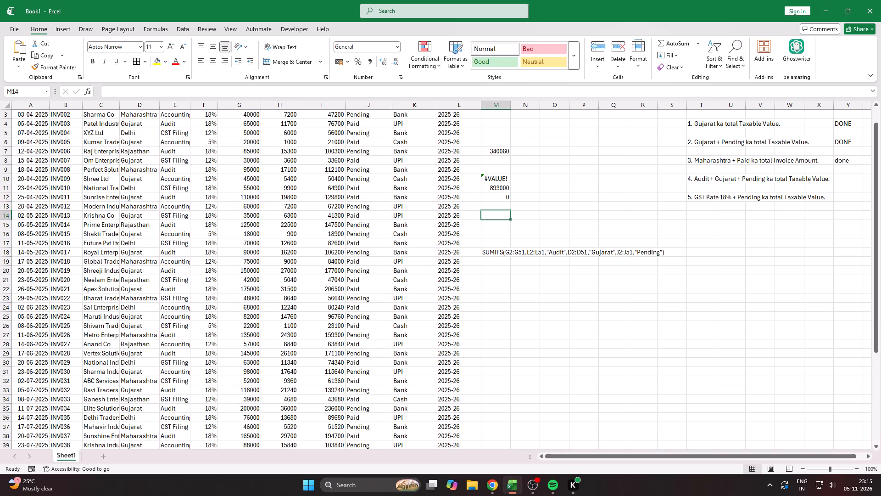
{"action": "key", "text": "Down"}
{"action": "key", "text": "space"}
{"action": "key", "text": "Up"}
Start a SUMIFS formula in M13 with the whole Taxable Value column G:G as the sum range.
{"action": "key", "text": "Up"}
{"action": "key", "text": "Up"}
{"action": "key", "text": "Up"}
{"action": "key", "text": "Up"}
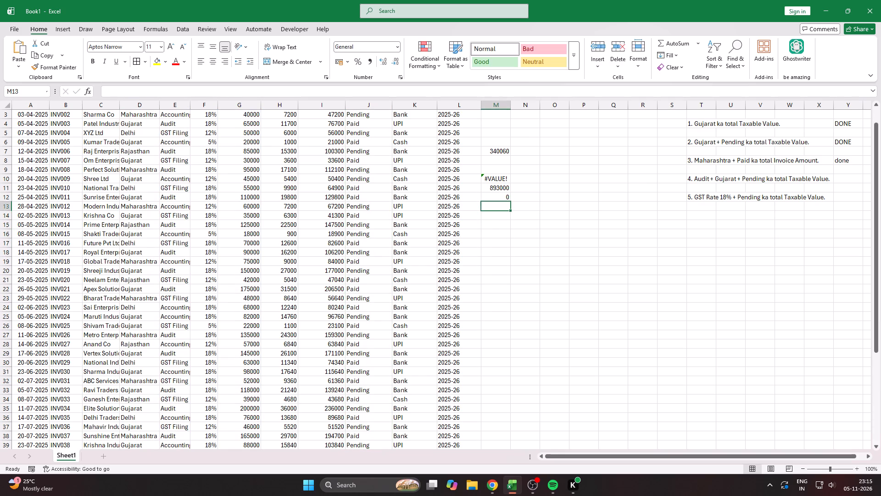
{"action": "type", "text": "=sumi"}
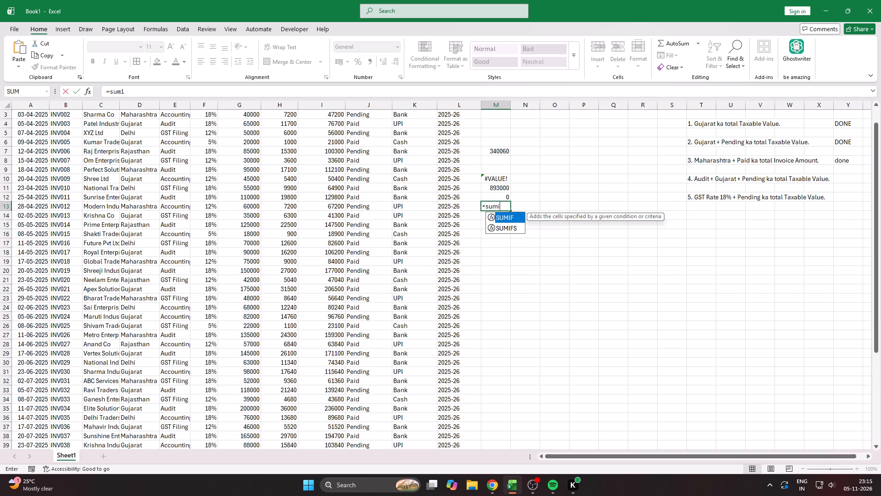
{"action": "key", "text": "Down"}
{"action": "key", "text": "Tab"}
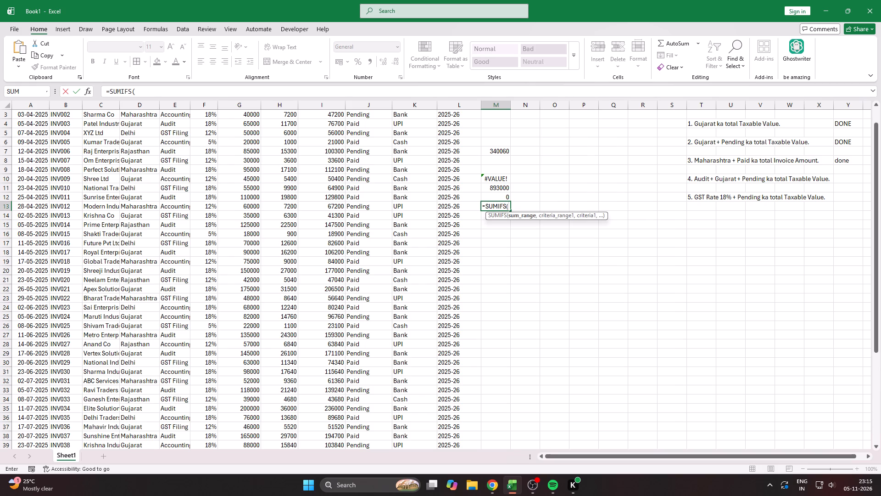
{"action": "scroll", "coordinate": [235, 152], "scroll_direction": "up", "scroll_amount": 13}
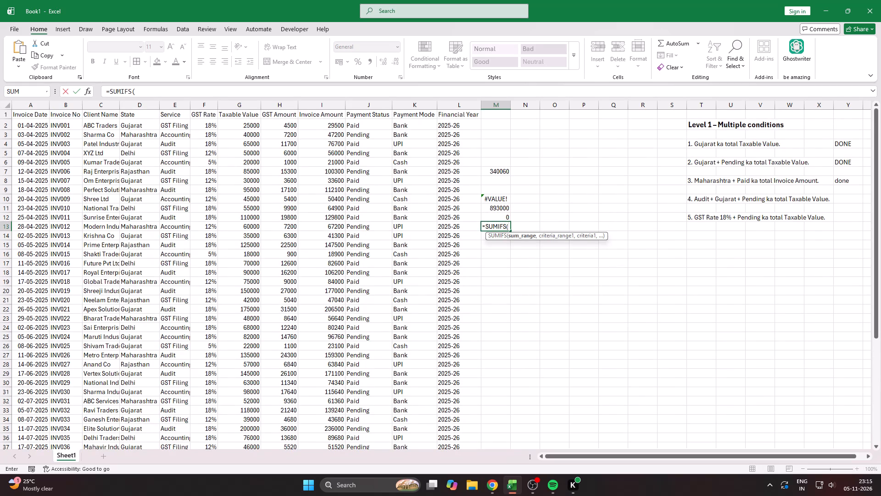
{"action": "left_click", "coordinate": [245, 107]}
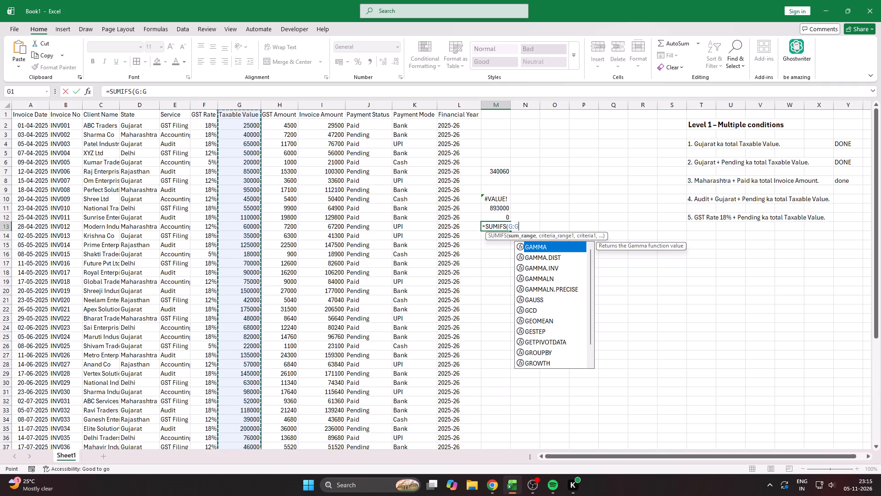
{"action": "key", "text": "comma"}
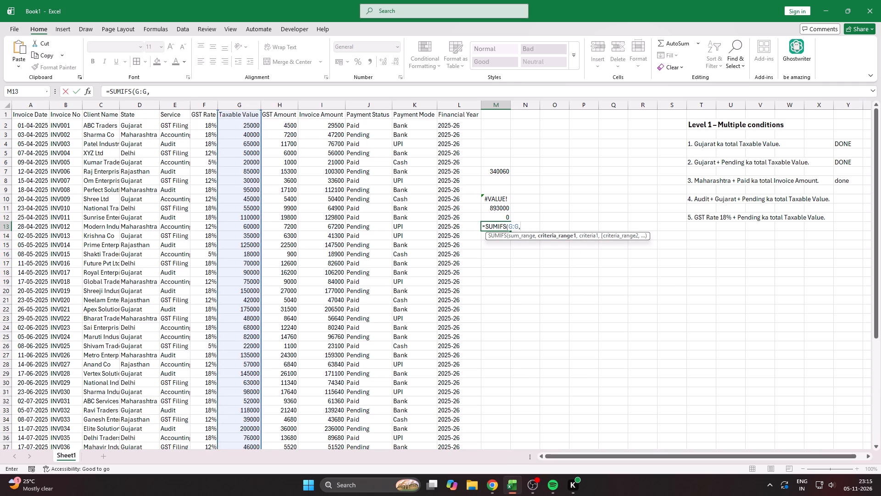
Add the Service column E:E with the criterion "auit" as the first condition of the M13 formula.
{"action": "left_click", "coordinate": [181, 104]}
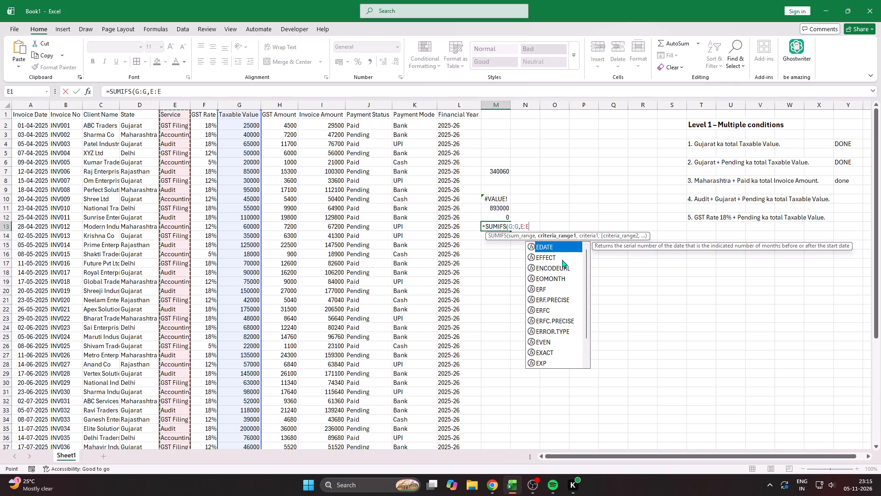
{"action": "key", "text": "comma"}
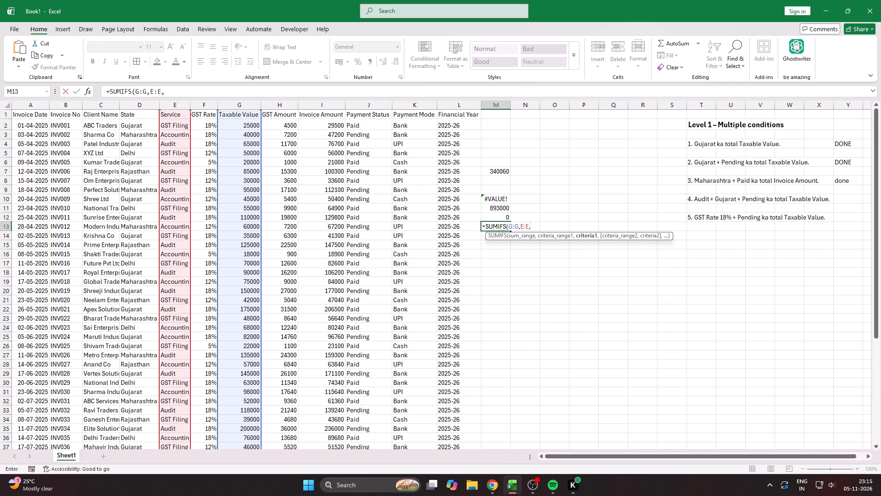
{"action": "key", "text": "shift+quotedbl"}
{"action": "type", "text": "auit"}
{"action": "key", "text": "shift+quotedbl"}
{"action": "key", "text": "comma"}
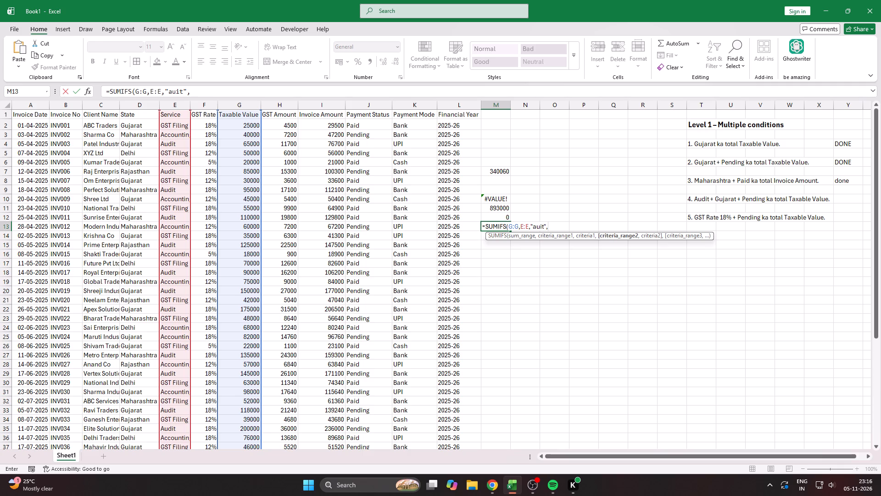
Add the State column D:D with the criterion "gujarat" as the second condition of the M13 formula.
{"action": "left_click", "coordinate": [132, 104]}
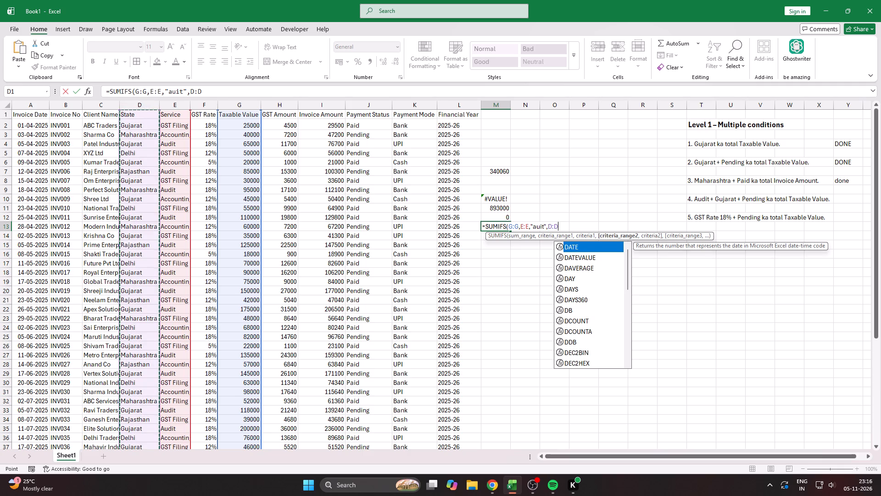
{"action": "key", "text": "comma"}
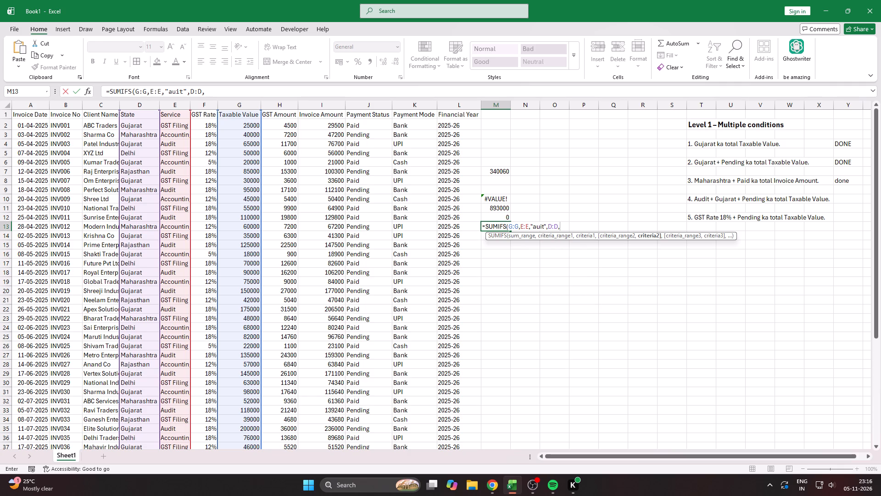
{"action": "type", "text": "\"gujarat"}
{"action": "key", "text": "comma"}
{"action": "key", "text": "BackSpace"}
{"action": "key", "text": "shift+quotedbl"}
{"action": "key", "text": "comma"}
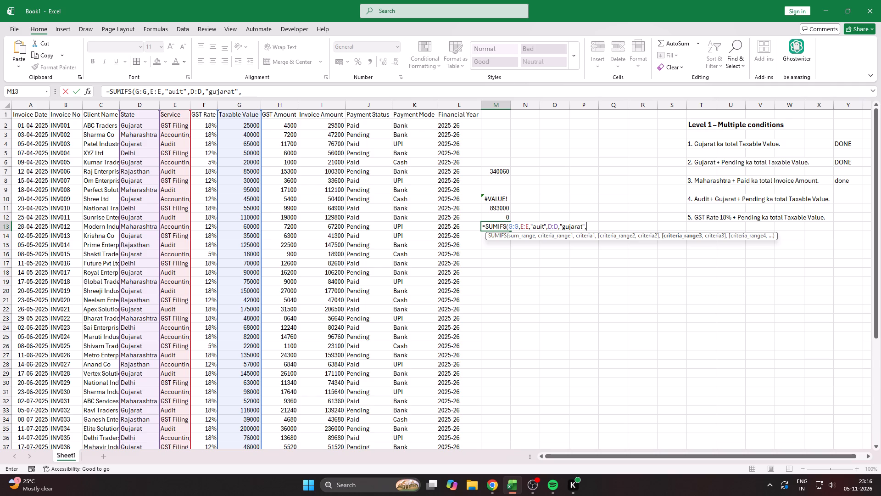
Add the Payment Status column J:J with the criterion "pending" as the third condition and complete the M13 formula.
{"action": "left_click", "coordinate": [361, 104]}
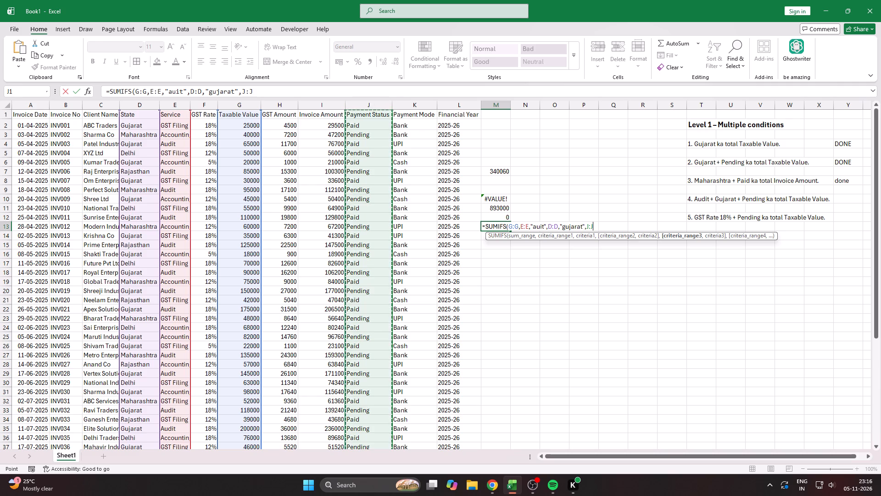
{"action": "type", "text": ",\"pending"}
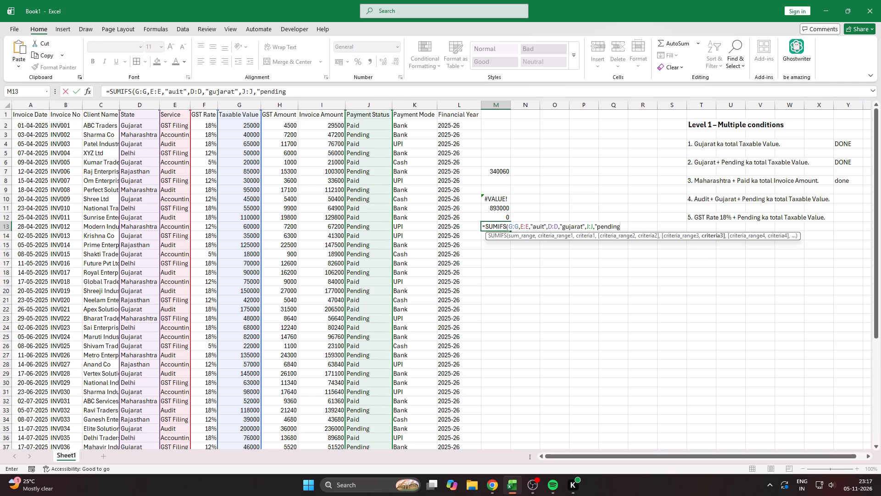
{"action": "type", "text": "\")"}
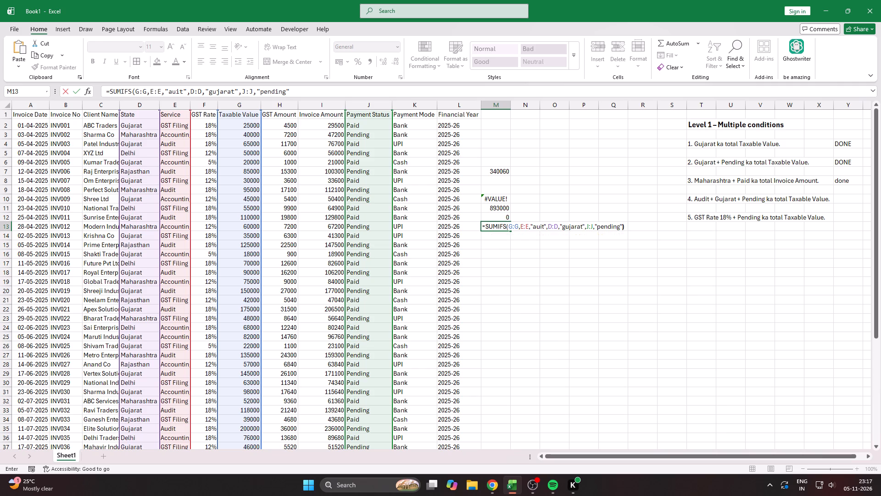
{"action": "key", "text": "Return"}
{"action": "key", "text": "Up"}
{"action": "key", "text": "Down"}
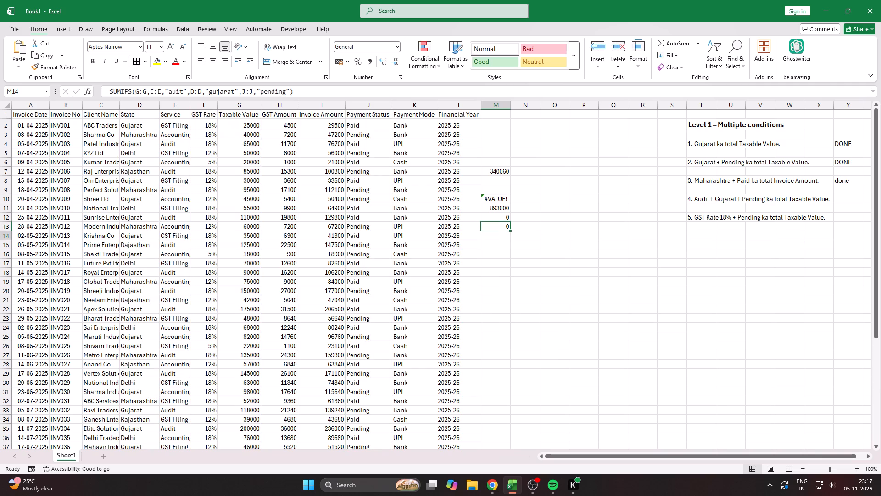
{"action": "key", "text": "Up"}
{"action": "key", "text": "ctrl+c"}
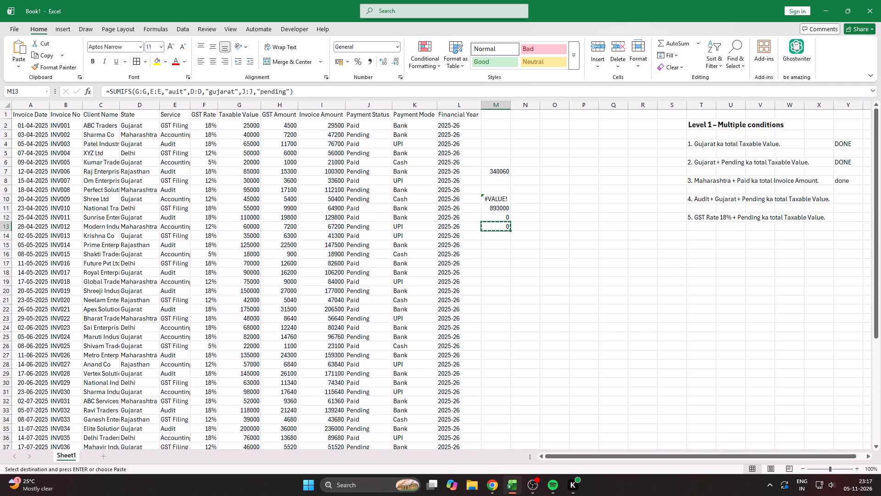
{"action": "key", "text": "alt+shift+s"}
{"action": "key", "text": "alt+shift+s"}
{"action": "key", "text": "shift+super+s"}
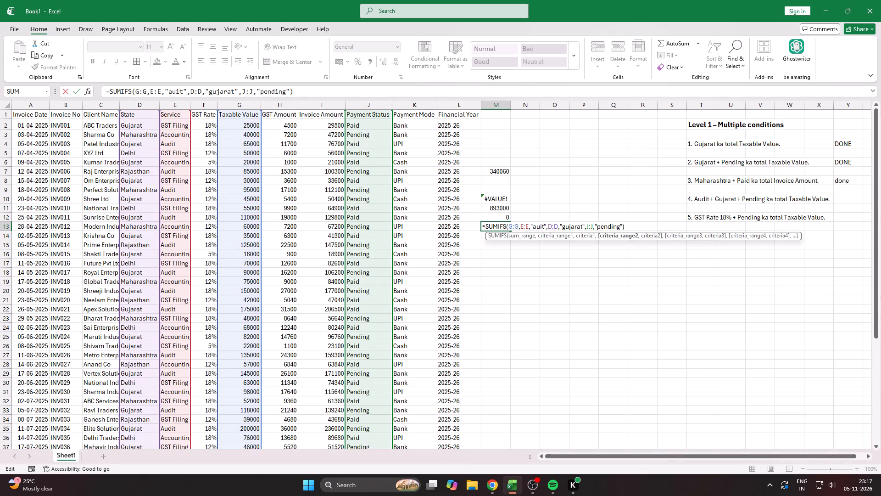
{"action": "key", "text": "Right"}
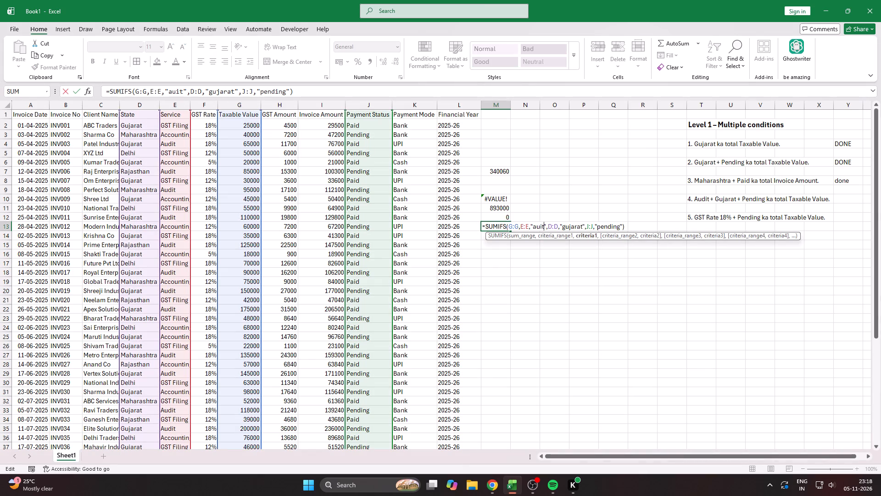
{"action": "key", "text": "Left"}
{"action": "key", "text": "Left"}
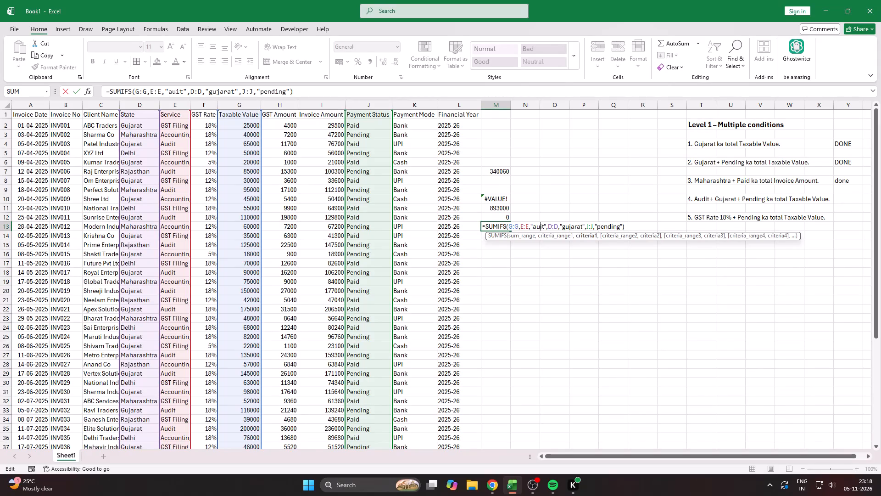
{"action": "key", "text": "d"}
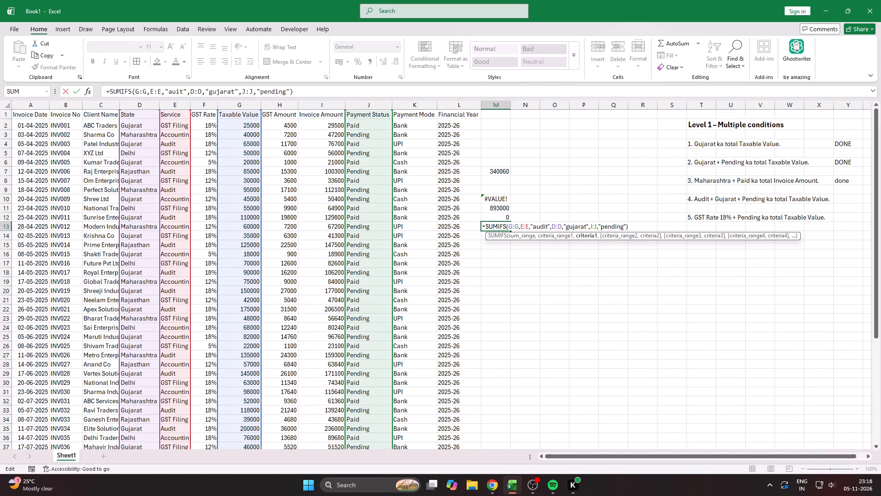
{"action": "key", "text": "Return"}
{"action": "key", "text": "Up"}
{"action": "key", "text": "Down"}
{"action": "key", "text": "Up"}
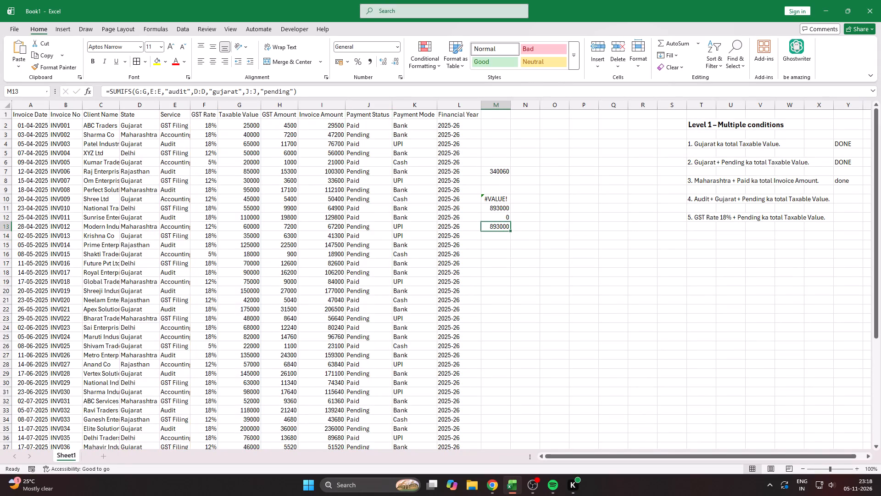
Examine the ranges and criteria of the earlier SUMIFS formula in M12, leave it unedited and return to M13.
{"action": "key", "text": "ctrl+c"}
{"action": "key", "text": "Up"}
{"action": "key", "text": "F2"}
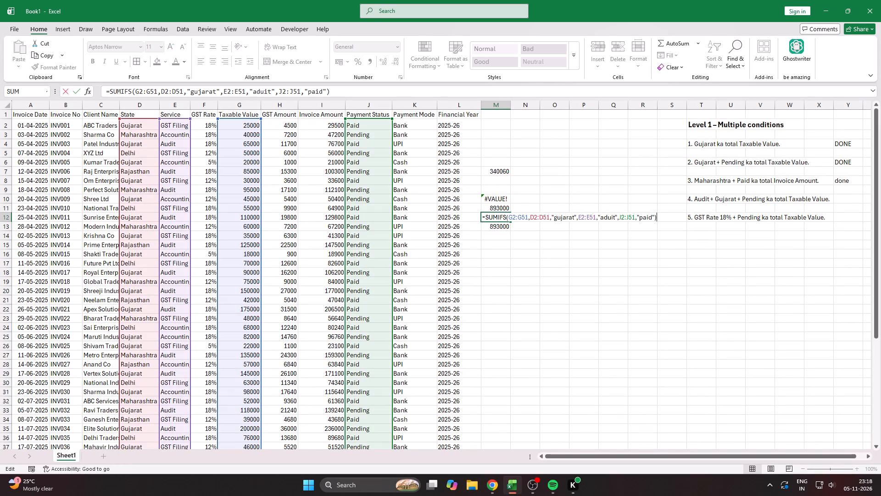
{"action": "key", "text": "Left"}
{"action": "key", "text": "Left"}
{"action": "key", "text": "Left"}
{"action": "key", "text": "Left"}
{"action": "key", "text": "Left"}
{"action": "key", "text": "Left"}
{"action": "key", "text": "Left"}
{"action": "key", "text": "Left"}
{"action": "key", "text": "Left"}
{"action": "key", "text": "Left"}
{"action": "key", "text": "Left"}
{"action": "key", "text": "Left"}
{"action": "key", "text": "Left"}
{"action": "key", "text": "Left"}
{"action": "key", "text": "Left"}
{"action": "key", "text": "Left"}
{"action": "key", "text": "Left"}
{"action": "key", "text": "Left"}
{"action": "key", "text": "Left"}
{"action": "key", "text": "Left"}
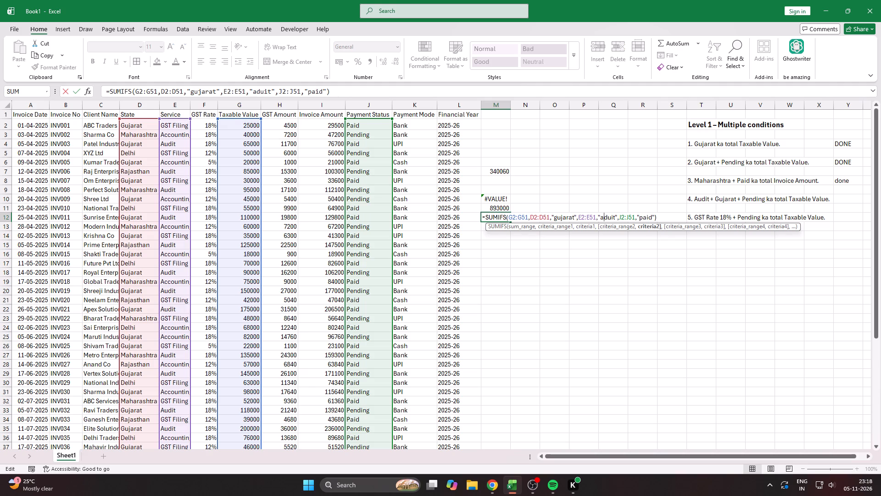
{"action": "key", "text": "Left"}
{"action": "key", "text": "Left"}
{"action": "key", "text": "Left"}
{"action": "key", "text": "Left"}
{"action": "key", "text": "Left"}
{"action": "key", "text": "Left"}
{"action": "key", "text": "Left"}
{"action": "key", "text": "Left"}
{"action": "key", "text": "Left"}
{"action": "key", "text": "Left"}
{"action": "key", "text": "Left"}
{"action": "key", "text": "Left"}
{"action": "key", "text": "Left"}
{"action": "key", "text": "Left"}
{"action": "key", "text": "Left"}
{"action": "key", "text": "Left"}
{"action": "key", "text": "Left"}
{"action": "key", "text": "Left"}
{"action": "key", "text": "Left"}
{"action": "key", "text": "Left"}
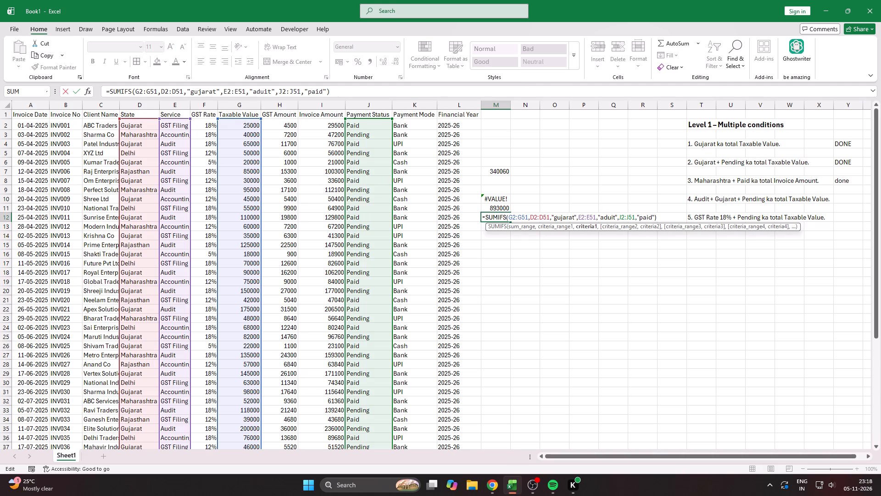
{"action": "key", "text": "Left"}
{"action": "key", "text": "Left"}
{"action": "key", "text": "Right"}
{"action": "key", "text": "Right"}
{"action": "key", "text": "Right"}
{"action": "key", "text": "Right"}
{"action": "key", "text": "Right"}
{"action": "key", "text": "Right"}
{"action": "key", "text": "Right"}
{"action": "key", "text": "Right"}
{"action": "key", "text": "Right"}
{"action": "key", "text": "Right"}
{"action": "key", "text": "Right"}
{"action": "key", "text": "Right"}
{"action": "key", "text": "Right"}
{"action": "key", "text": "Right"}
{"action": "key", "text": "Right"}
{"action": "key", "text": "Right"}
{"action": "key", "text": "Right"}
{"action": "key", "text": "Right"}
{"action": "key", "text": "Right"}
{"action": "key", "text": "Right"}
{"action": "key", "text": "Left"}
{"action": "key", "text": "Right"}
{"action": "key", "text": "Right"}
{"action": "key", "text": "Right"}
{"action": "key", "text": "Right"}
{"action": "key", "text": "Right"}
{"action": "key", "text": "Right"}
{"action": "key", "text": "Right"}
{"action": "key", "text": "Right"}
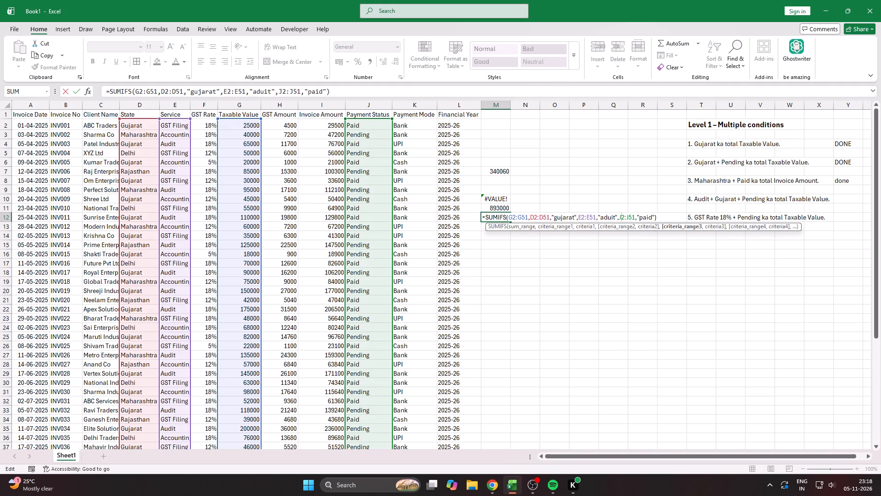
{"action": "key", "text": "Escape"}
{"action": "key", "text": "Down"}
{"action": "key", "text": "Down"}
{"action": "key", "text": "Up"}
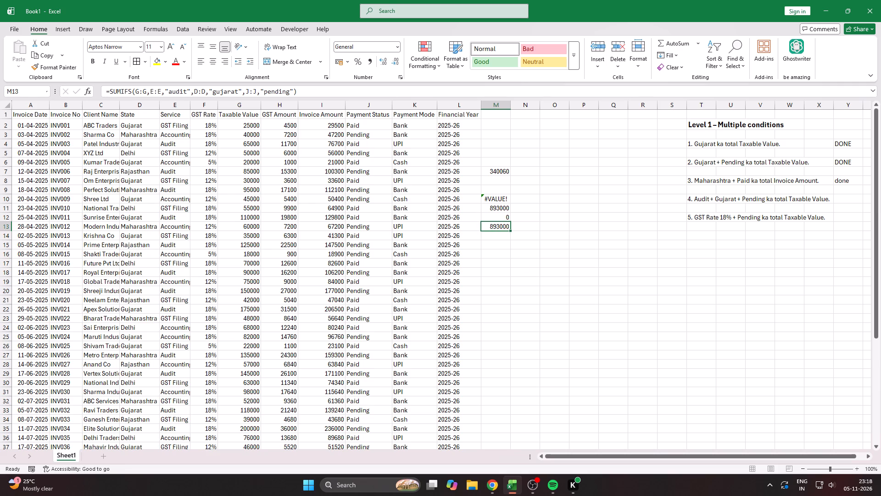
Select the whole header row 1 of the invoice table and turn on filters for it.
{"action": "key", "text": "ctrl+c"}
{"action": "key", "text": "Up"}
{"action": "key", "text": "Up"}
{"action": "key", "text": "Up"}
{"action": "key", "text": "Up"}
{"action": "key", "text": "Up"}
{"action": "key", "text": "Up"}
{"action": "key", "text": "Left"}
{"action": "key", "text": "Up"}
{"action": "key", "text": "Up"}
{"action": "key", "text": "Up"}
{"action": "key", "text": "Up"}
{"action": "key", "text": "Up"}
{"action": "key", "text": "Up"}
{"action": "key", "text": "Up"}
{"action": "key", "text": "Up"}
{"action": "key", "text": "Up"}
{"action": "key", "text": "Up"}
{"action": "key", "text": "Up"}
{"action": "key", "text": "Up"}
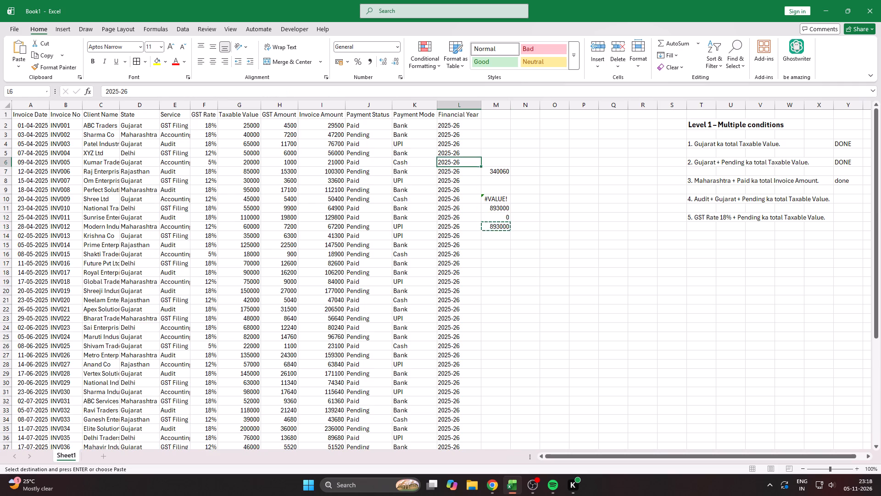
{"action": "key", "text": "Left"}
{"action": "key", "text": "shift+space"}
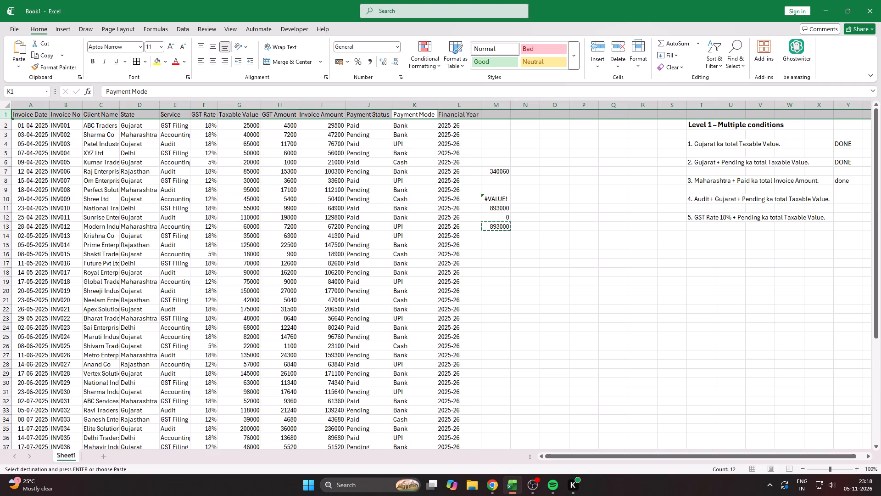
{"action": "key", "text": "alt+a"}
{"action": "key", "text": "t"}
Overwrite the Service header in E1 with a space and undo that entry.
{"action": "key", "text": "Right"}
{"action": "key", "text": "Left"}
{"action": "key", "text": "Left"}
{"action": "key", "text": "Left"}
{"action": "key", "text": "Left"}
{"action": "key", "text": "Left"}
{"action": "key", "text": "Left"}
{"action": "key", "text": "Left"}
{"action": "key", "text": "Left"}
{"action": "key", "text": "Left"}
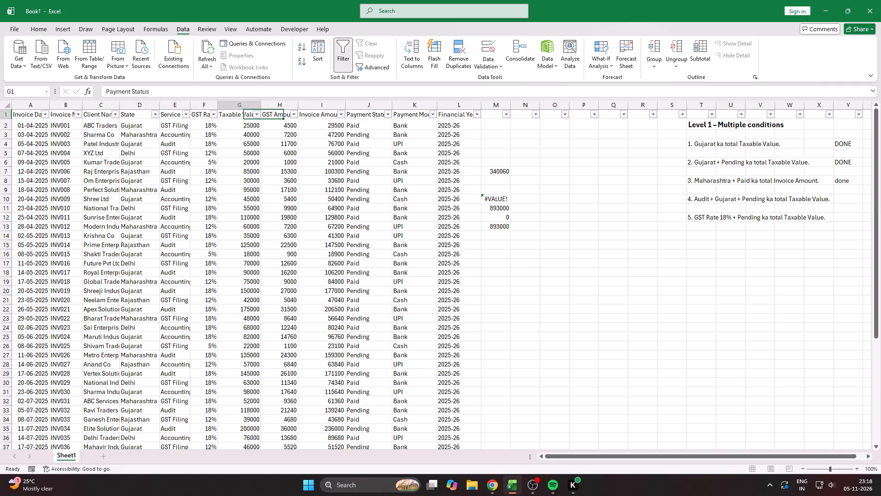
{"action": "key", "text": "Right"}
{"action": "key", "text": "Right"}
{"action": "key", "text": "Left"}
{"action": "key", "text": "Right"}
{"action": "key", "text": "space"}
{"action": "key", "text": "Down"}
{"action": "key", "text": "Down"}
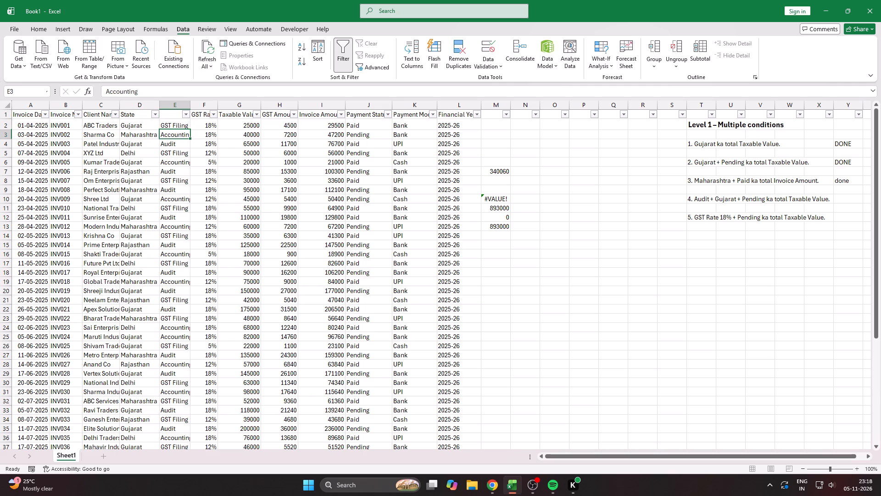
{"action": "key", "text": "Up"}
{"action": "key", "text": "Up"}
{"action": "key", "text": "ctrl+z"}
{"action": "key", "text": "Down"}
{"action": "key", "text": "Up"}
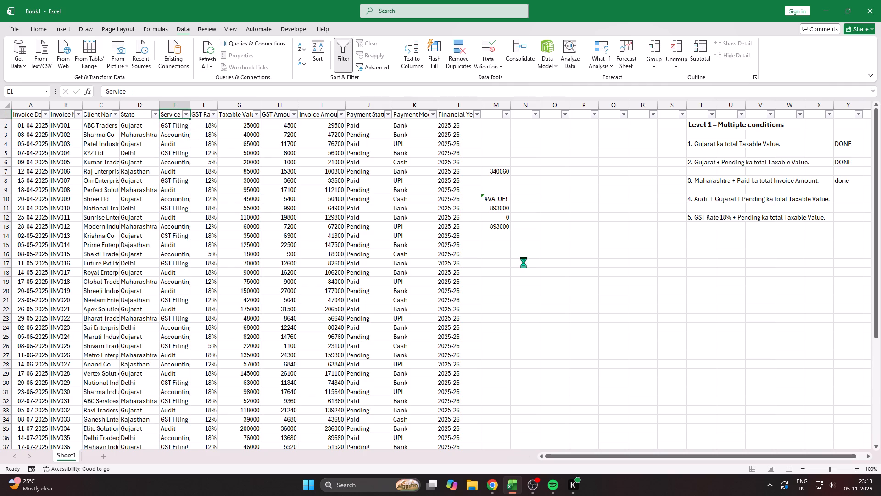
Filter the Service column to show only Audit invoices.
{"action": "key", "text": "alt+Down"}
{"action": "key", "text": "alt+Down"}
{"action": "key", "text": "alt+Down"}
{"action": "key", "text": "alt+Down"}
{"action": "key", "text": "alt+Down"}
{"action": "key", "text": "alt+Down"}
{"action": "key", "text": "alt+Down"}
{"action": "key", "text": "alt+Down"}
{"action": "key", "text": "Down"}
{"action": "key", "text": "Down"}
{"action": "key", "text": "space"}
{"action": "key", "text": "Down"}
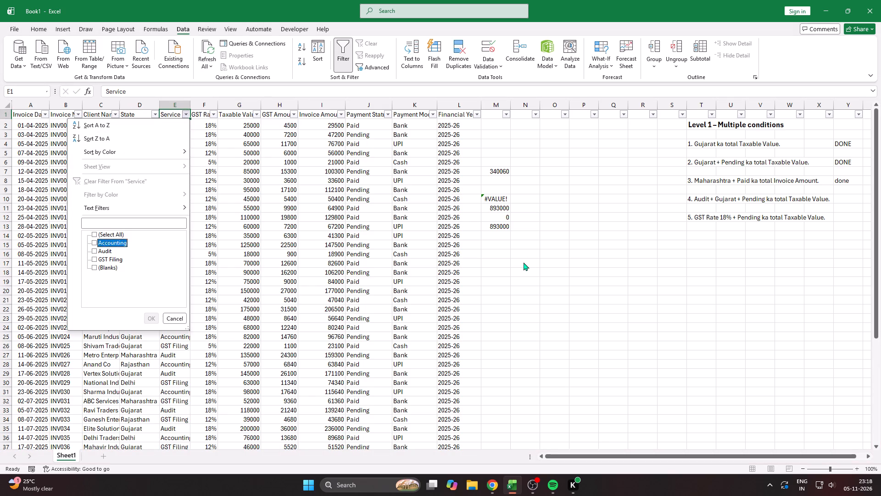
{"action": "key", "text": "Down"}
{"action": "key", "text": "space"}
{"action": "key", "text": "Return"}
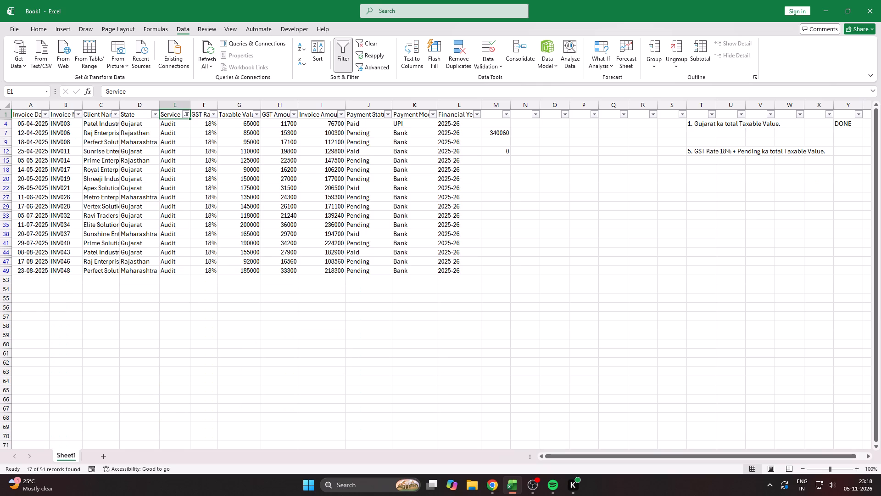
Filter the Payment Status column to show only Pending invoices.
{"action": "key", "text": "Right"}
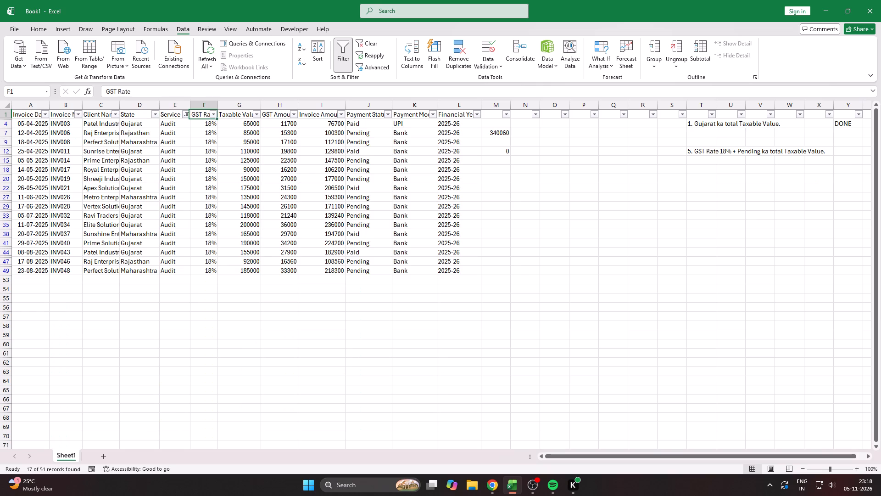
{"action": "key", "text": "Right"}
{"action": "key", "text": "Right"}
{"action": "key", "text": "Right"}
{"action": "key", "text": "Left"}
{"action": "key", "text": "Left"}
{"action": "key", "text": "Left"}
{"action": "key", "text": "Left"}
{"action": "key", "text": "Left"}
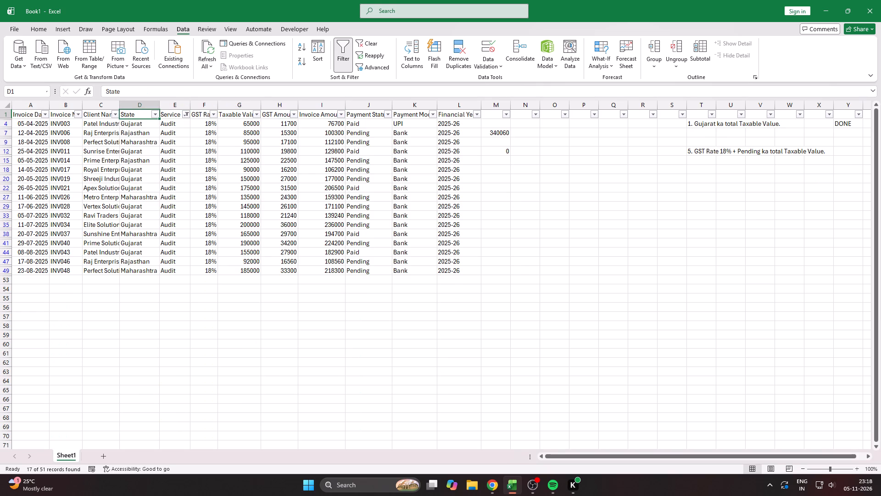
{"action": "key", "text": "Right"}
{"action": "key", "text": "Right"}
{"action": "key", "text": "Right"}
{"action": "key", "text": "Right"}
{"action": "key", "text": "Right"}
{"action": "key", "text": "Right"}
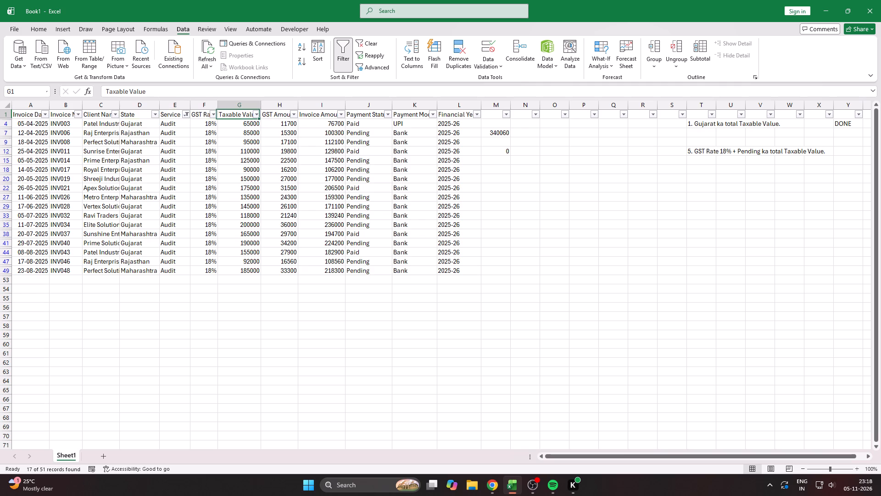
{"action": "key", "text": "Down"}
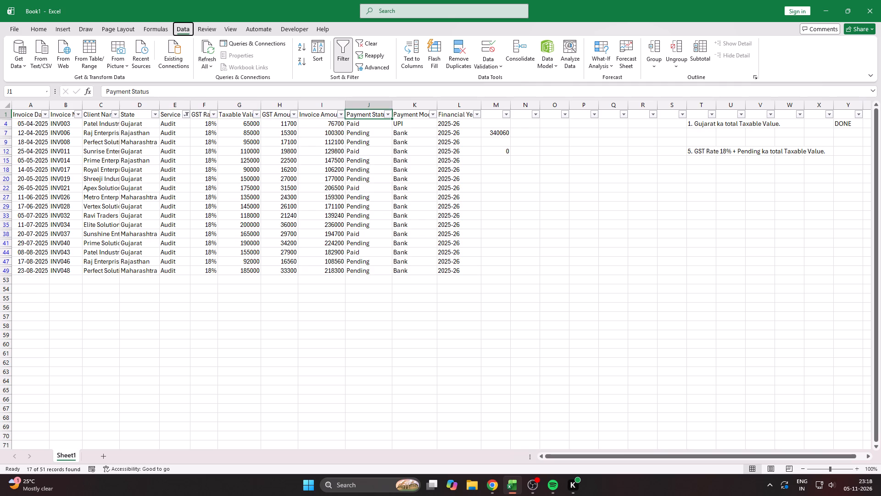
{"action": "key", "text": "alt+Down"}
{"action": "key", "text": "Down"}
{"action": "key", "text": "Down"}
{"action": "key", "text": "Down"}
{"action": "key", "text": "Down"}
{"action": "key", "text": "Down"}
{"action": "key", "text": "Down"}
{"action": "key", "text": "Down"}
{"action": "key", "text": "Down"}
{"action": "key", "text": "Down"}
{"action": "key", "text": "space"}
{"action": "key", "text": "Down"}
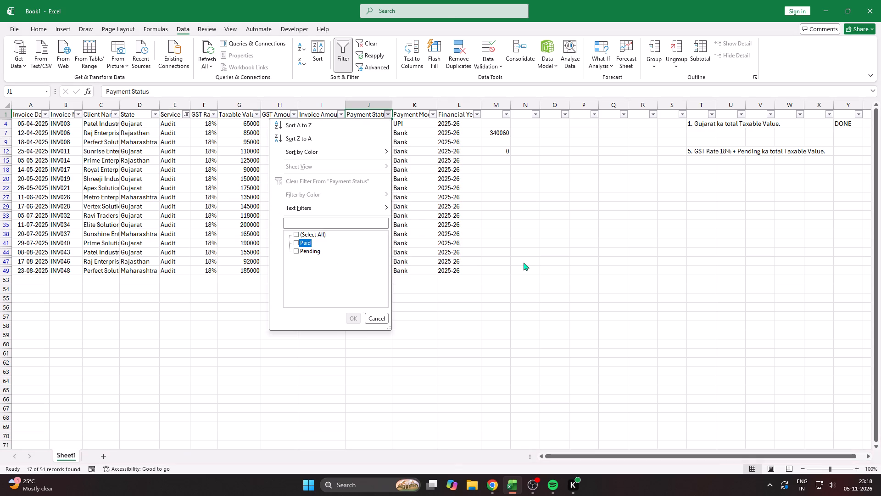
{"action": "key", "text": "space"}
{"action": "key", "text": "space"}
{"action": "key", "text": "Down"}
{"action": "key", "text": "space"}
{"action": "key", "text": "Return"}
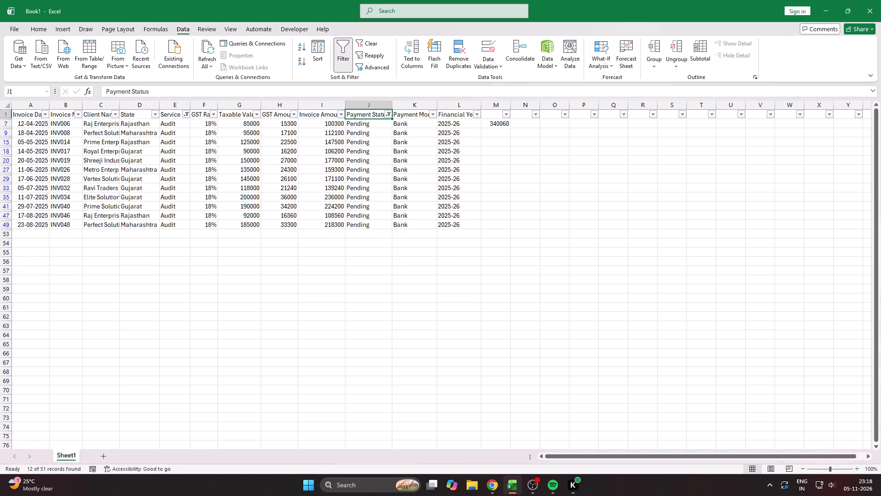
Filter the State column to show only Gujarat invoices.
{"action": "key", "text": "Down"}
{"action": "key", "text": "Left"}
{"action": "key", "text": "Left"}
{"action": "key", "text": "Left"}
{"action": "key", "text": "Left"}
{"action": "key", "text": "Left"}
{"action": "key", "text": "Right"}
{"action": "key", "text": "Left"}
{"action": "key", "text": "Left"}
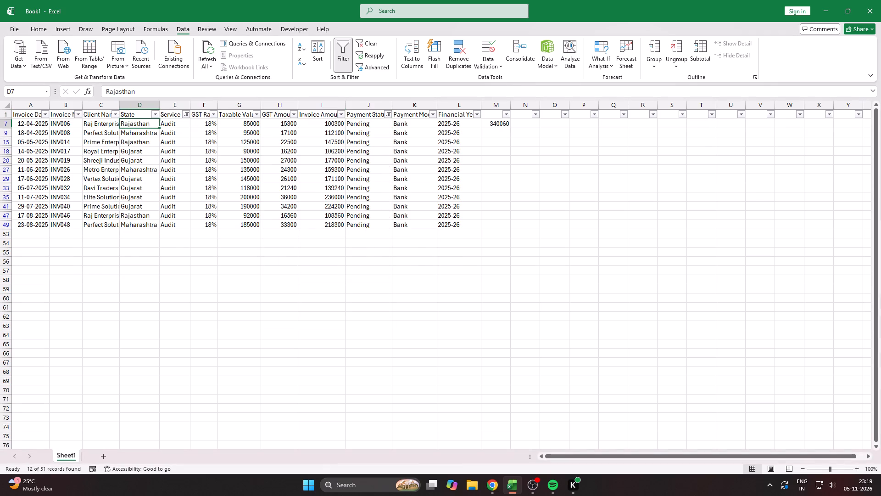
{"action": "key", "text": "Up"}
{"action": "key", "text": "alt+Down"}
{"action": "key", "text": "Down"}
{"action": "key", "text": "Down"}
{"action": "key", "text": "Down"}
{"action": "key", "text": "Down"}
{"action": "key", "text": "Down"}
{"action": "key", "text": "Down"}
{"action": "key", "text": "Down"}
{"action": "key", "text": "Down"}
{"action": "key", "text": "Down"}
{"action": "key", "text": "Down"}
{"action": "key", "text": "Down"}
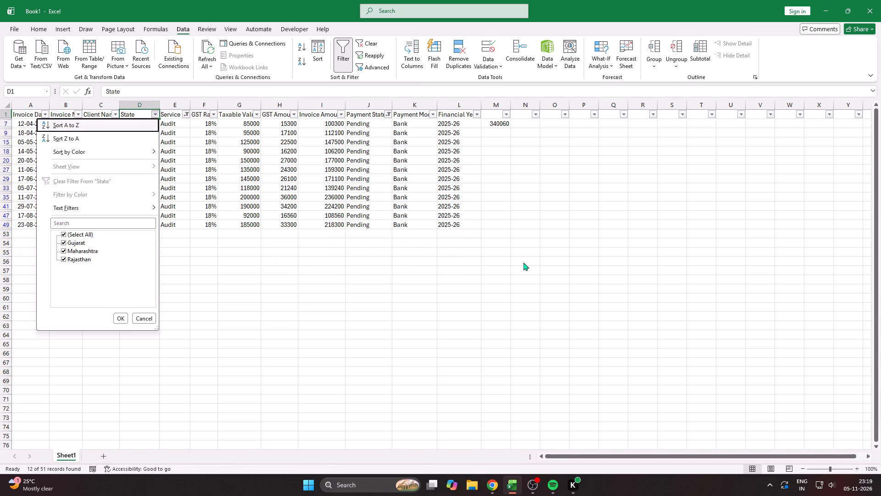
{"action": "key", "text": "Up"}
{"action": "key", "text": "Up"}
{"action": "key", "text": "space"}
{"action": "key", "text": "Down"}
{"action": "key", "text": "space"}
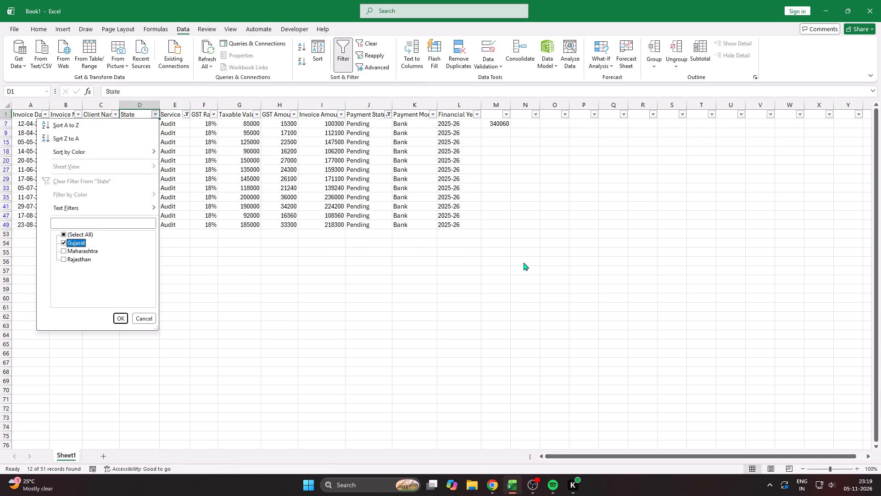
{"action": "key", "text": "Return"}
AutoSum the filtered Taxable Value column in G53, below the last invoice, and copy the subtotal cell.
{"action": "key", "text": "Down"}
{"action": "key", "text": "Right"}
{"action": "key", "text": "Right"}
{"action": "key", "text": "Right"}
{"action": "key", "text": "Right"}
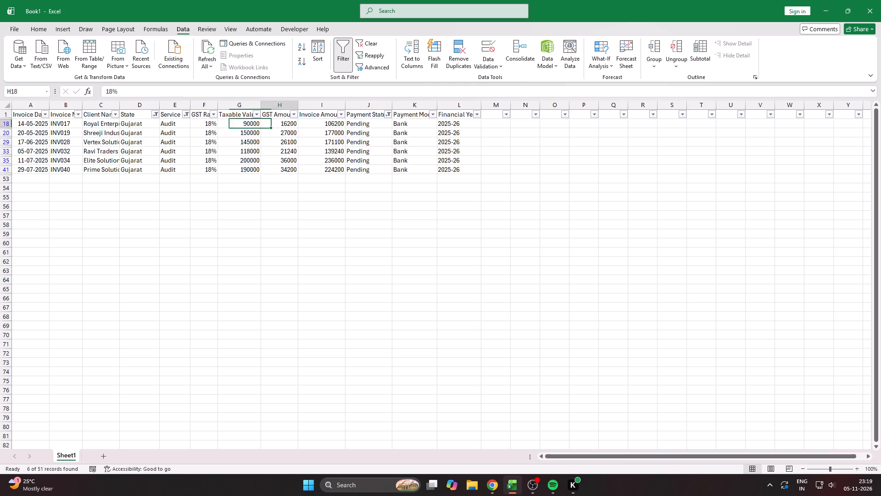
{"action": "key", "text": "Left"}
{"action": "key", "text": "Down"}
{"action": "key", "text": "Down"}
{"action": "key", "text": "Down"}
{"action": "key", "text": "Down"}
{"action": "key", "text": "Down"}
{"action": "key", "text": "Down"}
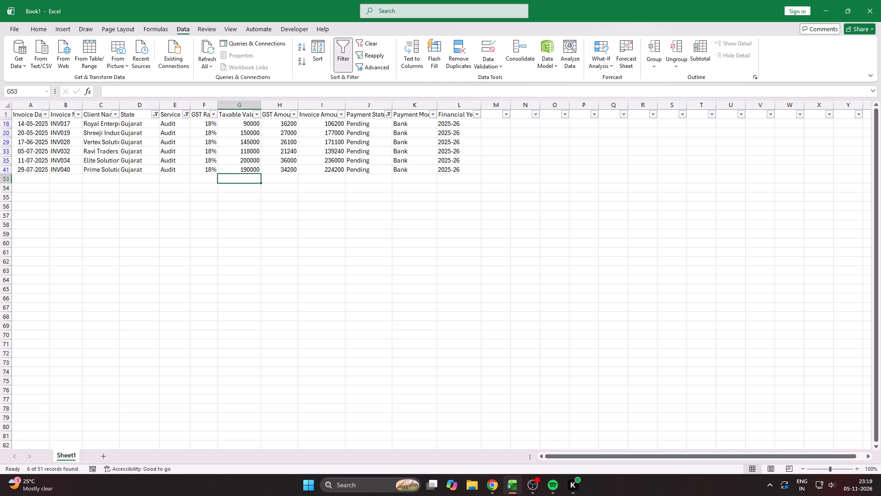
{"action": "key", "text": "alt+equal"}
{"action": "key", "text": "Return"}
{"action": "key", "text": "Up"}
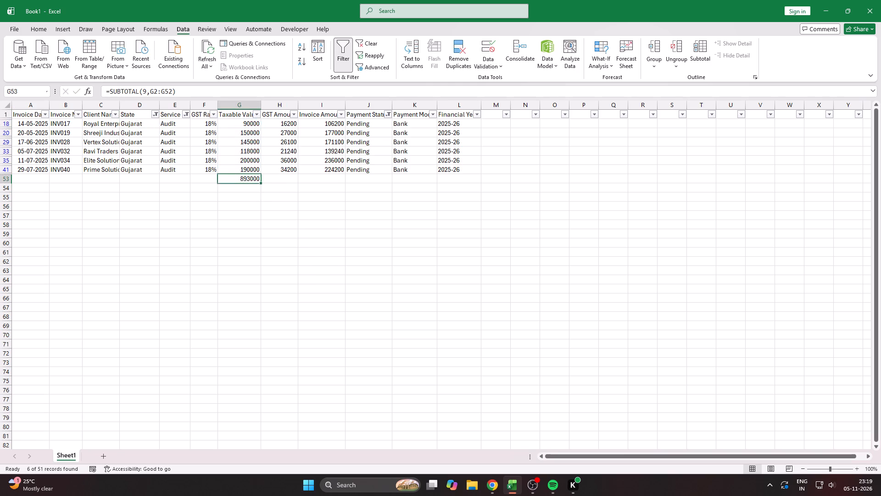
{"action": "key", "text": "ctrl+c"}
{"action": "key", "text": "ctrl+c"}
Select the whole header row 1 and turn off its filters so all invoices are listed again.
{"action": "key", "text": "Up"}
{"action": "key", "text": "Up"}
{"action": "key", "text": "Up"}
{"action": "key", "text": "Up"}
{"action": "key", "text": "Up"}
{"action": "key", "text": "Up"}
{"action": "key", "text": "Up"}
{"action": "key", "text": "Up"}
{"action": "key", "text": "Up"}
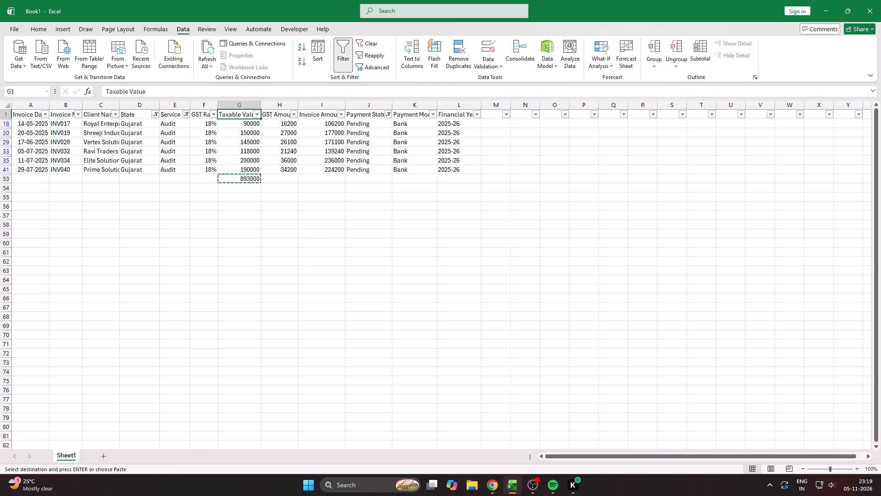
{"action": "key", "text": "shift+space"}
{"action": "type", "text": "at"}
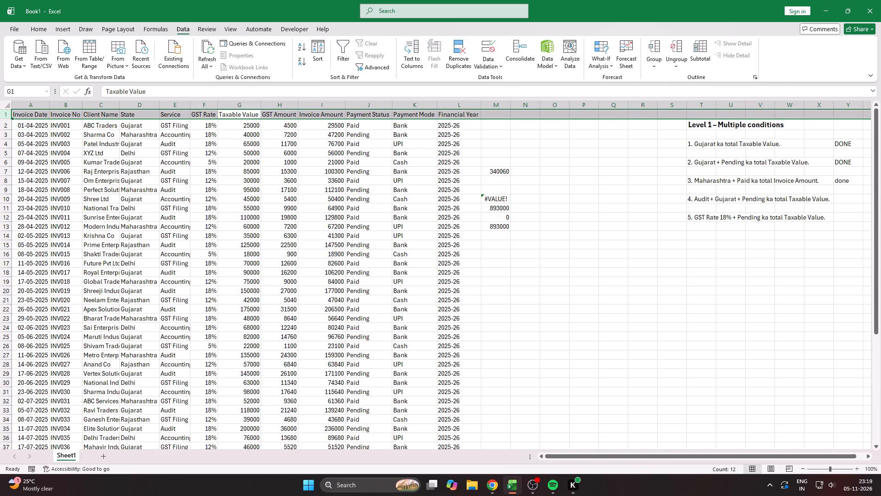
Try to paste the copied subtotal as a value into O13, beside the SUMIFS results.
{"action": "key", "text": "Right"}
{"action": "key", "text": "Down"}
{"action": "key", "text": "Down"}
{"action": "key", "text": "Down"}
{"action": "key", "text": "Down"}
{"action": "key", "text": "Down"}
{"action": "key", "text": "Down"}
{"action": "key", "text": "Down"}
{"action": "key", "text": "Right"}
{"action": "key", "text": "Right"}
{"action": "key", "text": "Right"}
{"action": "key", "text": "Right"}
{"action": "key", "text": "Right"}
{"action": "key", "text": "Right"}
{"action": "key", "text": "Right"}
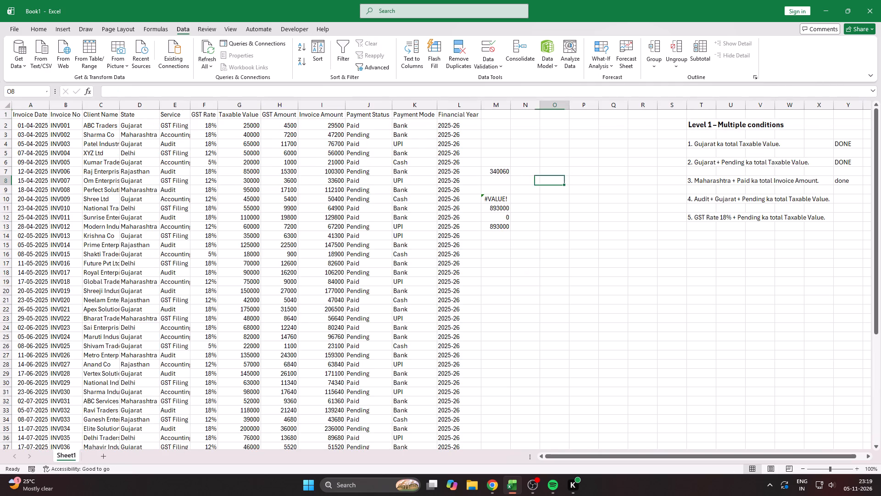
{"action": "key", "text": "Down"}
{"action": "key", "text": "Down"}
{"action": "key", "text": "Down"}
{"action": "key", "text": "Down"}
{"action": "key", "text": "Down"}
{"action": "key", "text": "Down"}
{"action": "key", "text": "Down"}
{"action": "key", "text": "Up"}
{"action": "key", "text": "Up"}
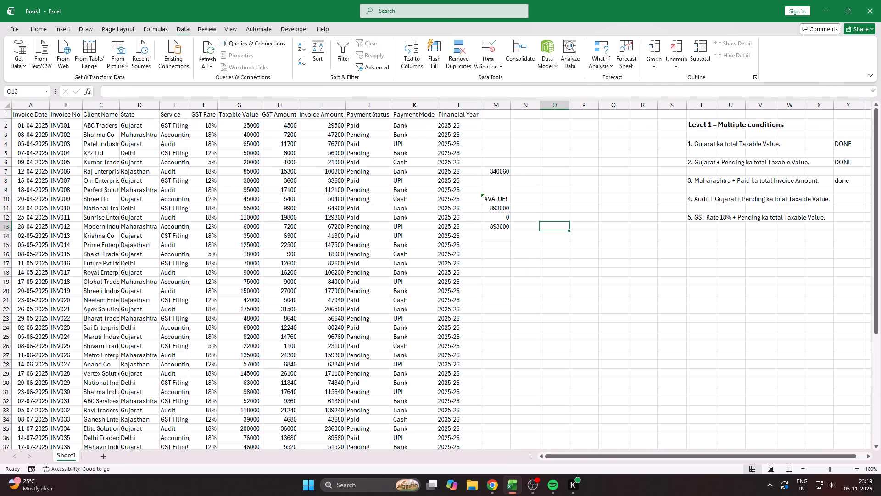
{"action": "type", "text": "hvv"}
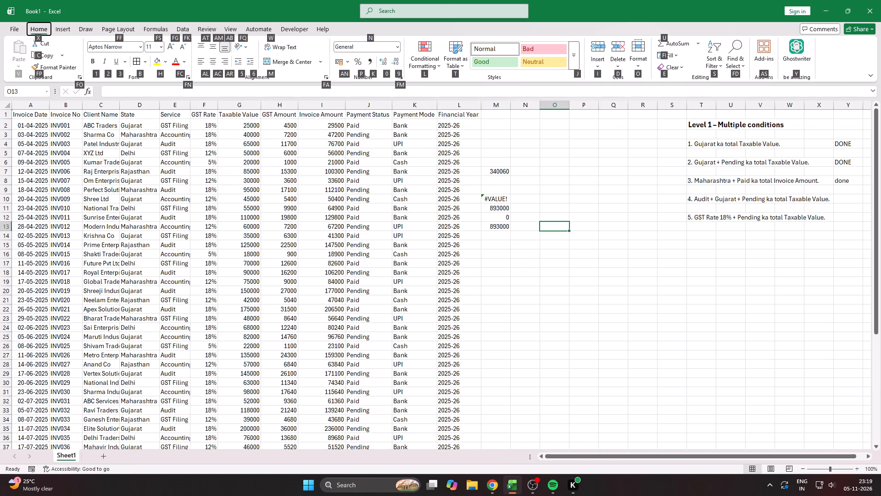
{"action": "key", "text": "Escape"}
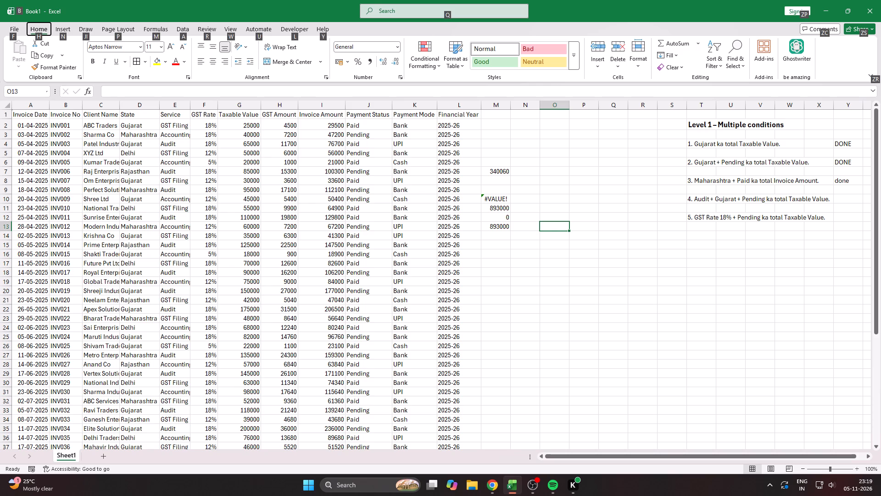
Minimise all windows to show the desktop.
{"action": "key", "text": "super+d"}
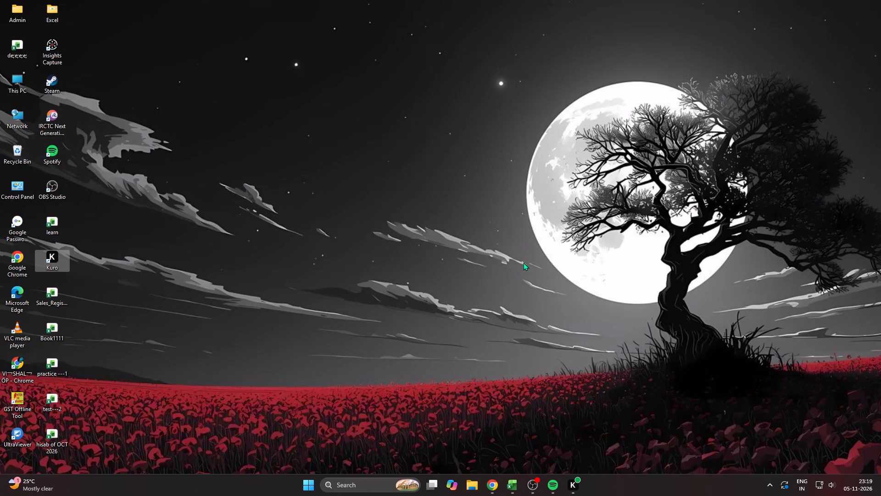
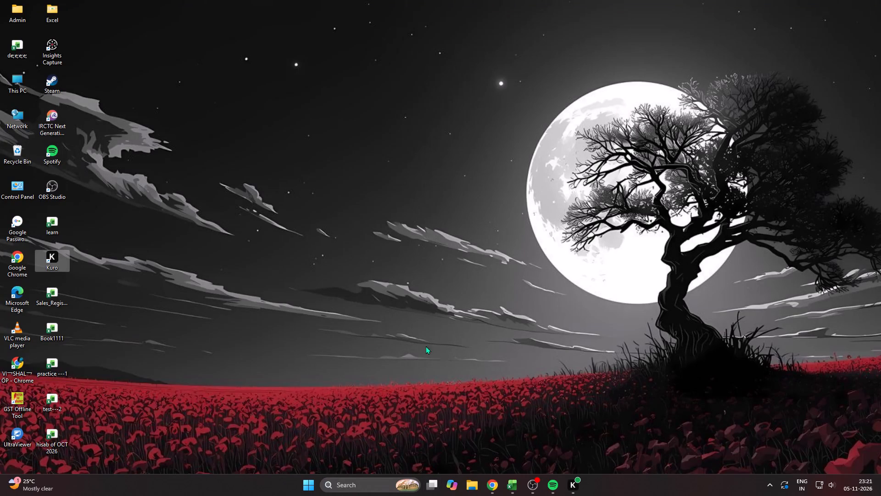
Return to the Excel workbook and mark question 4 as done in cell Y10.
{"action": "left_click", "coordinate": [513, 482]}
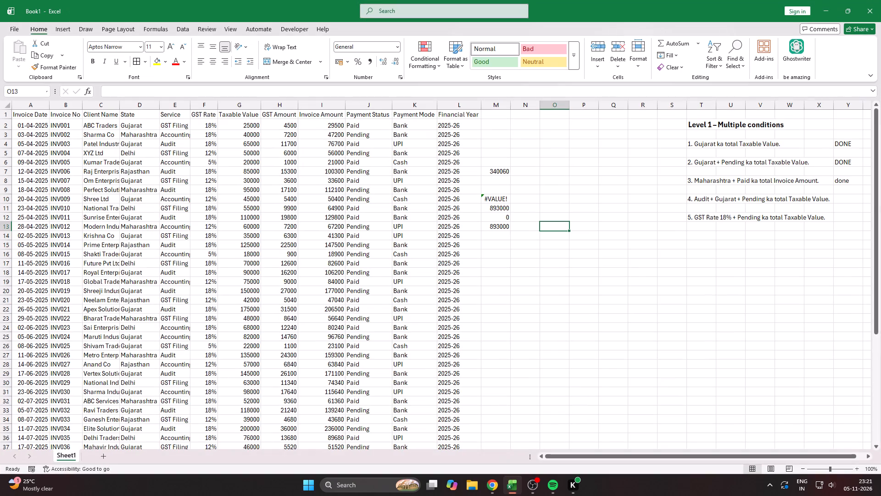
{"action": "left_click", "coordinate": [511, 238]}
{"action": "left_click", "coordinate": [844, 197]}
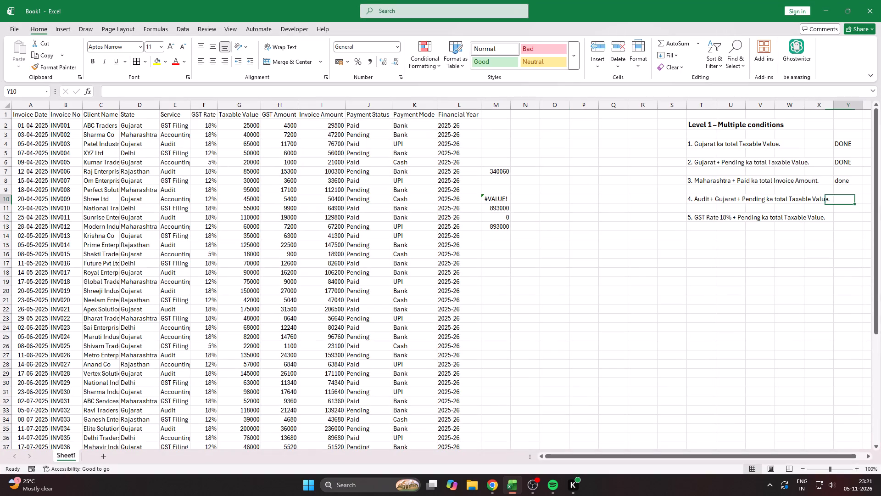
{"action": "type", "text": "done"}
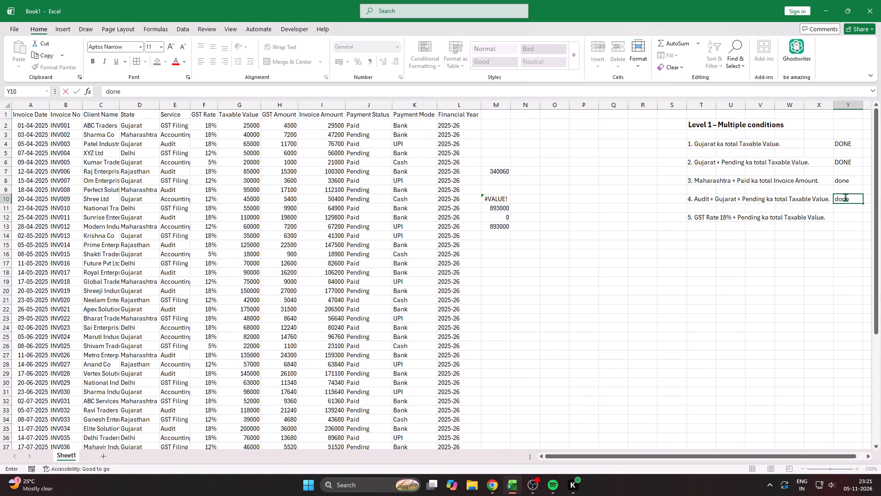
{"action": "key", "text": "Tab"}
Start a new SUMIFS formula in M12 for question 5, with the entire Taxable Value column G:G as the sum range.
{"action": "key", "text": "Down"}
{"action": "key", "text": "Left"}
{"action": "key", "text": "Left"}
{"action": "key", "text": "Down"}
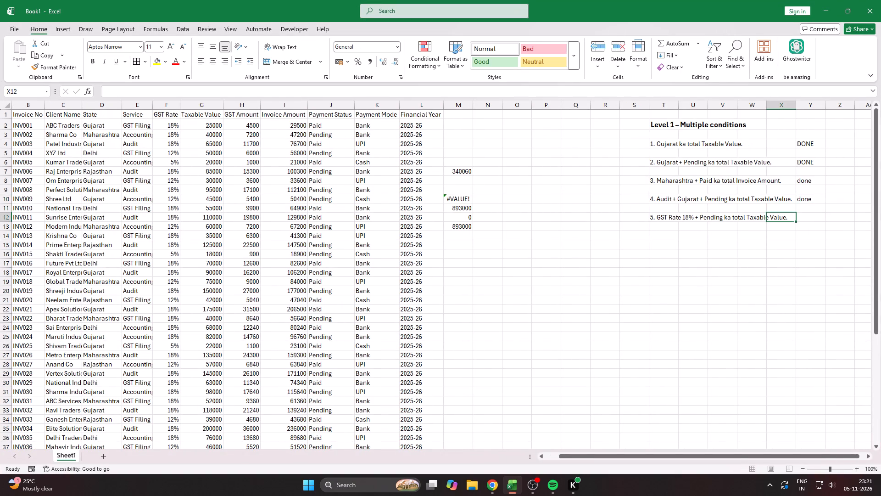
{"action": "key", "text": "Left"}
{"action": "key", "text": "Left"}
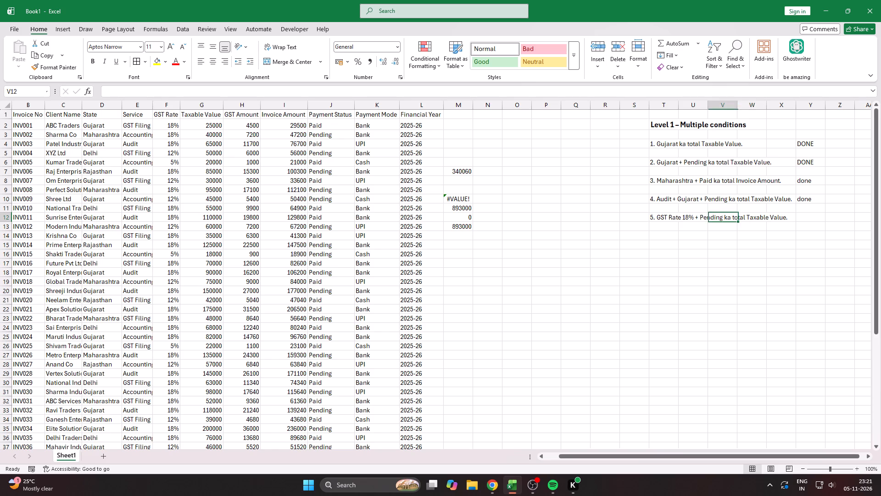
{"action": "key", "text": "Left"}
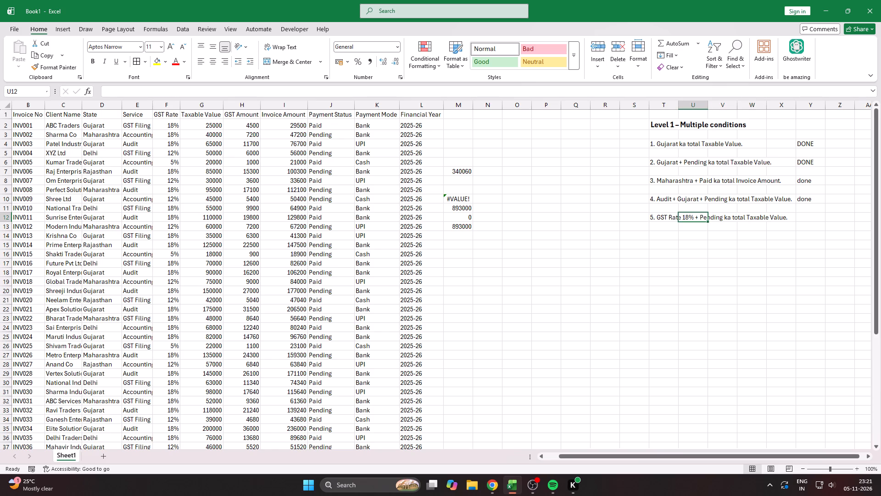
{"action": "key", "text": "Left"}
{"action": "key", "text": "Left"}
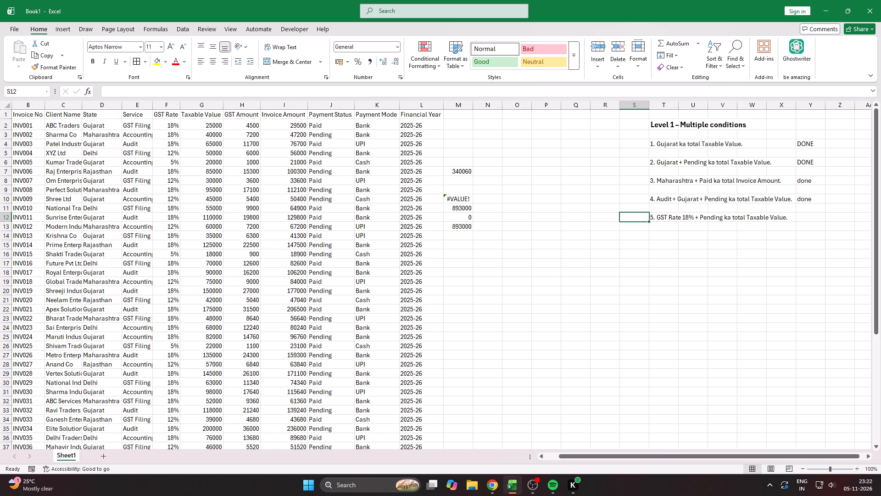
{"action": "key", "text": "Left"}
{"action": "key", "text": "Left"}
{"action": "key", "text": "Left"}
{"action": "key", "text": "Left"}
{"action": "key", "text": "Left"}
{"action": "key", "text": "Left"}
{"action": "key", "text": "Left"}
{"action": "key", "text": "Left"}
{"action": "key", "text": "Right"}
{"action": "key", "text": "Right"}
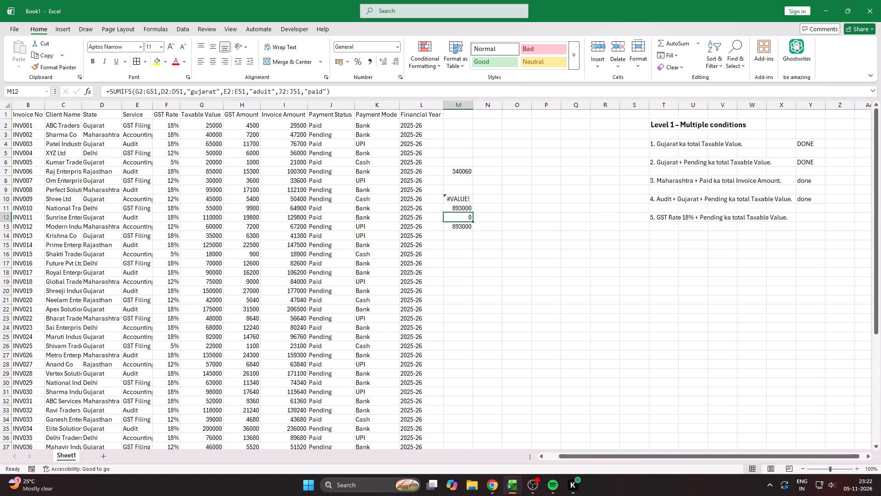
{"action": "key", "text": "equal"}
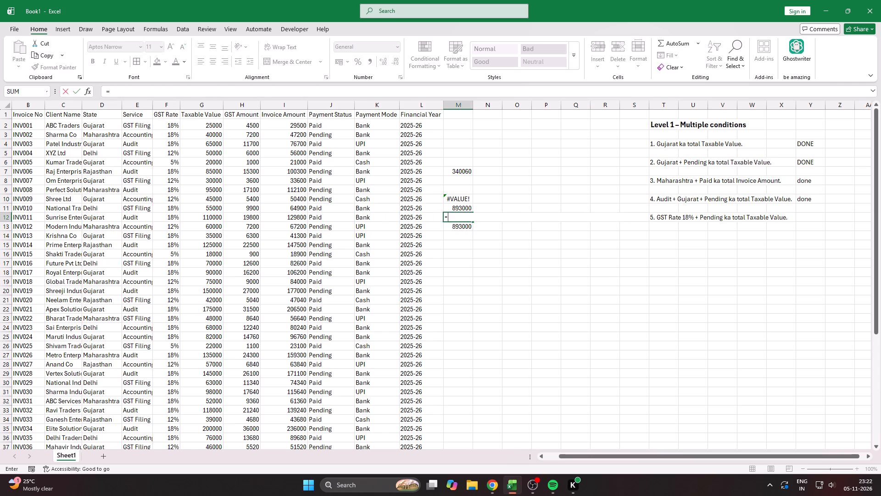
{"action": "type", "text": "sum"}
{"action": "key", "text": "Left"}
{"action": "key", "text": "Right"}
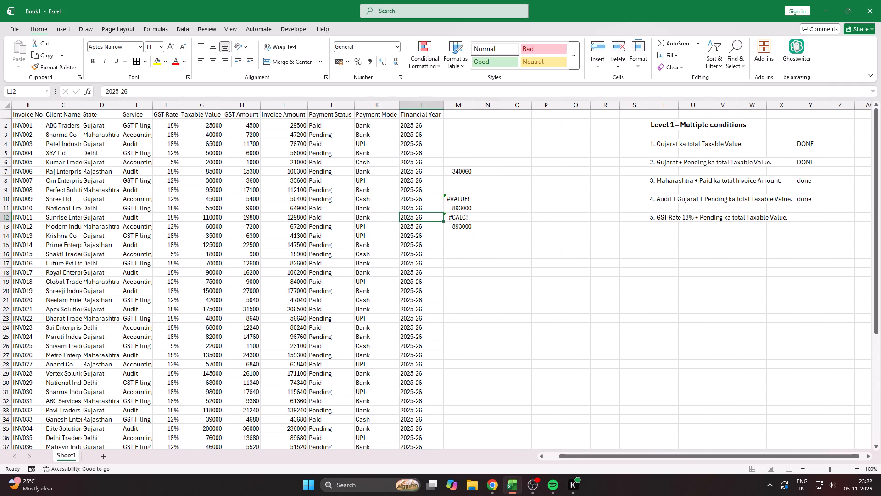
{"action": "key", "text": "F2"}
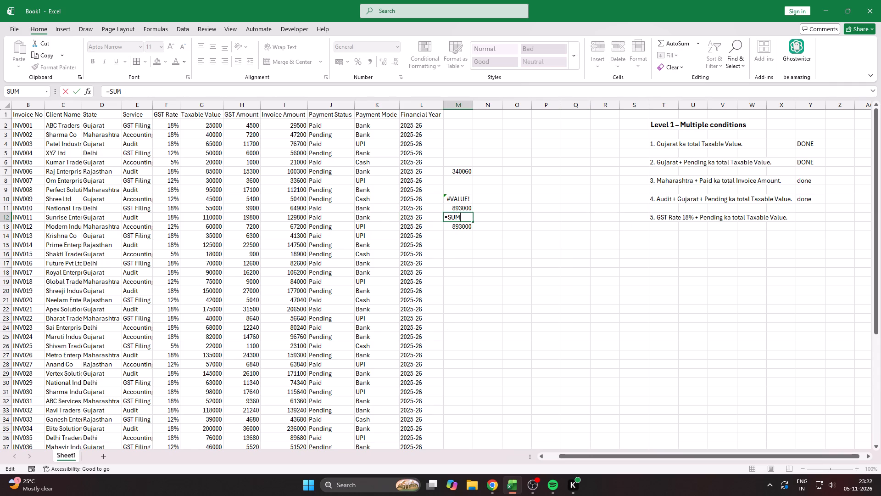
{"action": "key", "text": "i"}
{"action": "key", "text": "Down"}
{"action": "key", "text": "Tab"}
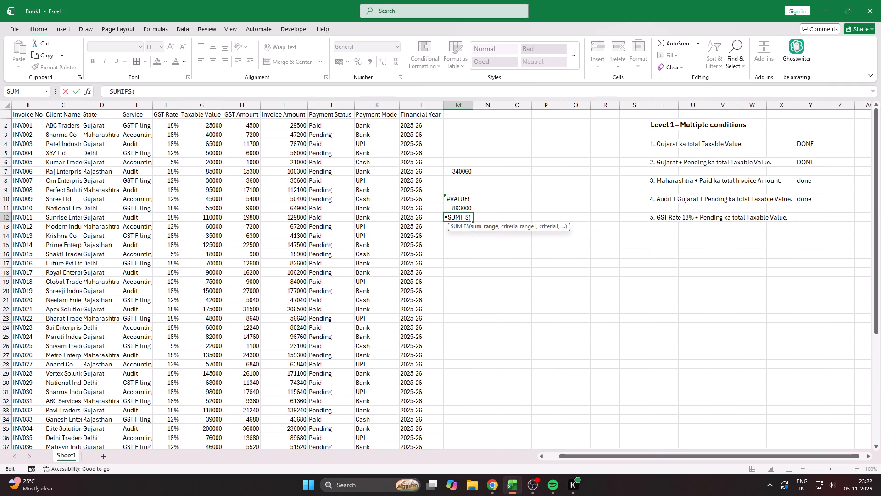
{"action": "key", "text": "Left"}
{"action": "key", "text": "Left"}
{"action": "key", "text": "Left"}
{"action": "key", "text": "Left"}
{"action": "key", "text": "Right"}
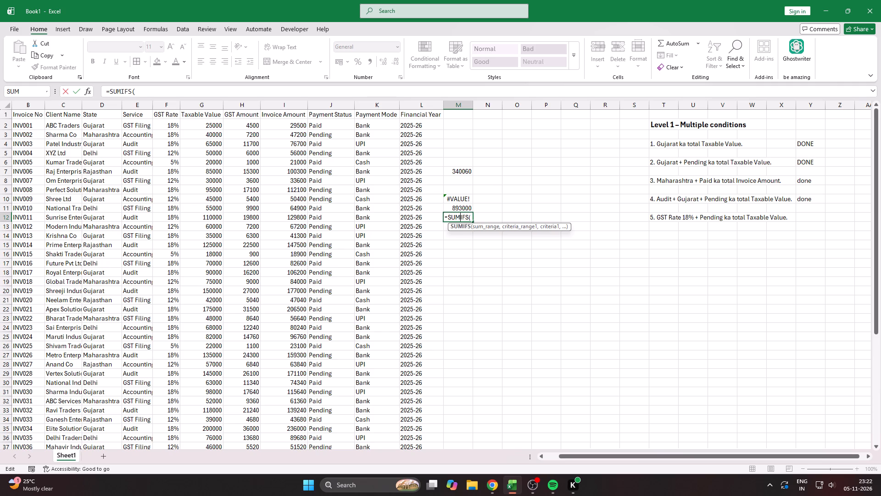
{"action": "key", "text": "Left"}
{"action": "key", "text": "Left"}
{"action": "key", "text": "Right"}
{"action": "key", "text": "Right"}
{"action": "key", "text": "Right"}
{"action": "key", "text": "Right"}
{"action": "key", "text": "Right"}
{"action": "key", "text": "Right"}
{"action": "key", "text": "Right"}
{"action": "key", "text": "Right"}
{"action": "key", "text": "Right"}
{"action": "key", "text": "Right"}
{"action": "key", "text": "Right"}
{"action": "key", "text": "Right"}
{"action": "key", "text": "Right"}
{"action": "key", "text": "Right"}
{"action": "key", "text": "Right"}
{"action": "key", "text": "Right"}
{"action": "key", "text": "Right"}
{"action": "key", "text": "Right"}
{"action": "key", "text": "Right"}
{"action": "key", "text": "Right"}
{"action": "key", "text": "F2"}
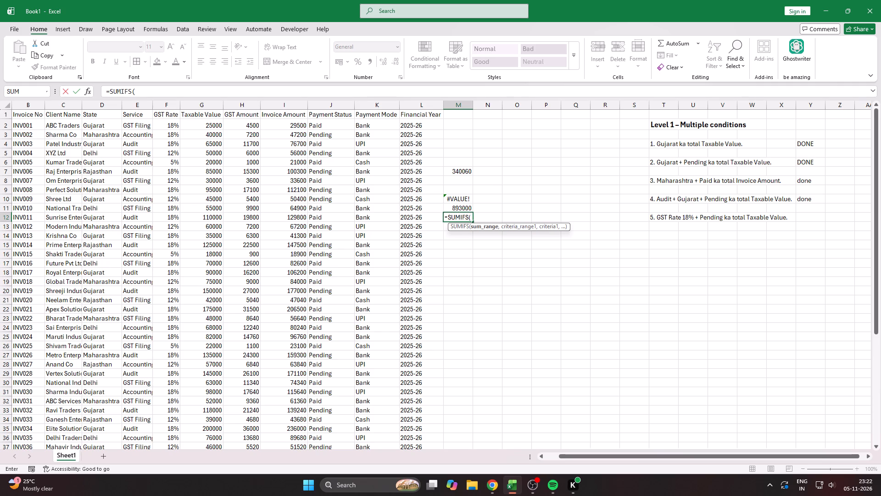
{"action": "key", "text": "Left"}
{"action": "key", "text": "Left"}
{"action": "key", "text": "Left"}
{"action": "key", "text": "Left"}
{"action": "key", "text": "Left"}
{"action": "key", "text": "Left"}
{"action": "key", "text": "ctrl+space"}
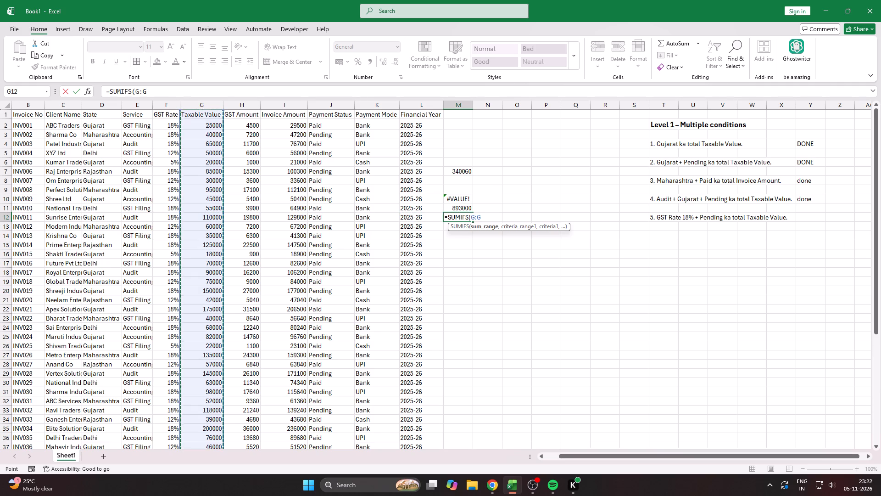
Add the GST Rate column F:F as the first criteria range, with the criterion "18%".
{"action": "key", "text": "comma"}
{"action": "key", "text": "Left"}
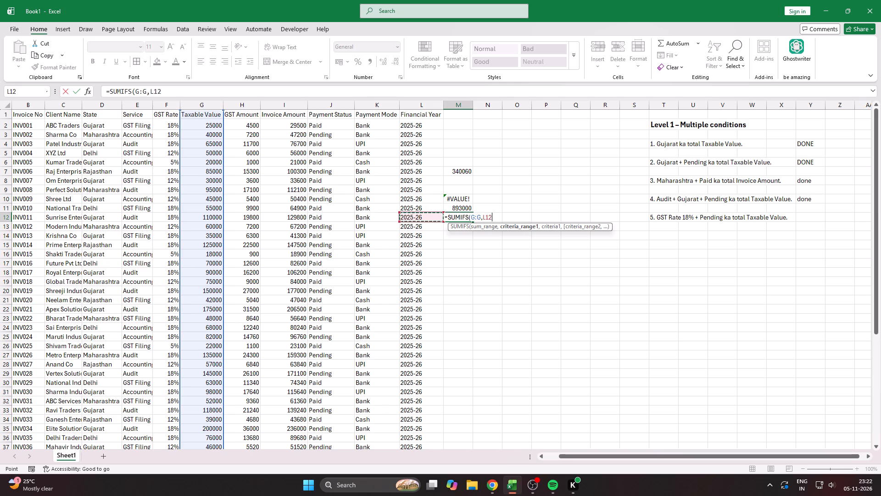
{"action": "key", "text": "Left"}
{"action": "key", "text": "Left"}
{"action": "key", "text": "Left"}
{"action": "key", "text": "Left"}
{"action": "key", "text": "Left"}
{"action": "key", "text": "Left"}
{"action": "key", "text": "Right"}
{"action": "key", "text": "Left"}
{"action": "key", "text": "Left"}
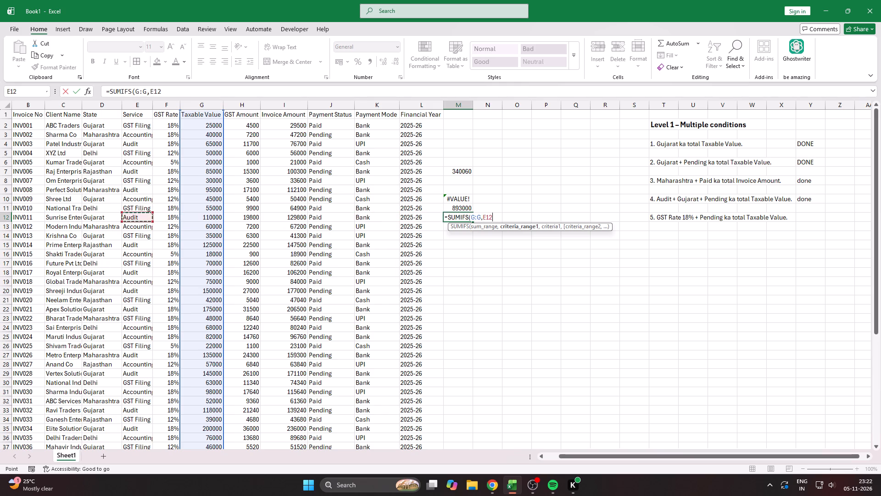
{"action": "key", "text": "Left"}
{"action": "key", "text": "Right"}
{"action": "key", "text": "Right"}
{"action": "key", "text": "ctrl+space"}
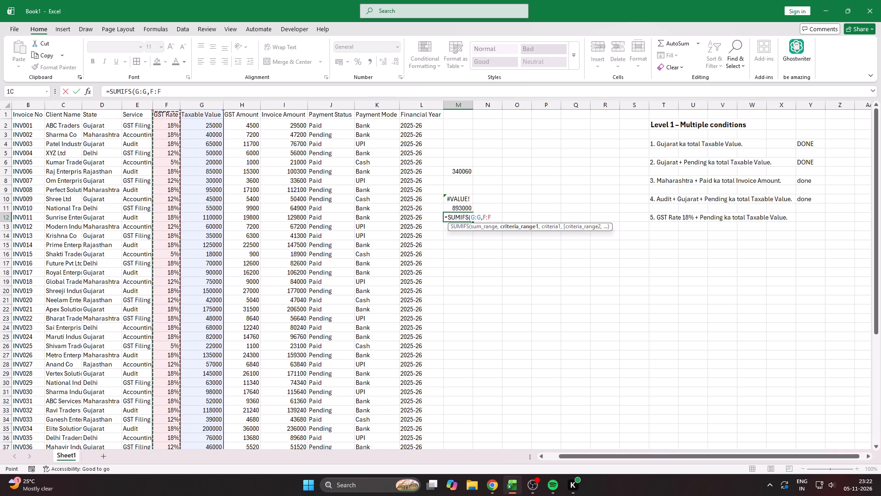
{"action": "key", "text": "comma"}
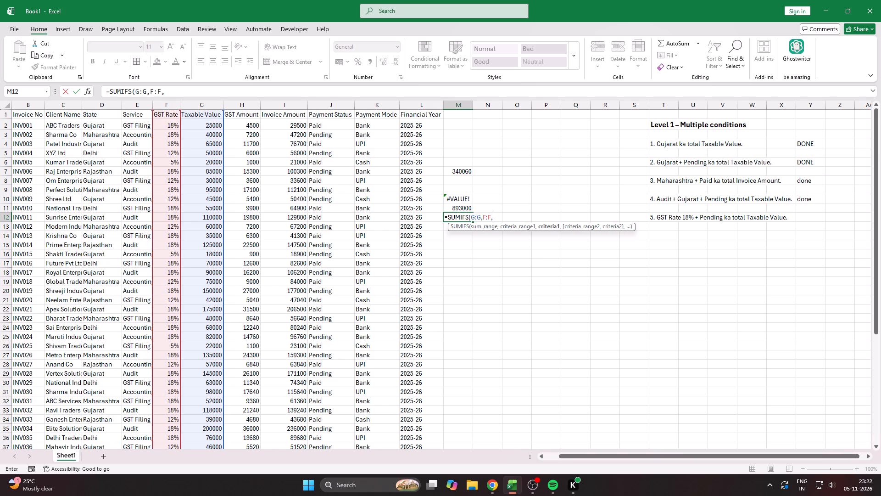
{"action": "key", "text": "shift+quotedbl"}
{"action": "type", "text": "18"}
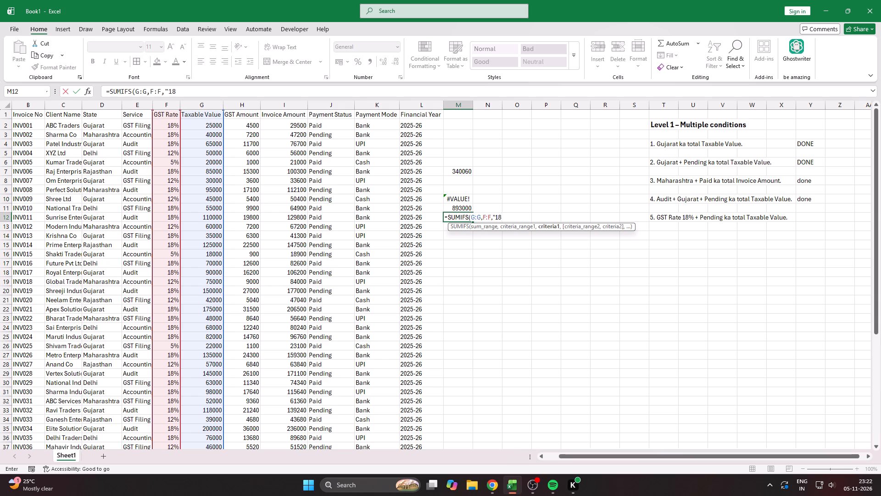
{"action": "key", "text": "shift+percent"}
{"action": "key", "text": "shift+quotedbl"}
Add the Payment Status column J:J with the criterion "pending" and complete the M12 SUMIFS formula.
{"action": "key", "text": "comma"}
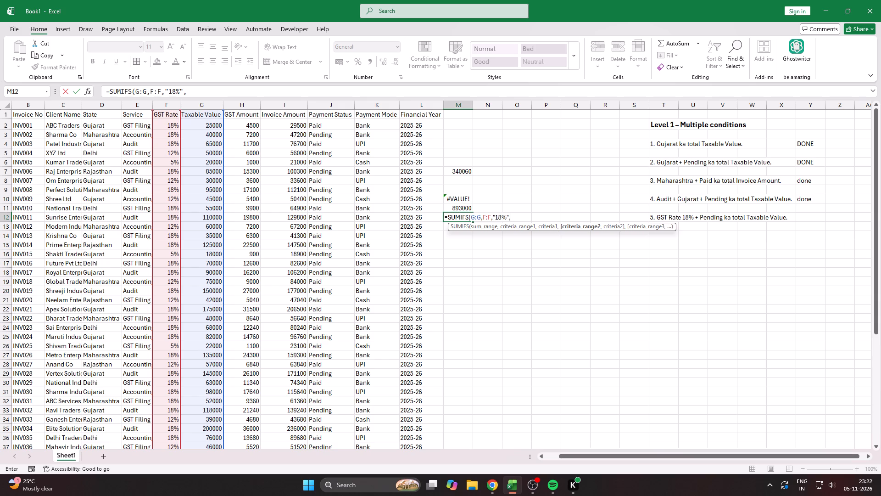
{"action": "key", "text": "Left"}
{"action": "key", "text": "Left"}
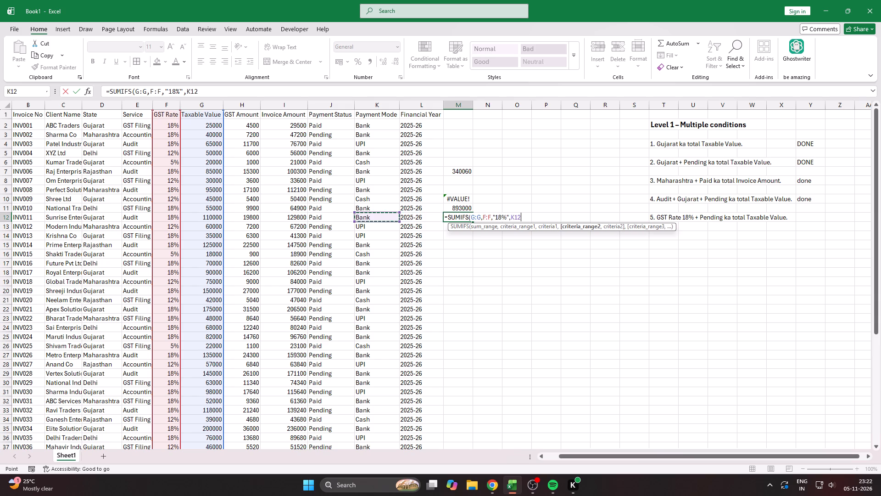
{"action": "key", "text": "Left"}
{"action": "key", "text": "ctrl+space"}
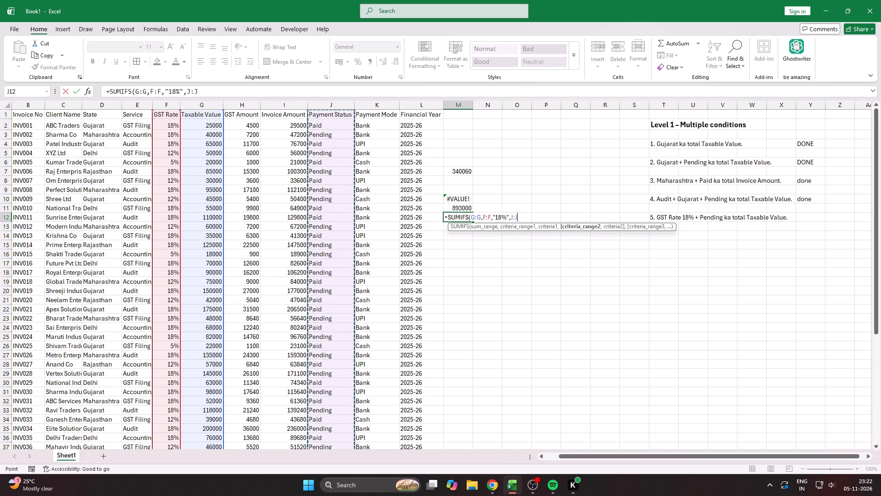
{"action": "key", "text": "comma"}
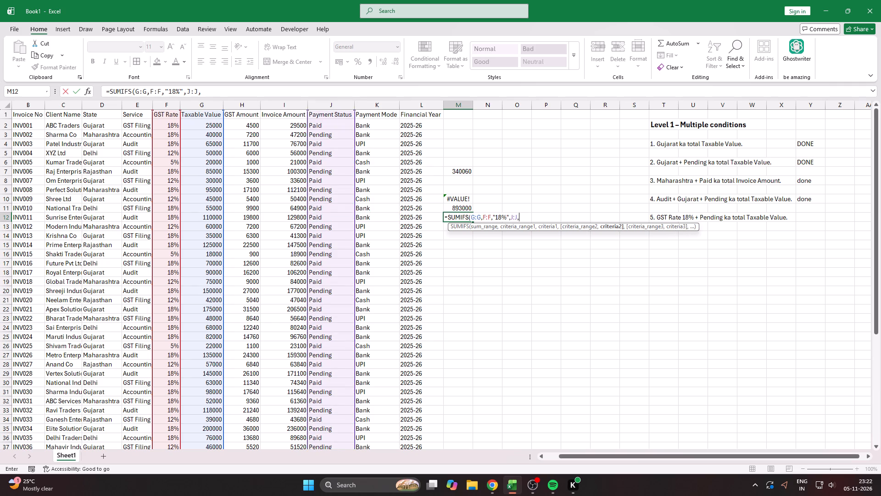
{"action": "key", "text": "shift+quotedbl"}
{"action": "type", "text": "pending"}
{"action": "key", "text": "shift+quotedbl"}
{"action": "key", "text": "shift+parenright"}
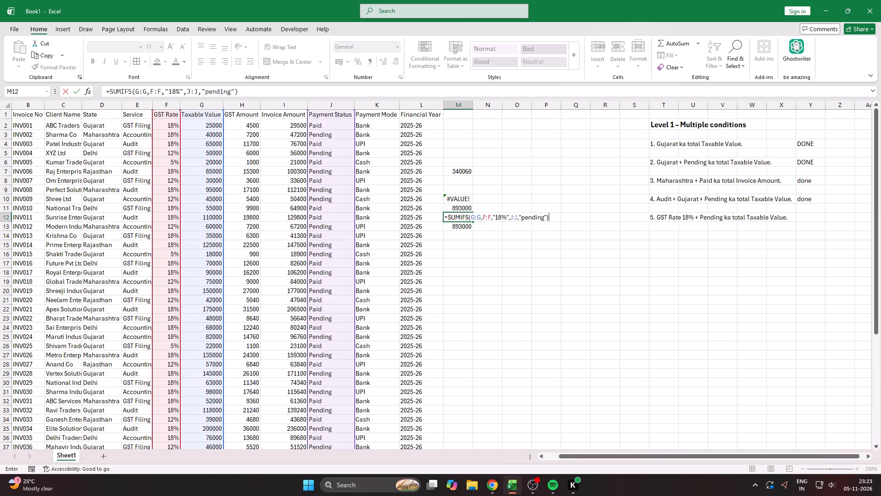
{"action": "key", "text": "Return"}
{"action": "key", "text": "Up"}
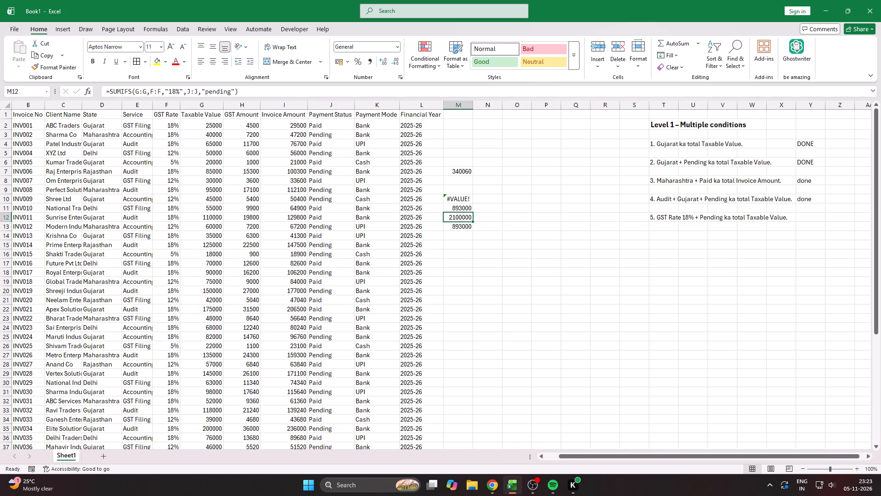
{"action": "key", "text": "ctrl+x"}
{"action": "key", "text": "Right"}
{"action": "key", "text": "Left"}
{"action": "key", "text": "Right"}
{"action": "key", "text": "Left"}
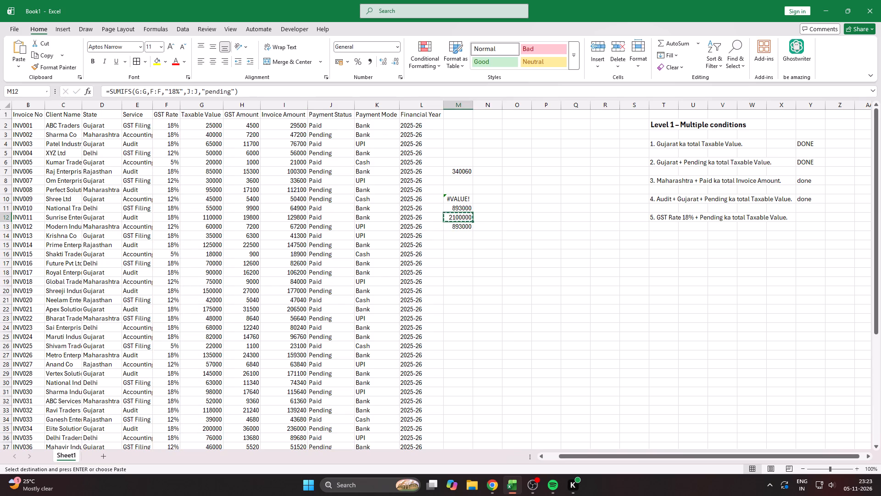
Select the whole invoice data range, including its header row, and turn on filters for it.
{"action": "key", "text": "Up"}
{"action": "key", "text": "Up"}
{"action": "key", "text": "Up"}
{"action": "key", "text": "Up"}
{"action": "key", "text": "Up"}
{"action": "key", "text": "Up"}
{"action": "key", "text": "Up"}
{"action": "key", "text": "Up"}
{"action": "key", "text": "Up"}
{"action": "key", "text": "Up"}
{"action": "key", "text": "Up"}
{"action": "key", "text": "Up"}
{"action": "key", "text": "Up"}
{"action": "key", "text": "Up"}
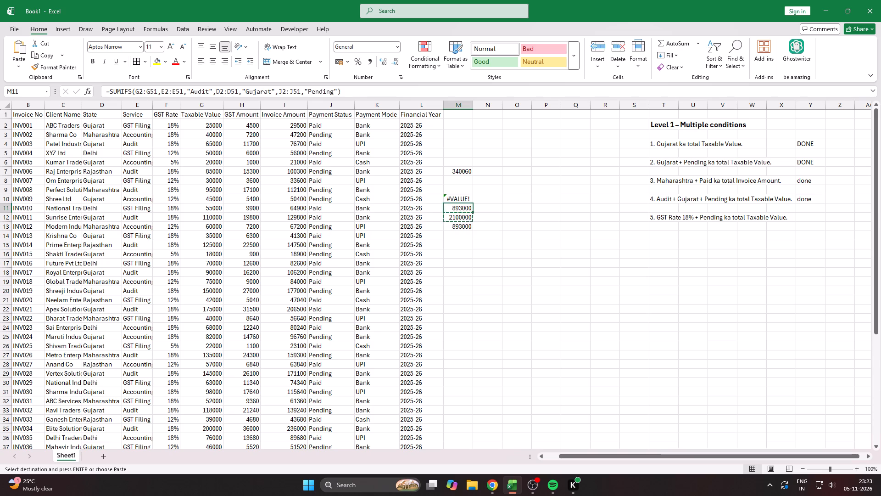
{"action": "key", "text": "Left"}
{"action": "key", "text": "Left"}
{"action": "key", "text": "Left"}
{"action": "key", "text": "Left"}
{"action": "key", "text": "Left"}
{"action": "key", "text": "Left"}
{"action": "key", "text": "Left"}
{"action": "key", "text": "Left"}
{"action": "key", "text": "Left"}
{"action": "key", "text": "Left"}
{"action": "key", "text": "Left"}
{"action": "key", "text": "ctrl+a"}
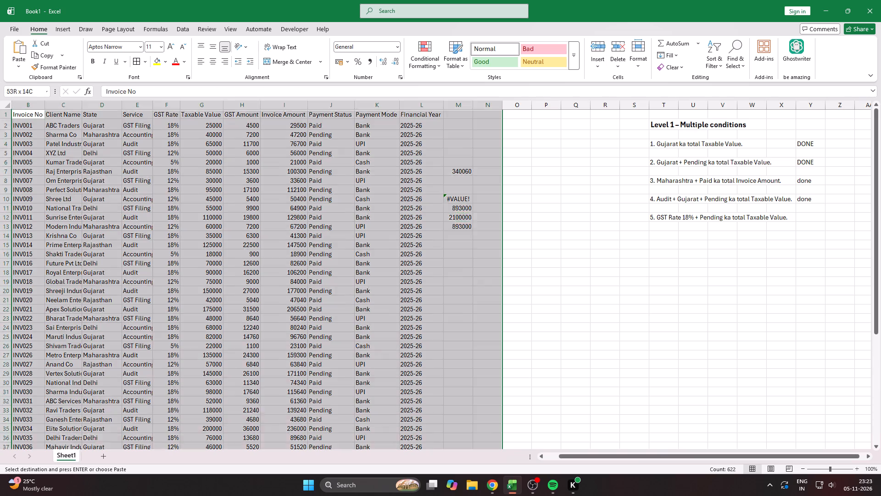
{"action": "key", "text": "ctrl+shift+l"}
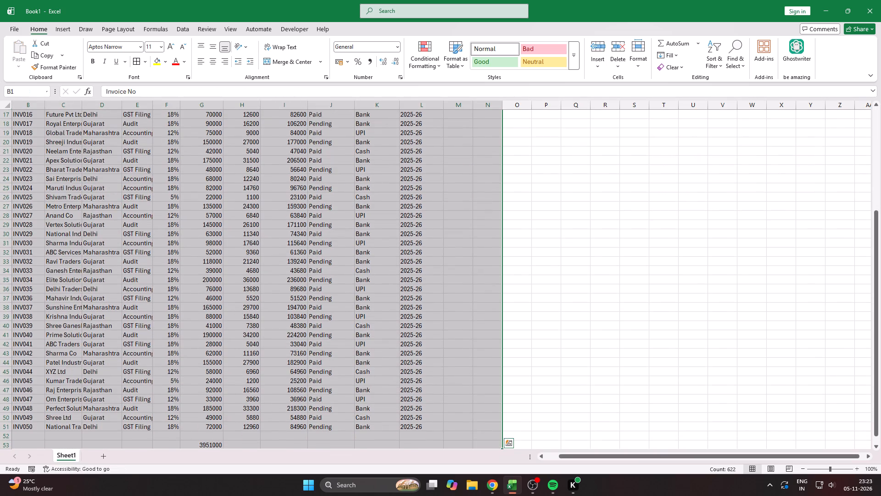
Filter the GST Rate column to show only the 18% rows.
{"action": "key", "text": "Up"}
{"action": "key", "text": "Up"}
{"action": "key", "text": "Up"}
{"action": "key", "text": "Up"}
{"action": "key", "text": "Up"}
{"action": "key", "text": "Up"}
{"action": "key", "text": "Up"}
{"action": "key", "text": "Up"}
{"action": "key", "text": "Up"}
{"action": "key", "text": "Up"}
{"action": "key", "text": "Right"}
{"action": "key", "text": "Right"}
{"action": "key", "text": "Right"}
{"action": "key", "text": "Left"}
{"action": "key", "text": "Right"}
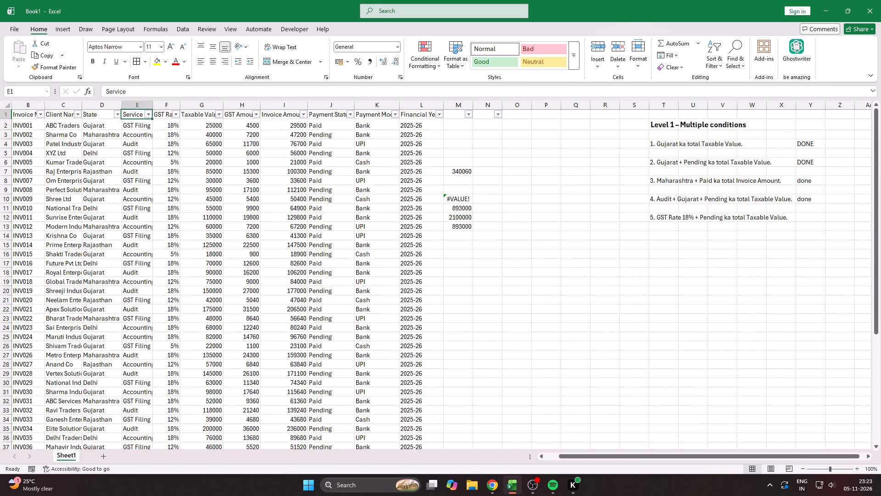
{"action": "key", "text": "Right"}
{"action": "key", "text": "alt+Down"}
{"action": "key", "text": "Down"}
{"action": "key", "text": "Down"}
{"action": "key", "text": "Down"}
{"action": "key", "text": "Down"}
{"action": "key", "text": "Down"}
{"action": "key", "text": "Down"}
{"action": "key", "text": "Down"}
{"action": "key", "text": "Down"}
{"action": "key", "text": "Down"}
{"action": "key", "text": "space"}
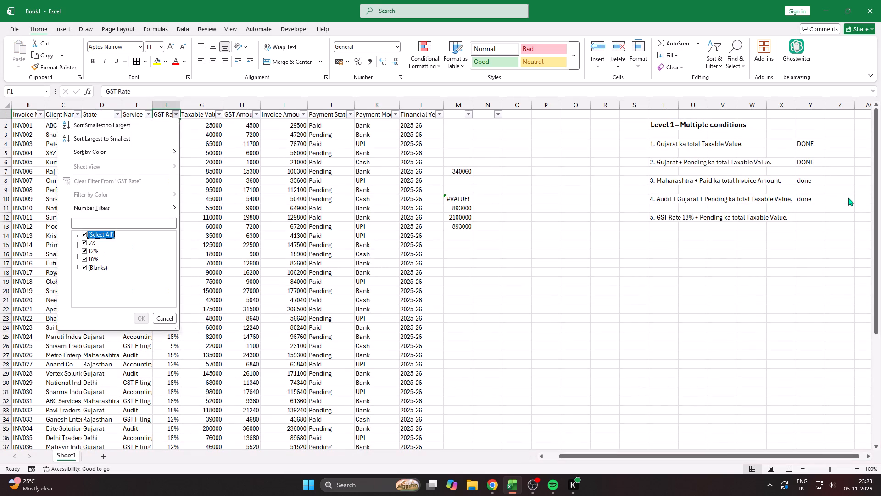
{"action": "key", "text": "Down"}
{"action": "key", "text": "Down"}
{"action": "key", "text": "Down"}
{"action": "key", "text": "space"}
{"action": "key", "text": "Return"}
Filter the Payment Status column to show only the Pending rows.
{"action": "key", "text": "Right"}
{"action": "key", "text": "Right"}
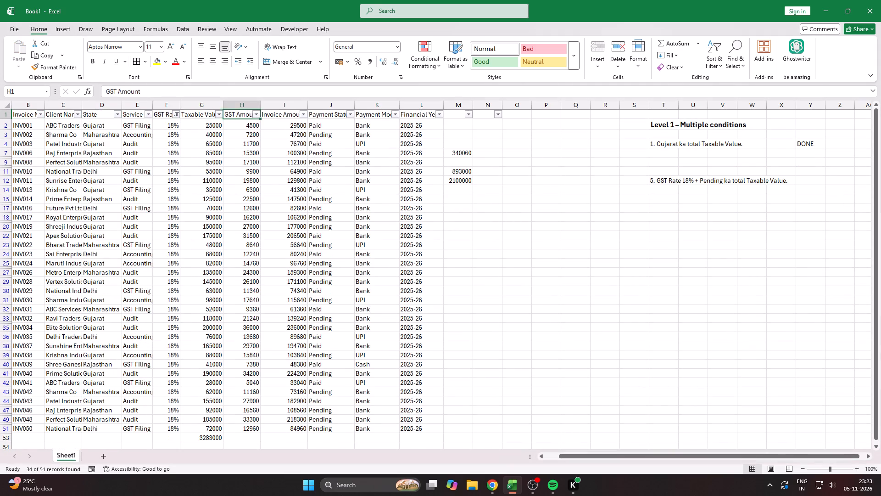
{"action": "key", "text": "Left"}
{"action": "key", "text": "Right"}
{"action": "key", "text": "Right"}
{"action": "key", "text": "Right"}
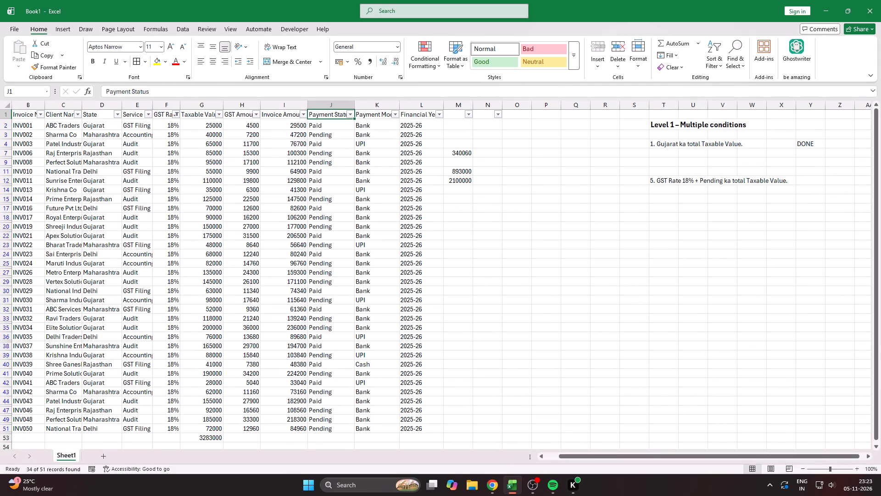
{"action": "key", "text": "alt+Down"}
{"action": "key", "text": "Down"}
{"action": "key", "text": "Down"}
{"action": "key", "text": "Down"}
{"action": "key", "text": "Down"}
{"action": "key", "text": "Down"}
{"action": "key", "text": "Down"}
{"action": "key", "text": "Down"}
{"action": "key", "text": "Down"}
{"action": "key", "text": "Down"}
{"action": "key", "text": "space"}
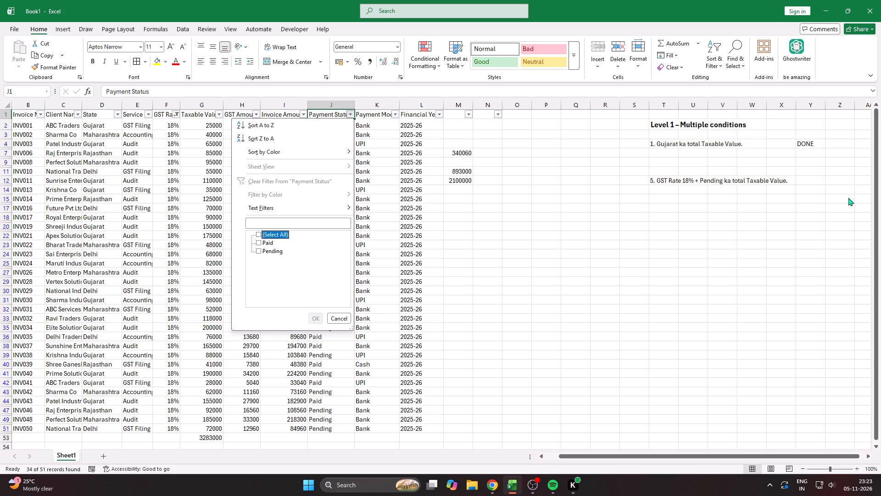
{"action": "key", "text": "Down"}
{"action": "key", "text": "Down"}
{"action": "key", "text": "space"}
{"action": "key", "text": "Return"}
Clear the Taxable Value subtotal in G53 and re-enter it with AutoSum as =SUBTOTAL(9,G2:G52).
{"action": "key", "text": "Down"}
{"action": "key", "text": "Left"}
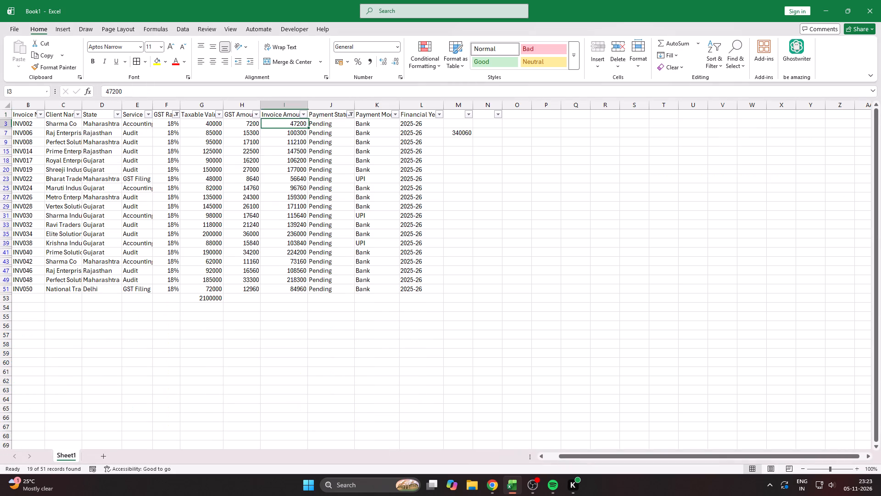
{"action": "key", "text": "Left"}
{"action": "key", "text": "Left"}
{"action": "key", "text": "ctrl+Down"}
{"action": "key", "text": "Down"}
{"action": "key", "text": "Down"}
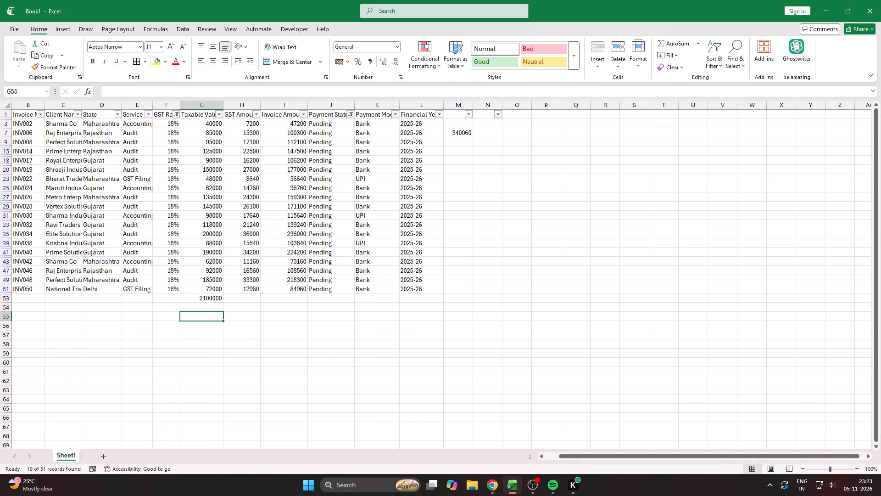
{"action": "key", "text": "Up"}
{"action": "key", "text": "Up"}
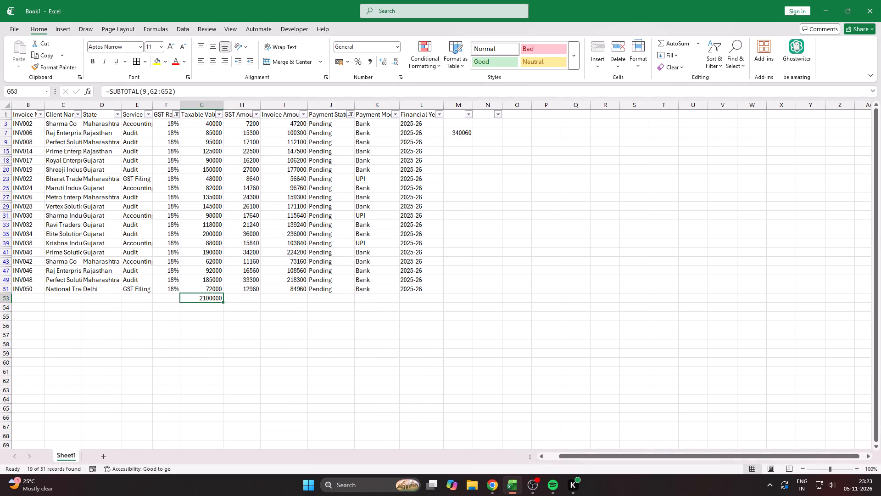
{"action": "key", "text": "space"}
{"action": "key", "text": "Right"}
{"action": "key", "text": "Left"}
{"action": "key", "text": "Right"}
{"action": "key", "text": "Left"}
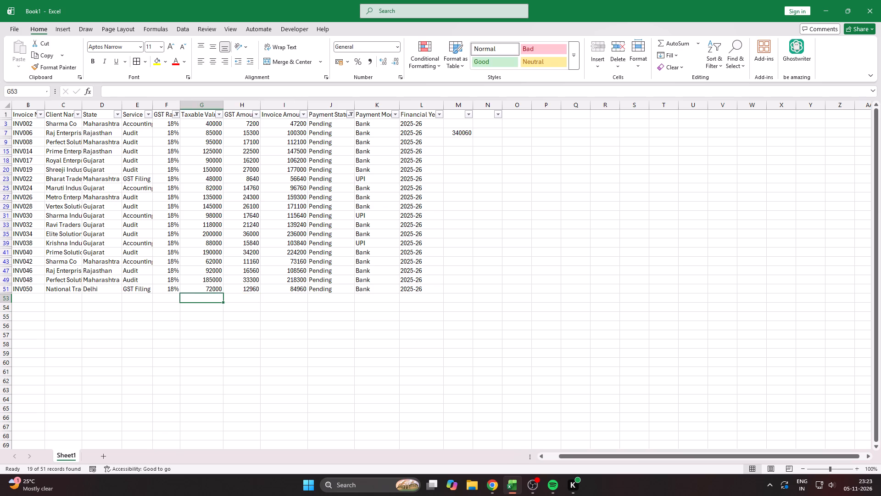
{"action": "key", "text": "alt+equal"}
{"action": "key", "text": "Return"}
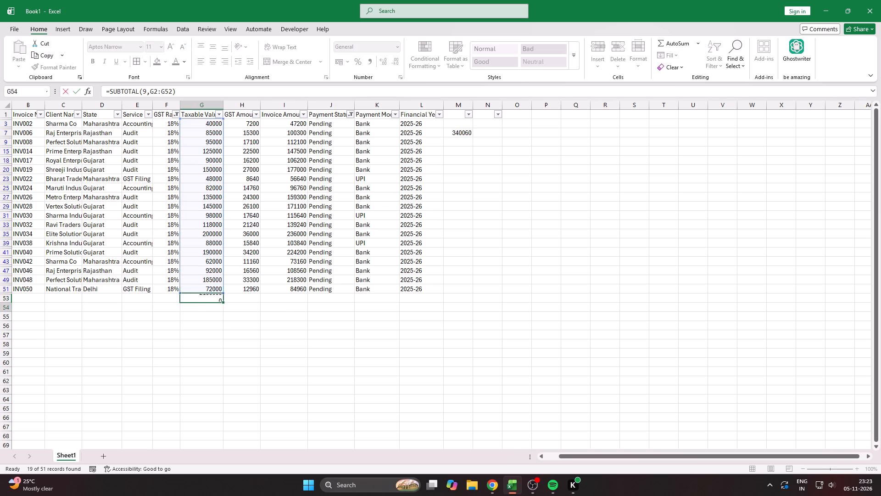
{"action": "key", "text": "Up"}
{"action": "key", "text": "Down"}
{"action": "key", "text": "Up"}
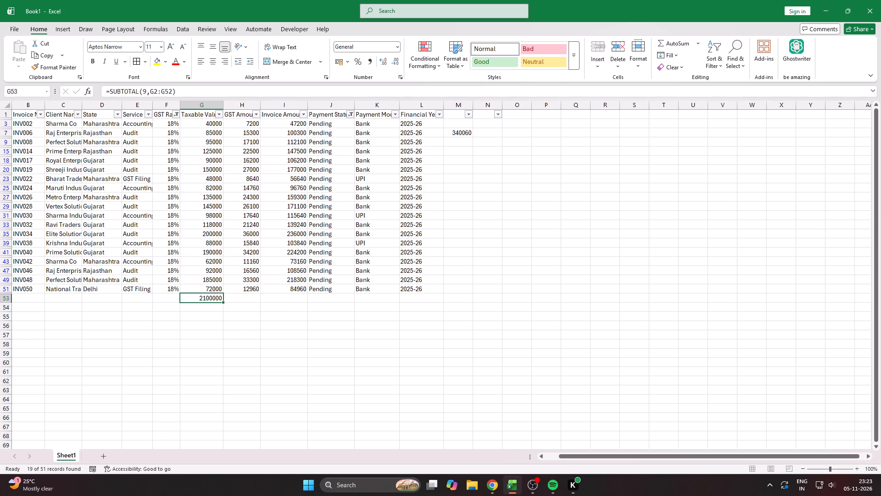
Apply the comma number style to the Taxable Value subtotal in G53.
{"action": "type", "text": "hk"}
{"action": "key", "text": "Up"}
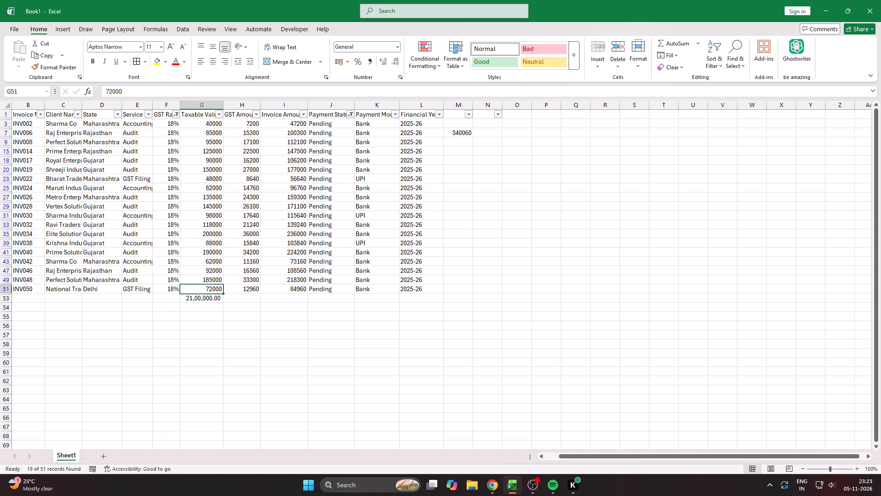
Select the whole invoice data range and turn off its filters.
{"action": "key", "text": "Up"}
{"action": "key", "text": "Up"}
{"action": "key", "text": "Up"}
{"action": "key", "text": "Up"}
{"action": "key", "text": "Up"}
{"action": "key", "text": "Up"}
{"action": "key", "text": "Up"}
{"action": "key", "text": "Up"}
{"action": "key", "text": "Up"}
{"action": "key", "text": "Up"}
{"action": "key", "text": "Up"}
{"action": "key", "text": "Up"}
{"action": "key", "text": "Up"}
{"action": "key", "text": "Up"}
{"action": "key", "text": "Up"}
{"action": "key", "text": "Up"}
{"action": "key", "text": "ctrl+a"}
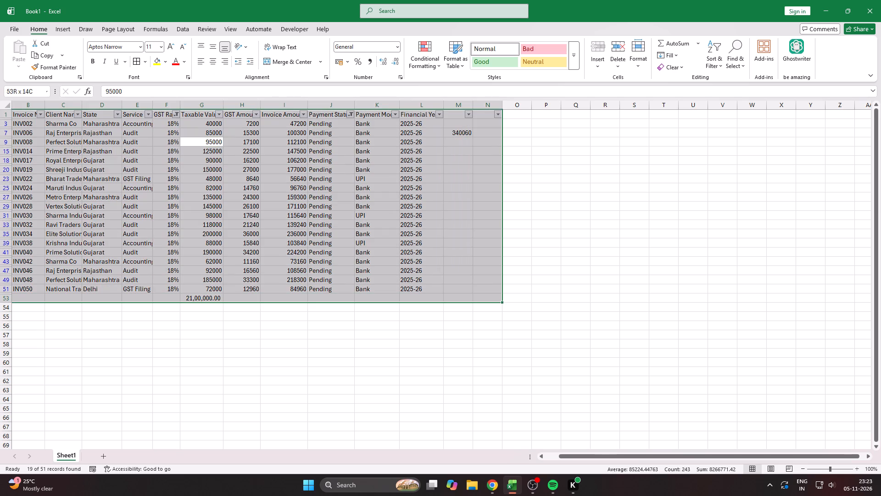
{"action": "key", "text": "ctrl+shift+l"}
Mark question 5 as "done" in Y12.
{"action": "key", "text": "Right"}
{"action": "key", "text": "Right"}
{"action": "key", "text": "Right"}
{"action": "key", "text": "Right"}
{"action": "key", "text": "Right"}
{"action": "key", "text": "Right"}
{"action": "key", "text": "Right"}
{"action": "key", "text": "Right"}
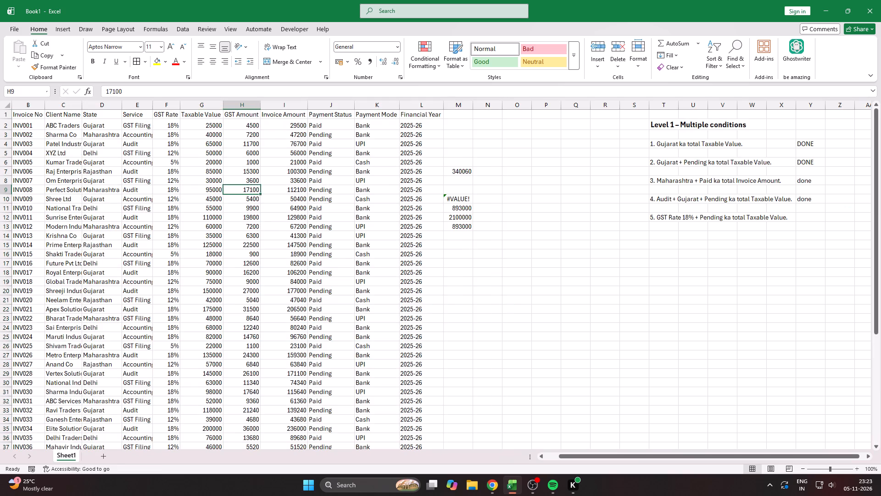
{"action": "key", "text": "Down"}
{"action": "key", "text": "Left"}
{"action": "key", "text": "Down"}
{"action": "key", "text": "Left"}
{"action": "key", "text": "Right"}
{"action": "key", "text": "Right"}
{"action": "key", "text": "Right"}
{"action": "key", "text": "Right"}
{"action": "key", "text": "Right"}
{"action": "key", "text": "Right"}
{"action": "key", "text": "Right"}
{"action": "key", "text": "Right"}
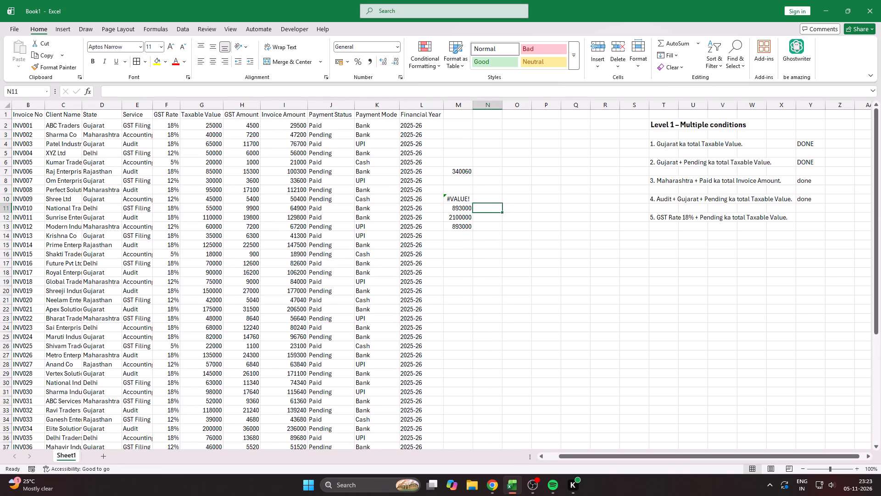
{"action": "key", "text": "Right"}
{"action": "key", "text": "Right"}
{"action": "key", "text": "Right"}
{"action": "key", "text": "Down"}
{"action": "key", "text": "Right"}
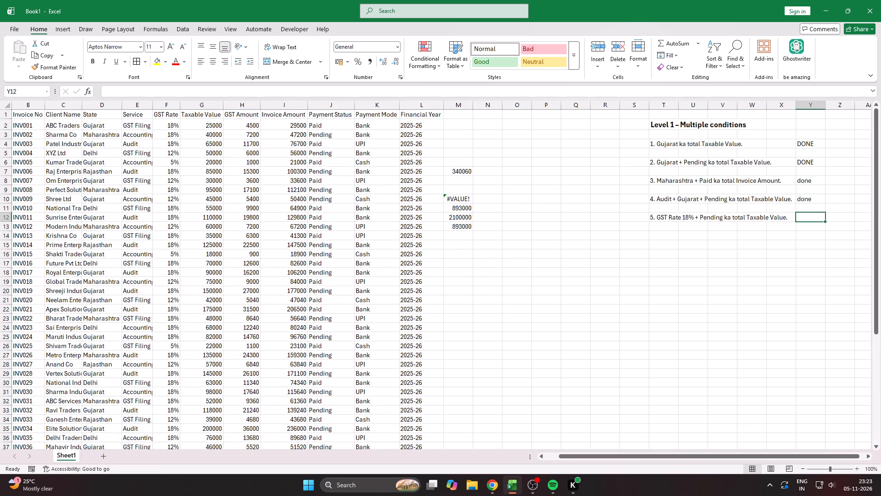
{"action": "type", "text": "done"}
{"action": "key", "text": "Down"}
{"action": "key", "text": "Down"}
{"action": "key", "text": "Down"}
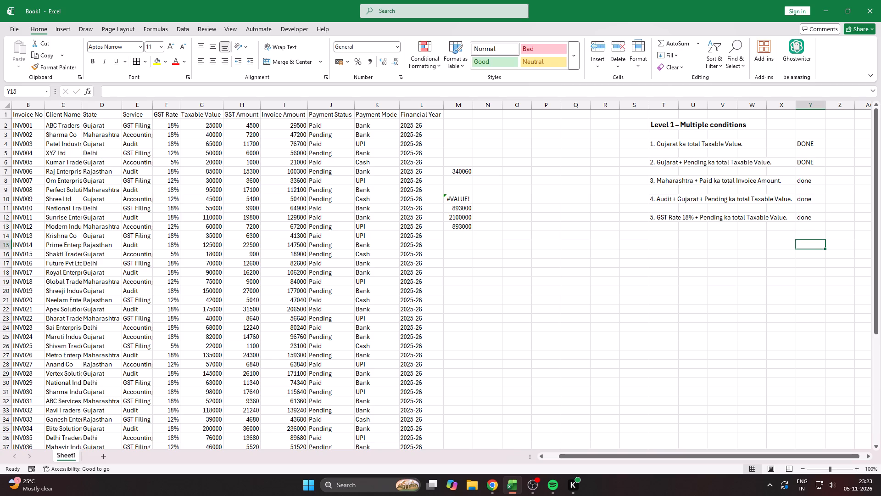
Switch to the ChatGPT conversation in Chrome and copy questions 16 to 20 under Level 4 – CA Firm Final Boss.
{"action": "key", "text": "alt+Tab"}
{"action": "key", "text": "alt+Tab"}
{"action": "key", "text": "alt+Left"}
{"action": "key", "text": "alt+Left"}
{"action": "key", "text": "alt+Right"}
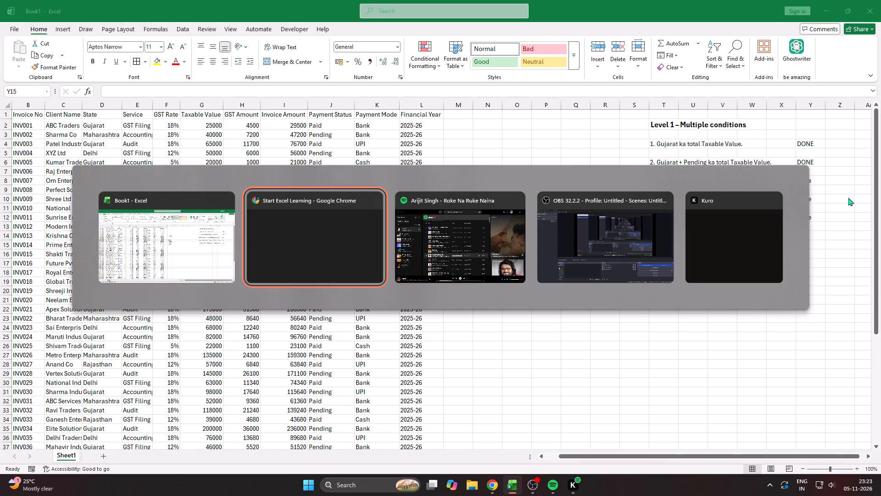
{"action": "scroll", "coordinate": [850, 239], "scroll_direction": "up", "scroll_amount": 1}
{"action": "scroll", "coordinate": [539, 255], "scroll_direction": "down", "scroll_amount": 3}
{"action": "scroll", "coordinate": [495, 260], "scroll_direction": "up", "scroll_amount": 1}
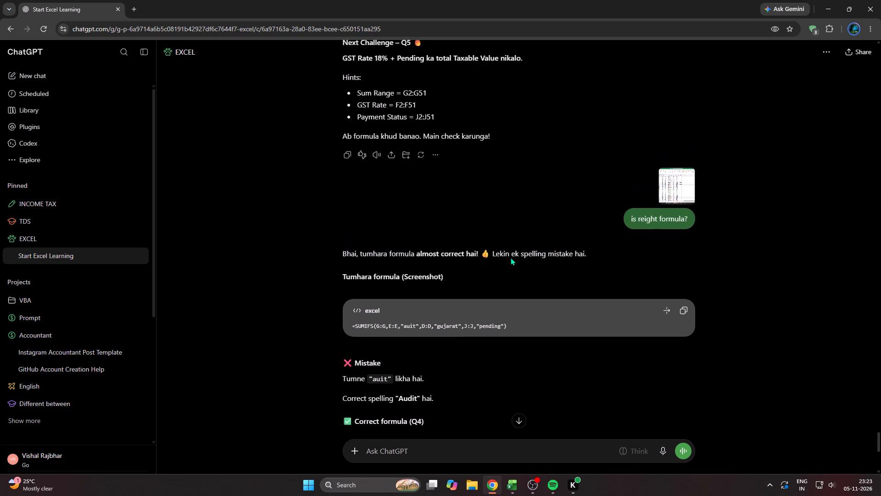
{"action": "scroll", "coordinate": [511, 257], "scroll_direction": "up", "scroll_amount": 20}
{"action": "scroll", "coordinate": [511, 257], "scroll_direction": "up", "scroll_amount": 9}
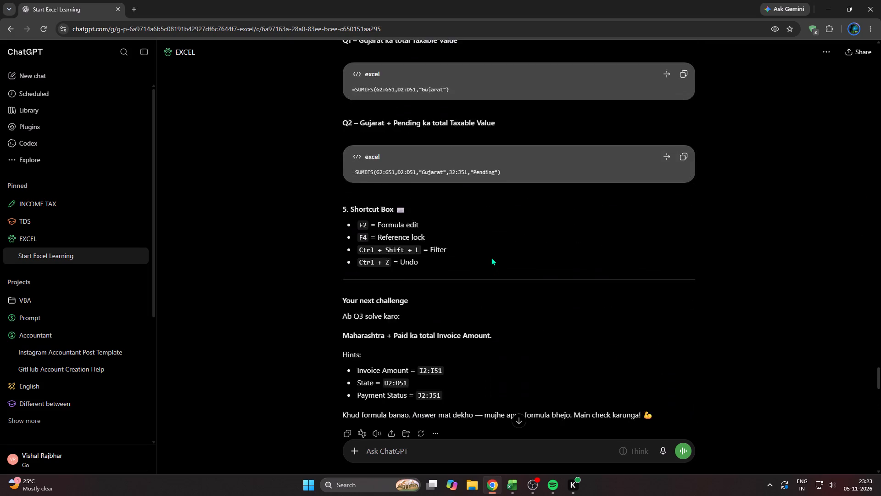
{"action": "scroll", "coordinate": [491, 257], "scroll_direction": "up", "scroll_amount": 3}
{"action": "scroll", "coordinate": [491, 257], "scroll_direction": "down", "scroll_amount": 6}
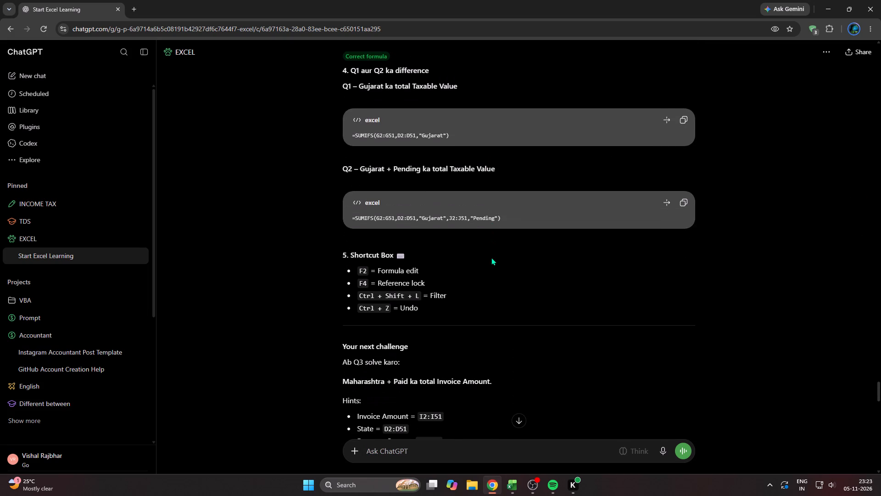
{"action": "scroll", "coordinate": [491, 257], "scroll_direction": "up", "scroll_amount": 17}
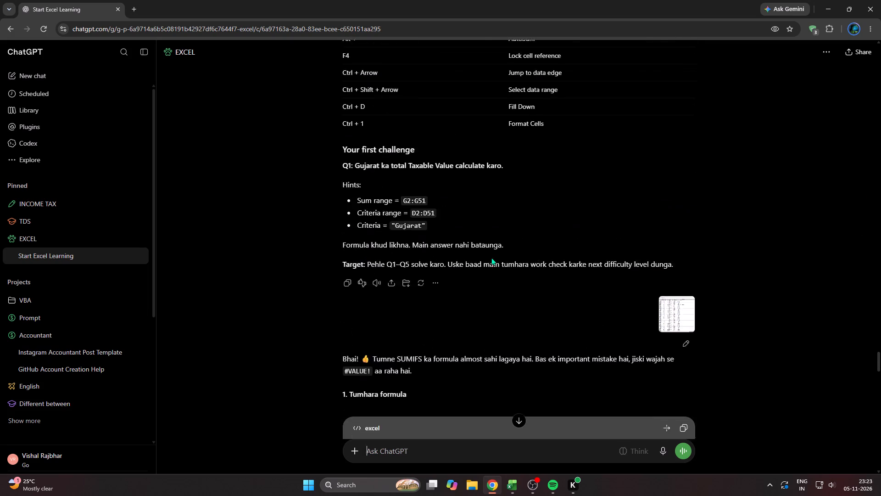
{"action": "scroll", "coordinate": [489, 258], "scroll_direction": "up", "scroll_amount": 6}
{"action": "scroll", "coordinate": [435, 240], "scroll_direction": "up", "scroll_amount": 9}
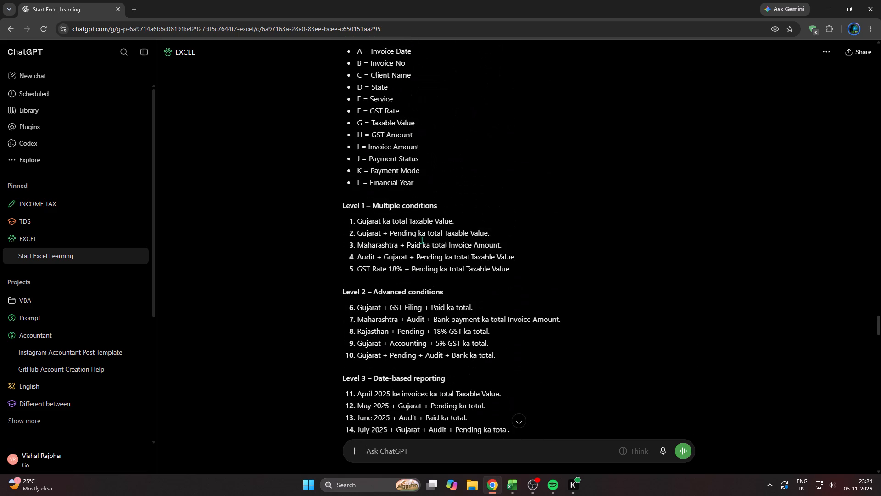
{"action": "scroll", "coordinate": [393, 227], "scroll_direction": "down", "scroll_amount": 2}
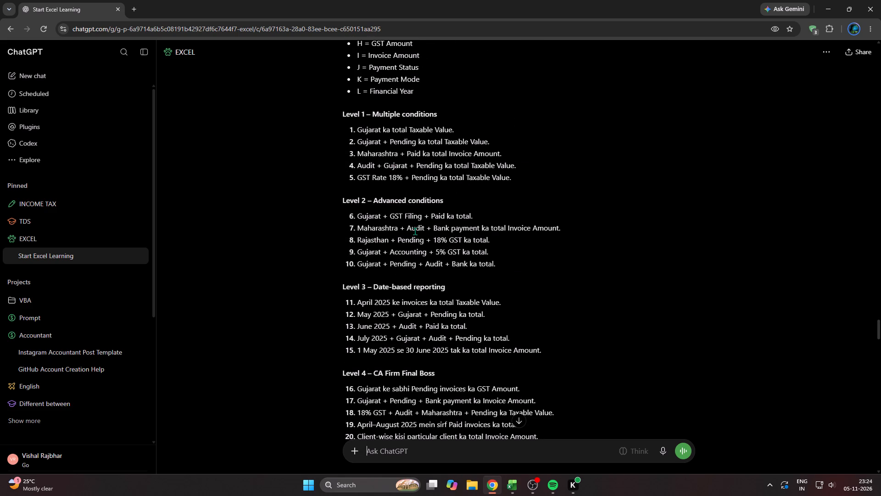
{"action": "scroll", "coordinate": [409, 333], "scroll_direction": "down", "scroll_amount": 2}
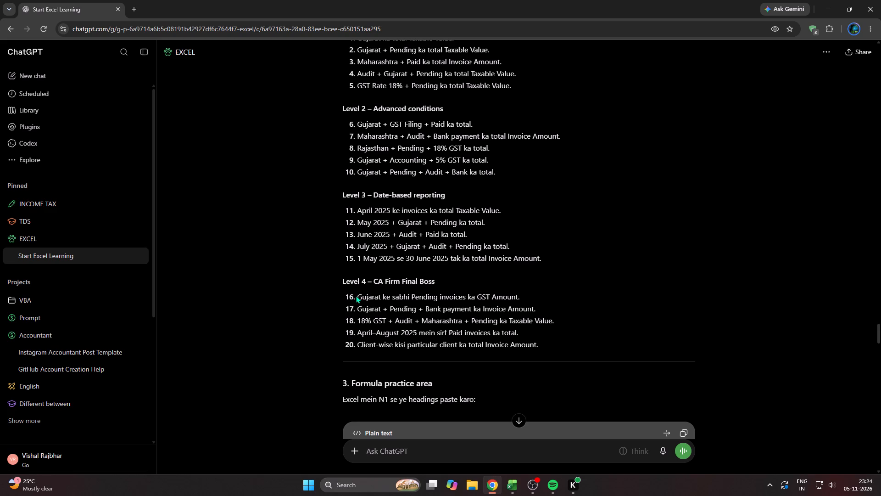
{"action": "left_click_drag", "start_coordinate": [357, 295], "coordinate": [549, 355]}
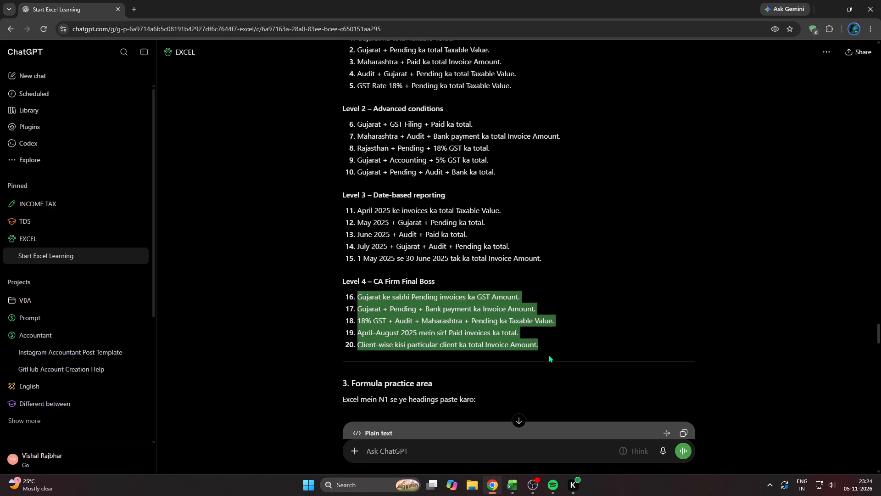
{"action": "key", "text": "ctrl+c"}
Switch back to Excel and clear all contents and formatting from M2:Z23, covering the practice formulas and Level 1 questions.
{"action": "key", "text": "alt+Tab"}
{"action": "left_click", "coordinate": [664, 247]}
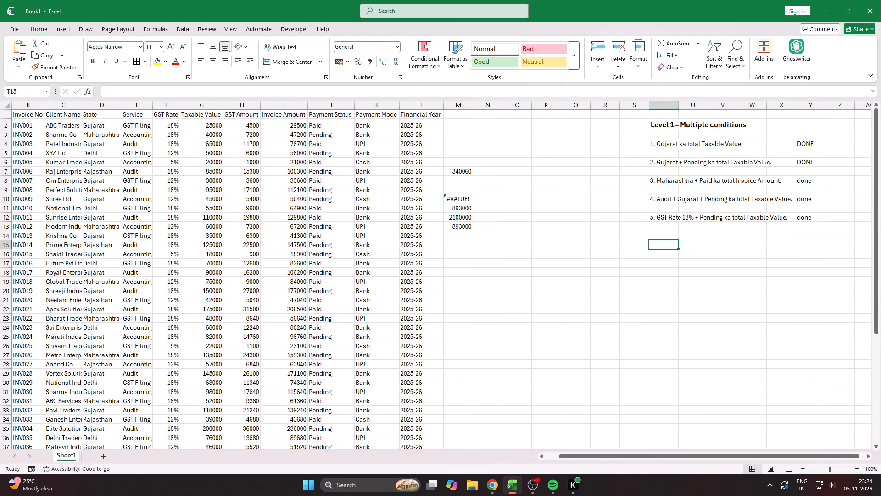
{"action": "left_click_drag", "start_coordinate": [448, 123], "coordinate": [480, 285]}
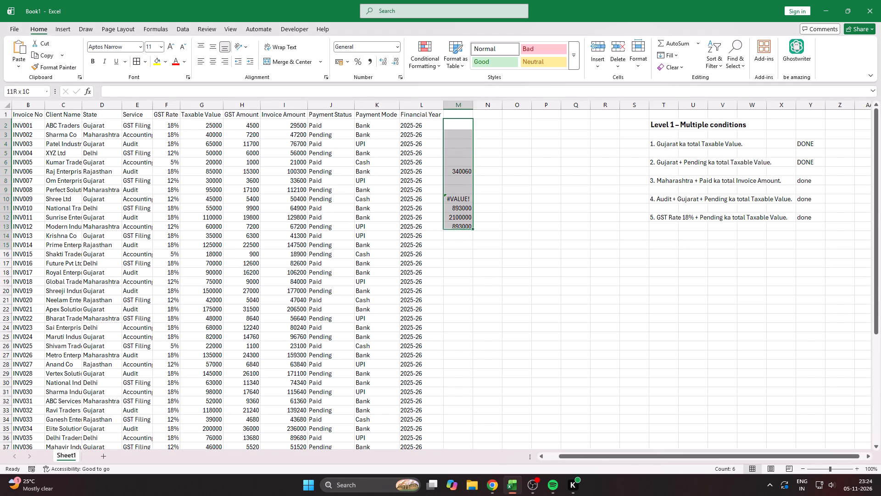
{"action": "left_click_drag", "start_coordinate": [480, 285], "coordinate": [880, 315]}
{"action": "type", "text": "hea"}
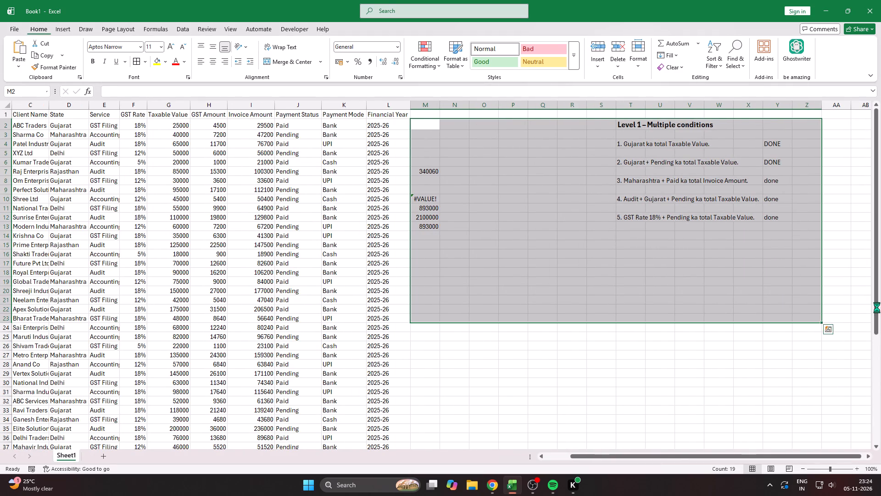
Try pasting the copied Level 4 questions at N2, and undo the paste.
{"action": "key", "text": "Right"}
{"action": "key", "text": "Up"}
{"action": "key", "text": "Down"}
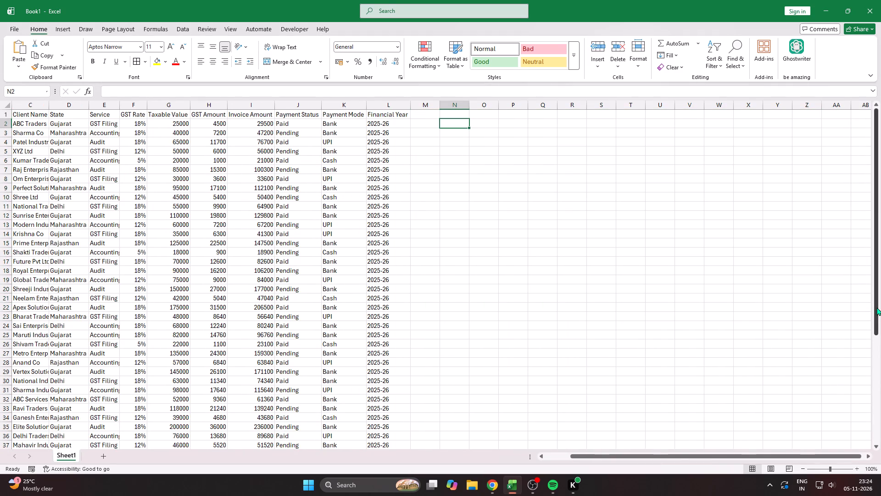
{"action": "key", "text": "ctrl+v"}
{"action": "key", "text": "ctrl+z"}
Paste the copied Level 4 questions 16 to 20 into column S, starting at S2.
{"action": "key", "text": "Right"}
{"action": "key", "text": "Right"}
{"action": "key", "text": "Right"}
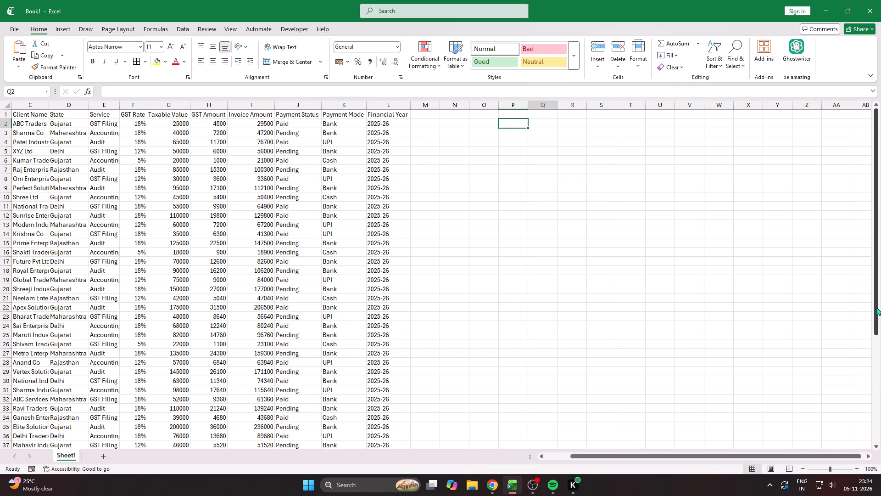
{"action": "key", "text": "Right"}
{"action": "key", "text": "Right"}
{"action": "key", "text": "Return"}
{"action": "key", "text": "Up"}
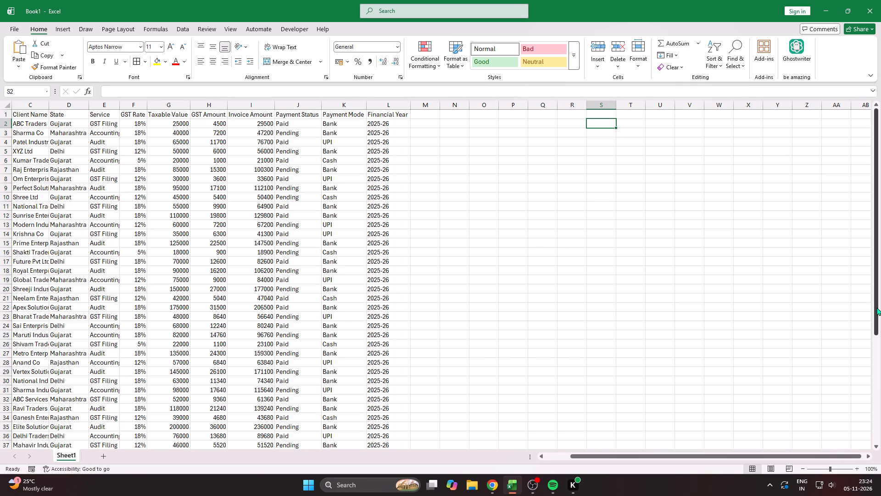
{"action": "key", "text": "ctrl+v"}
{"action": "key", "text": "Right"}
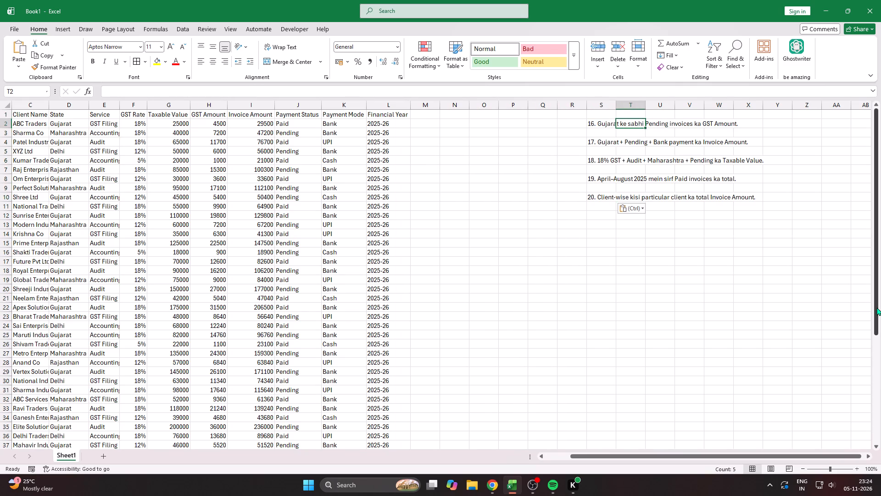
Start a SUMIFS formula in N2 for question 16, with the GST Amount column H:H as the sum range.
{"action": "key", "text": "Left"}
{"action": "key", "text": "Left"}
{"action": "key", "text": "Left"}
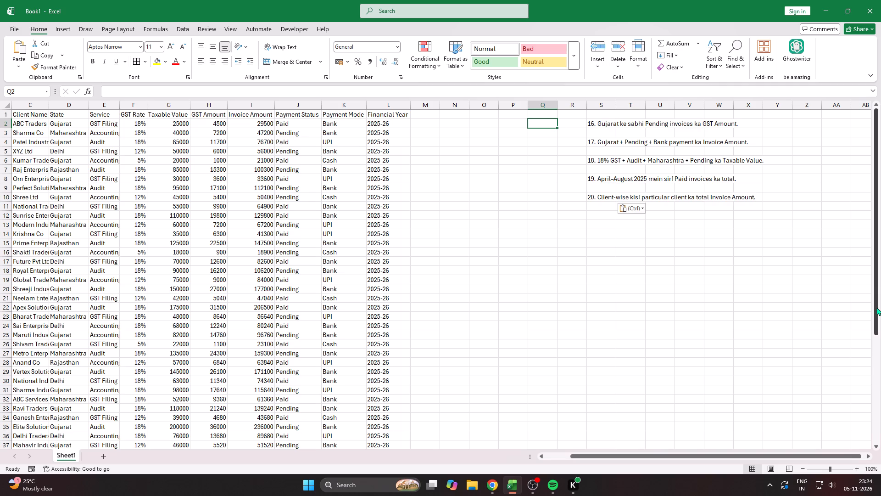
{"action": "key", "text": "Left"}
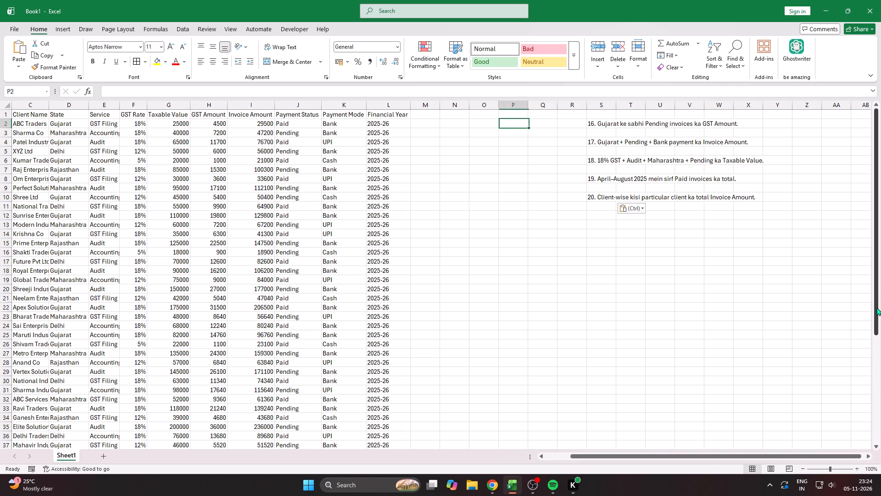
{"action": "key", "text": "Left"}
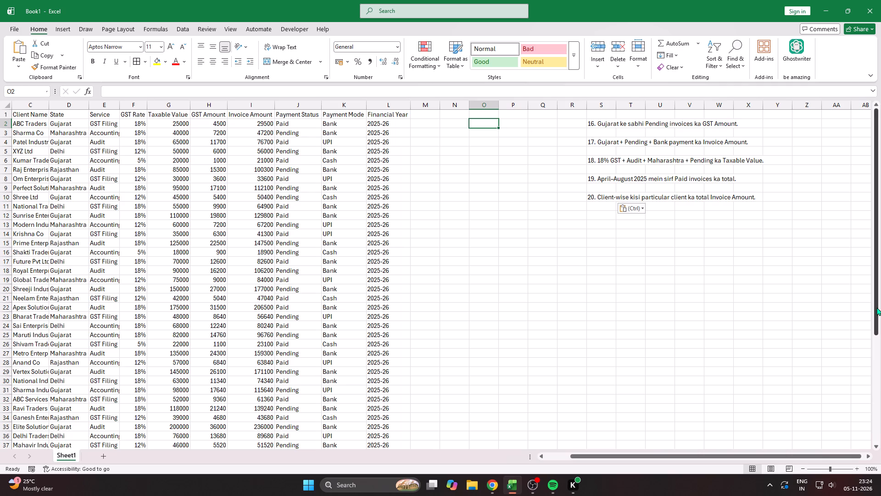
{"action": "key", "text": "Left"}
{"action": "key", "text": "Right"}
{"action": "key", "text": "Left"}
{"action": "key", "text": "equal"}
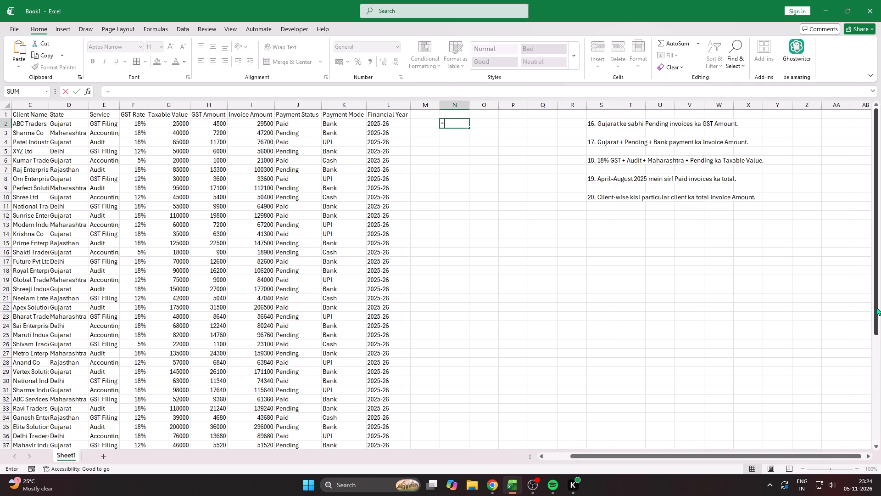
{"action": "type", "text": "sum"}
{"action": "key", "text": "Down"}
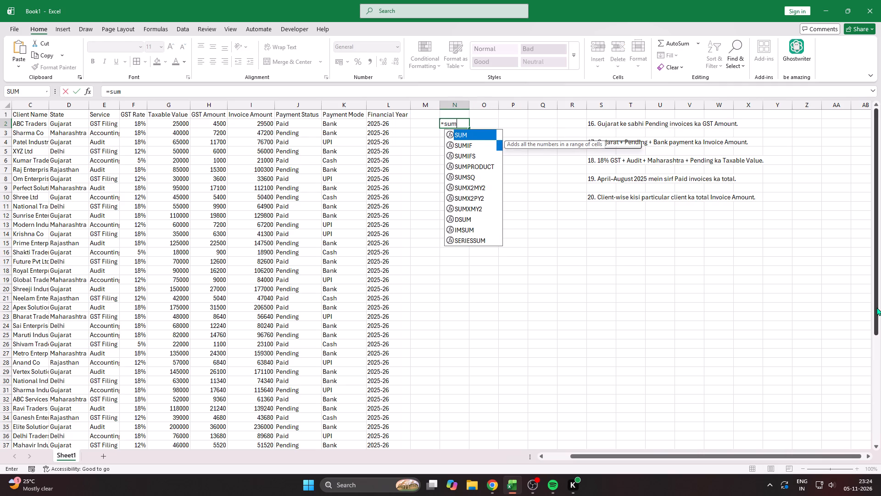
{"action": "key", "text": "Down"}
{"action": "key", "text": "Tab"}
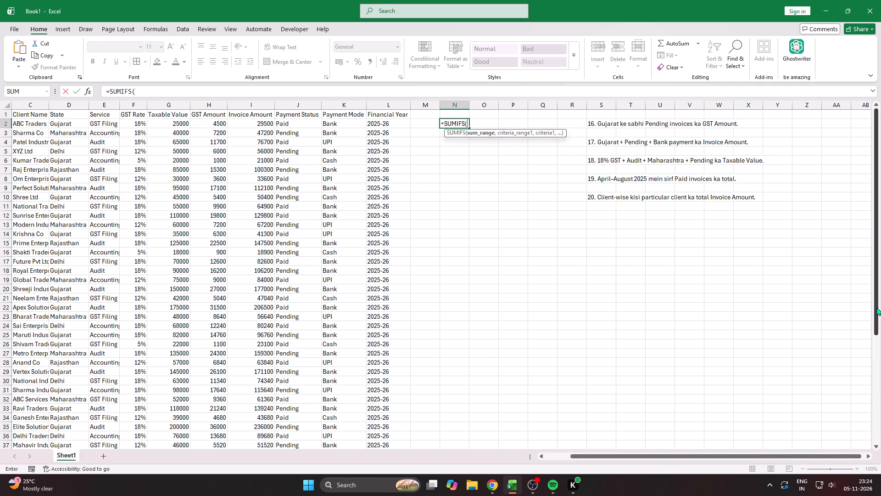
{"action": "key", "text": "Left"}
{"action": "key", "text": "Left"}
{"action": "key", "text": "Left"}
{"action": "key", "text": "Left"}
{"action": "key", "text": "Left"}
{"action": "key", "text": "Left"}
{"action": "key", "text": "Left"}
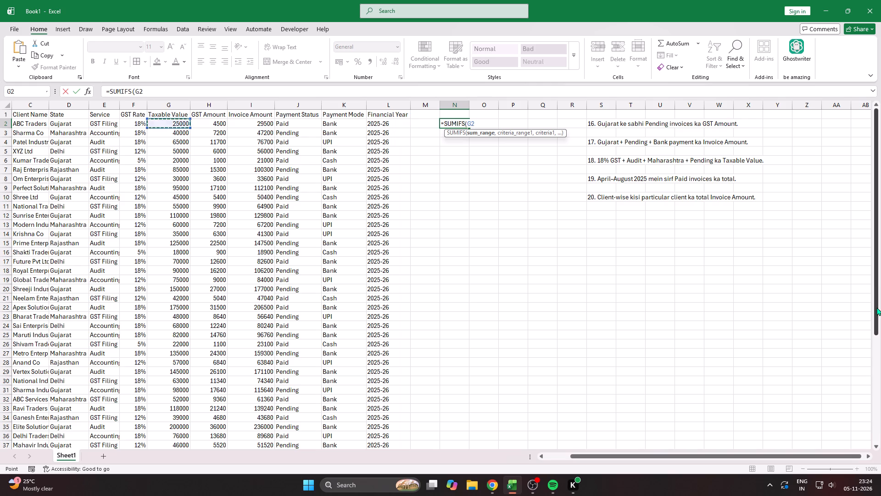
{"action": "key", "text": "Right"}
{"action": "key", "text": "Left"}
{"action": "key", "text": "Right"}
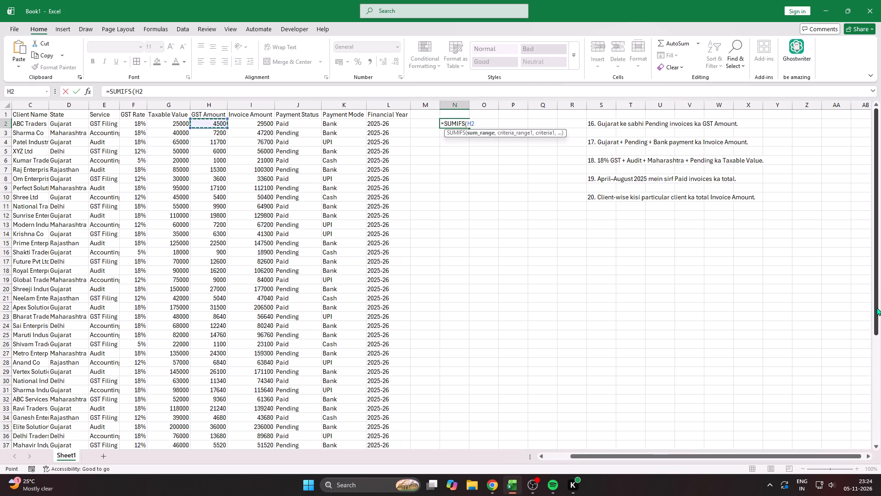
{"action": "key", "text": "Left"}
{"action": "key", "text": "Right"}
{"action": "key", "text": "ctrl+space"}
{"action": "key", "text": "comma"}
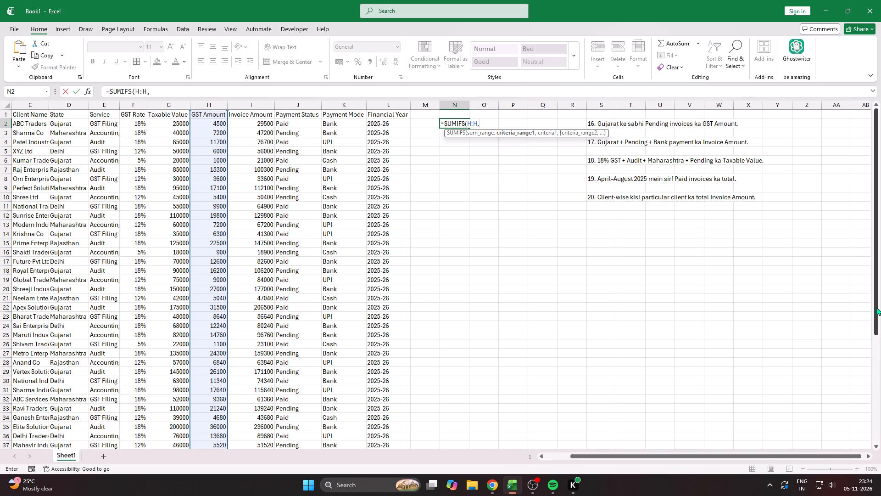
Add the State column D:D with the criterion "gujarat" as the first condition of the formula.
{"action": "key", "text": "Left"}
{"action": "key", "text": "Left"}
{"action": "key", "text": "Left"}
{"action": "key", "text": "Left"}
{"action": "key", "text": "Left"}
{"action": "key", "text": "Left"}
{"action": "key", "text": "Left"}
{"action": "key", "text": "Left"}
{"action": "key", "text": "Left"}
{"action": "key", "text": "Left"}
{"action": "key", "text": "Left"}
{"action": "key", "text": "Left"}
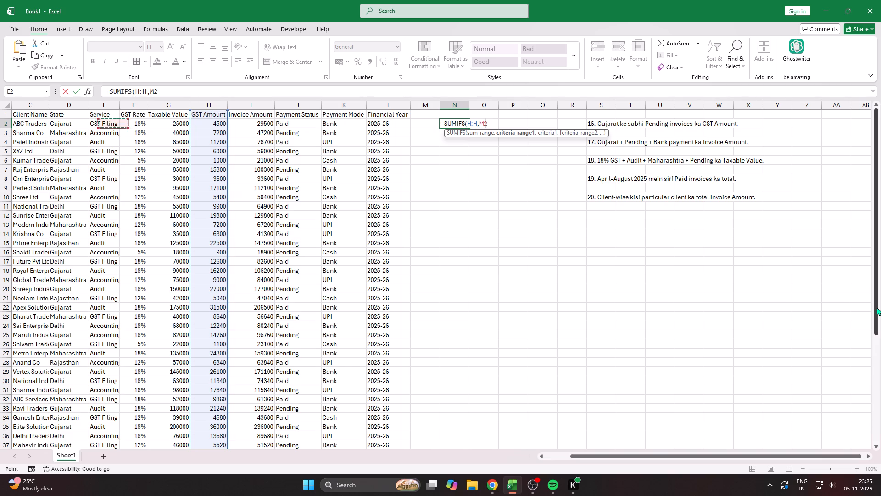
{"action": "key", "text": "Right"}
{"action": "key", "text": "ctrl+space"}
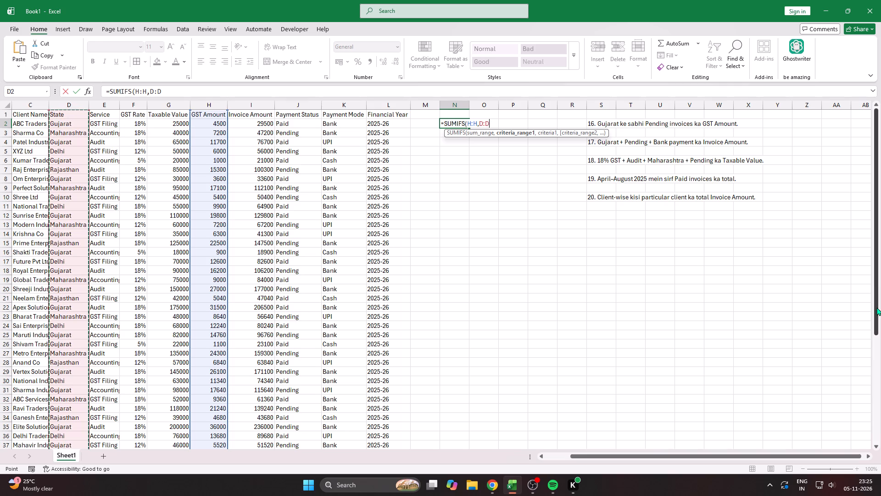
{"action": "type", "text": ",\"gujara"}
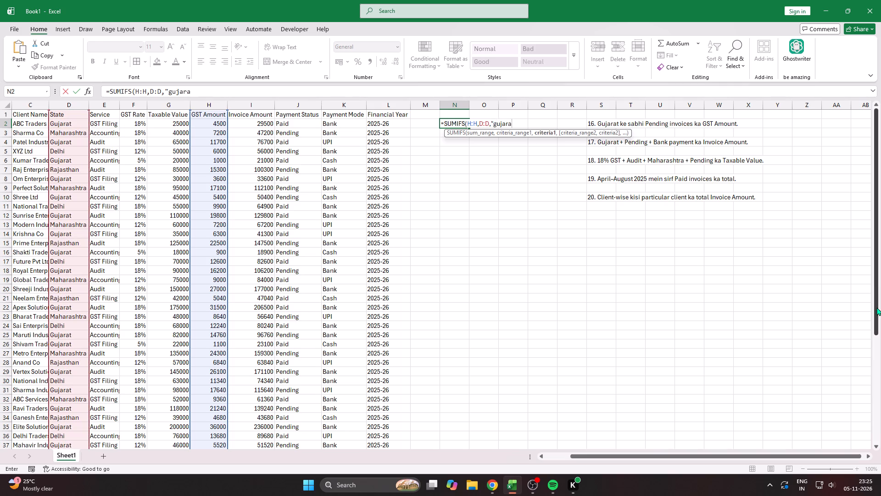
{"action": "key", "text": "t"}
{"action": "key", "text": "shift+quotedbl"}
{"action": "key", "text": "comma"}
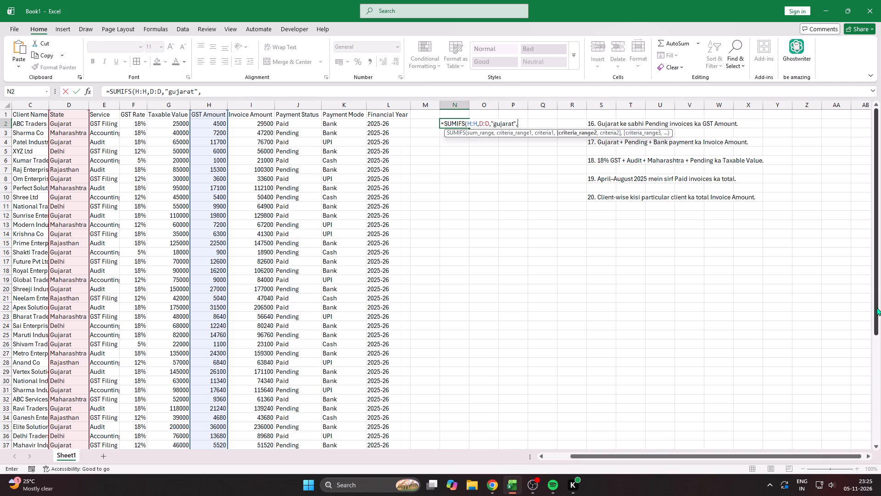
Add the Payment Status column J:J with the criterion "pending" as the second condition and complete the N2 formula.
{"action": "key", "text": "Left"}
{"action": "key", "text": "Left"}
{"action": "key", "text": "Left"}
{"action": "key", "text": "Left"}
{"action": "key", "text": "Left"}
{"action": "key", "text": "Left"}
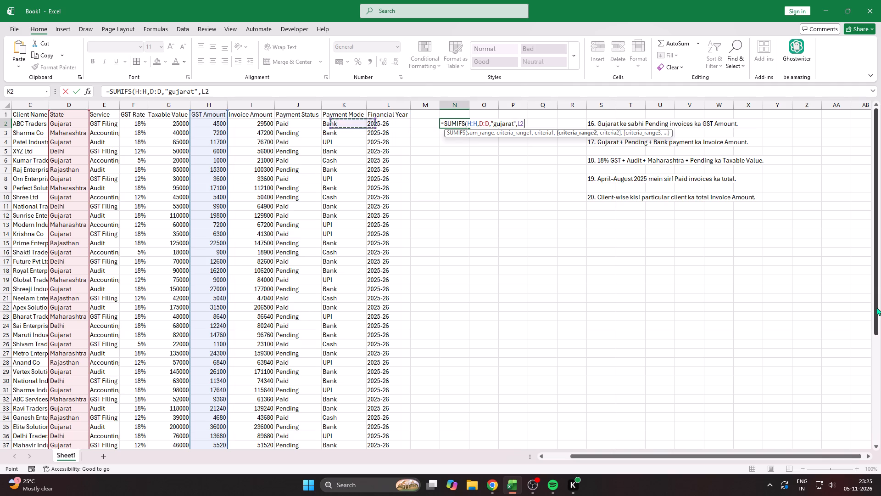
{"action": "key", "text": "Right"}
{"action": "key", "text": "Right"}
{"action": "key", "text": "ctrl+space"}
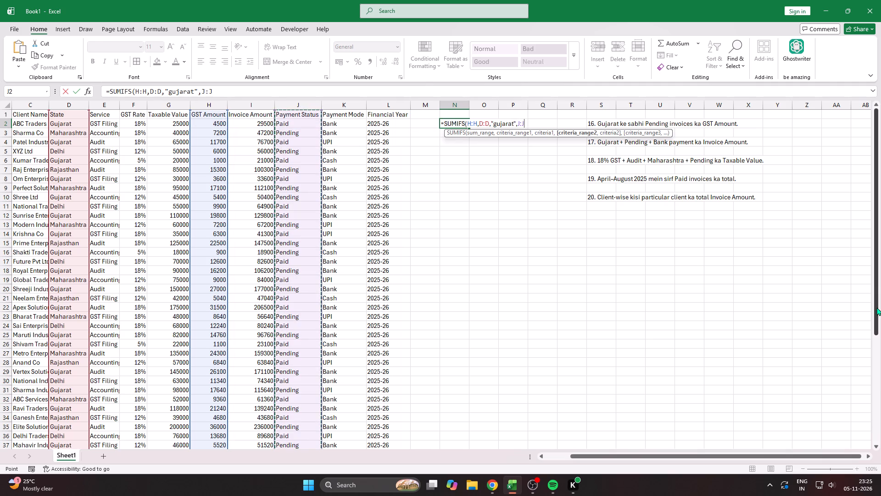
{"action": "key", "text": "comma"}
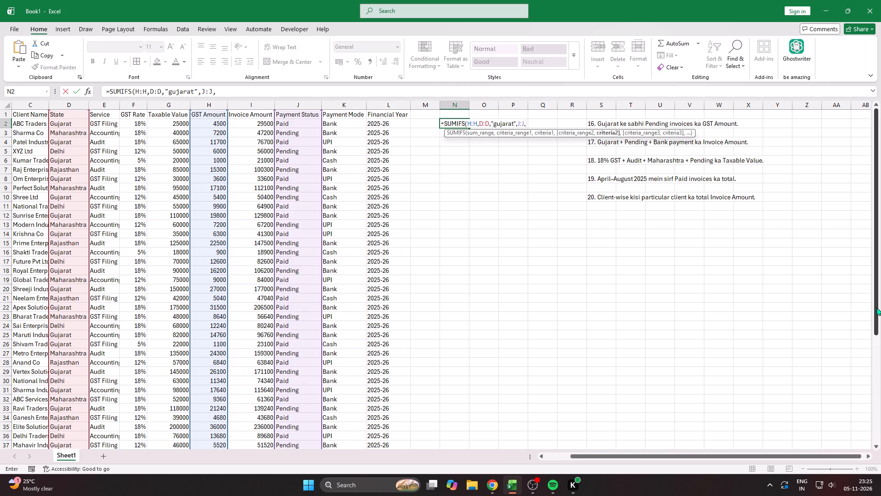
{"action": "type", "text": "\"pending"}
{"action": "key", "text": "shift+quotedbl"}
{"action": "key", "text": "shift+parenright"}
{"action": "key", "text": "Return"}
{"action": "key", "text": "Up"}
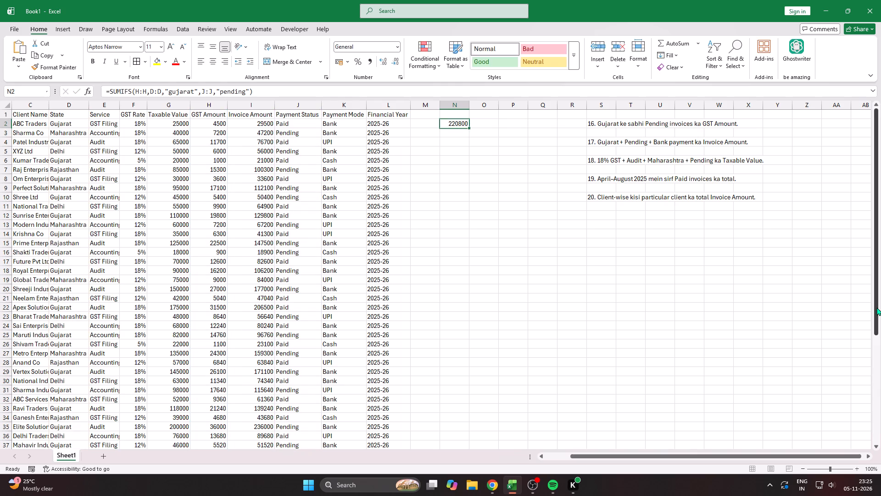
{"action": "key", "text": "Down"}
{"action": "key", "text": "Up"}
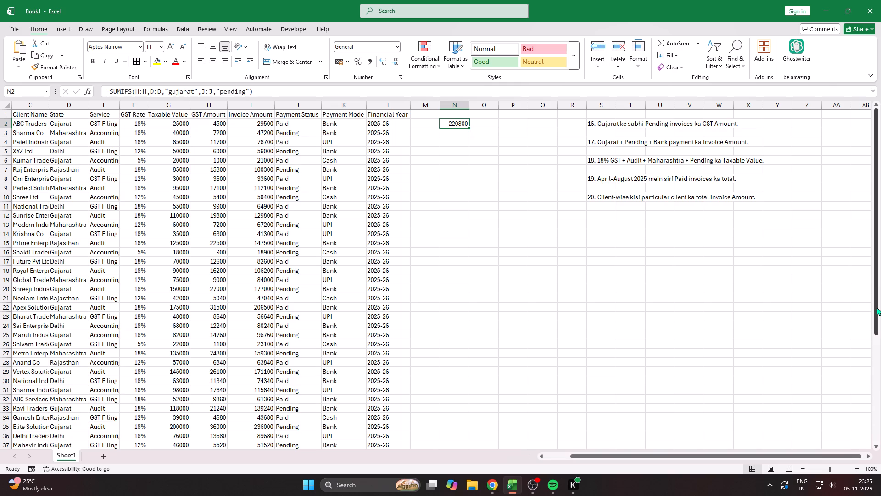
Read through questions 17, 18 and 19 in column S, ending on question 19 in S8.
{"action": "key", "text": "Right"}
{"action": "key", "text": "Right"}
{"action": "key", "text": "Right"}
{"action": "key", "text": "Right"}
{"action": "key", "text": "Down"}
{"action": "key", "text": "Down"}
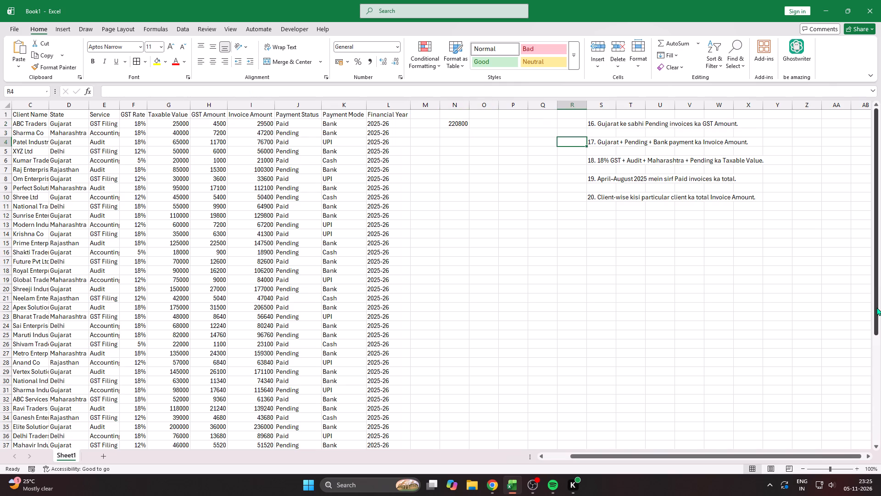
{"action": "key", "text": "Down"}
{"action": "key", "text": "Down"}
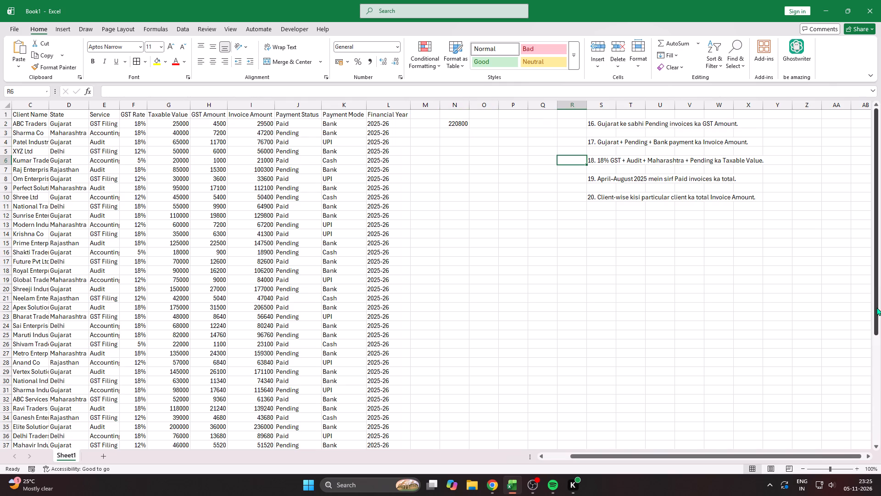
{"action": "key", "text": "Down"}
{"action": "key", "text": "Down"}
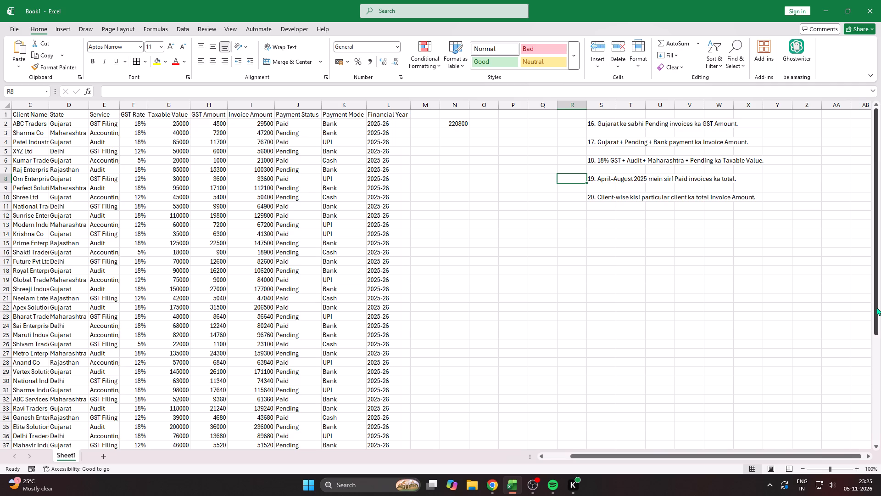
{"action": "key", "text": "Right"}
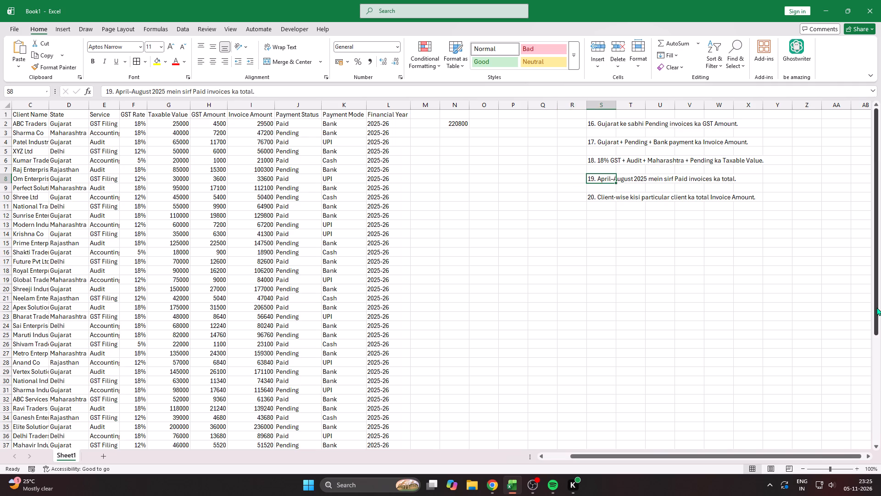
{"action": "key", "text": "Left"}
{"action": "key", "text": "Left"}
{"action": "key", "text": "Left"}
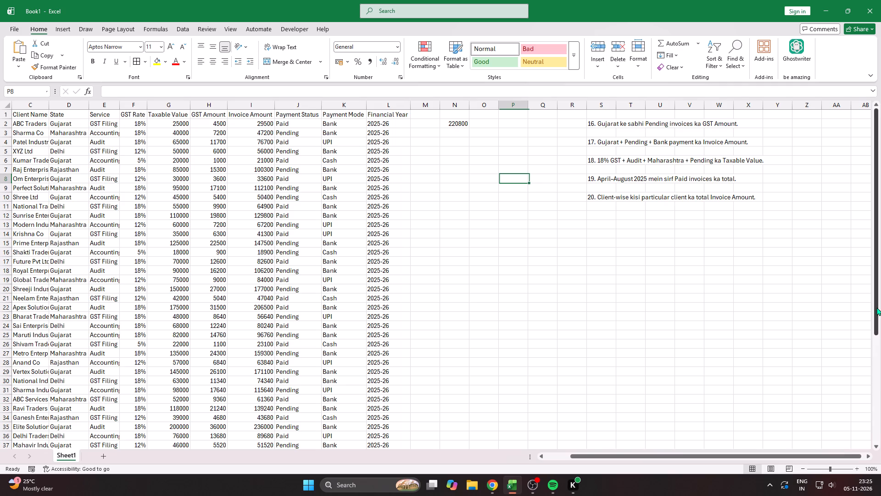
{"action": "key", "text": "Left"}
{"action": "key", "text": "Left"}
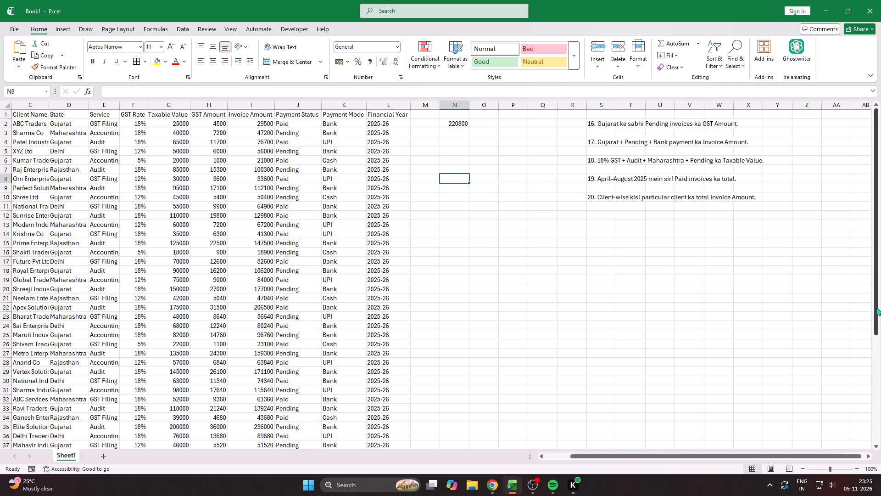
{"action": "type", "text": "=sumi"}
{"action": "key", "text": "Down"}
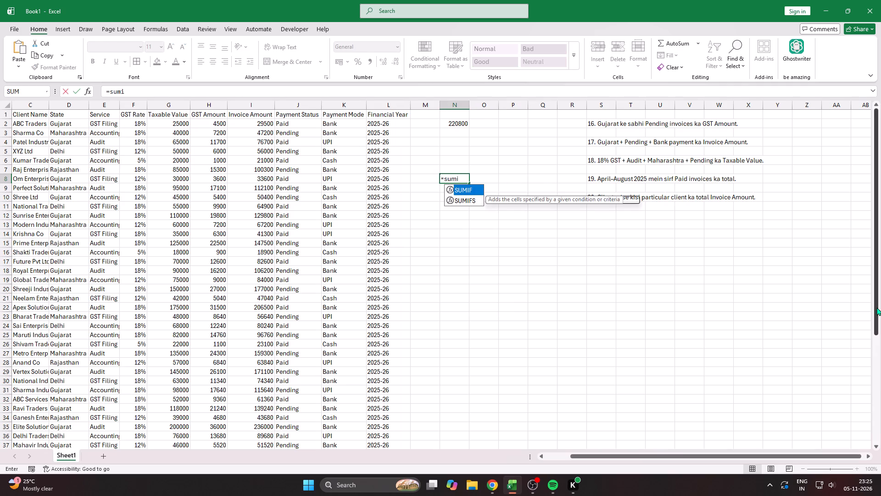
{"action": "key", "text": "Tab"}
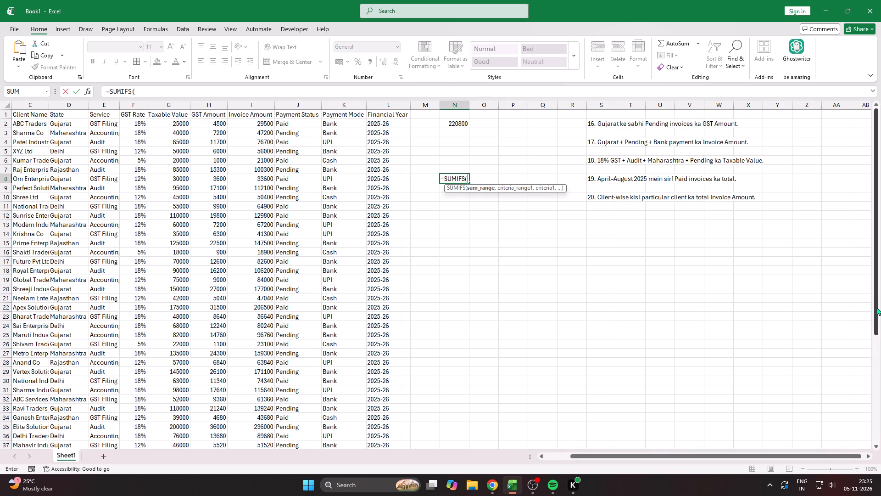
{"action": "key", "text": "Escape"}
Look across row 8 to the Invoice Date column A to examine the dates for question 19's April–August 2025 period.
{"action": "key", "text": "Left"}
{"action": "key", "text": "Left"}
{"action": "key", "text": "Left"}
{"action": "key", "text": "Left"}
{"action": "key", "text": "Left"}
{"action": "key", "text": "Left"}
{"action": "key", "text": "Left"}
{"action": "key", "text": "Left"}
{"action": "key", "text": "Left"}
{"action": "key", "text": "Left"}
{"action": "key", "text": "Left"}
{"action": "key", "text": "Left"}
{"action": "key", "text": "Left"}
{"action": "key", "text": "Left"}
{"action": "key", "text": "Left"}
{"action": "key", "text": "Left"}
{"action": "key", "text": "Left"}
{"action": "key", "text": "Left"}
{"action": "key", "text": "Left"}
{"action": "key", "text": "Left"}
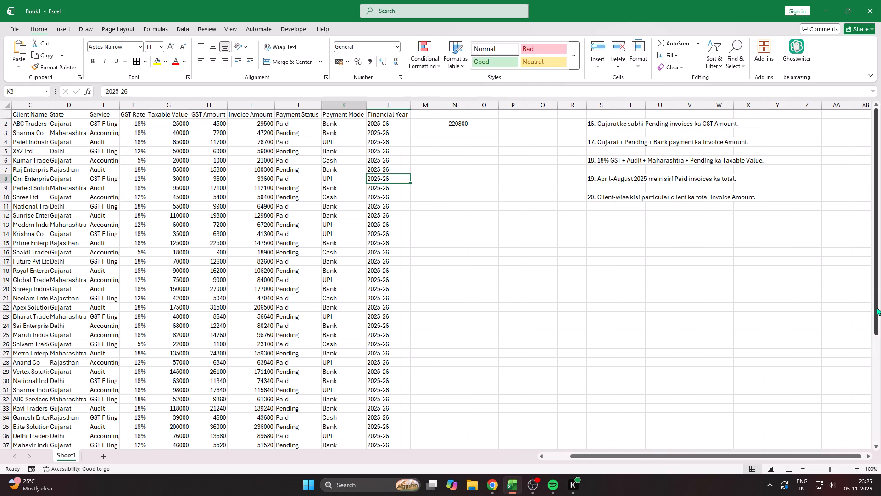
{"action": "key", "text": "Right"}
{"action": "key", "text": "Right"}
{"action": "key", "text": "Right"}
{"action": "key", "text": "Right"}
{"action": "key", "text": "Right"}
{"action": "key", "text": "Right"}
{"action": "key", "text": "Right"}
{"action": "key", "text": "Right"}
{"action": "key", "text": "Right"}
{"action": "key", "text": "Right"}
{"action": "key", "text": "Right"}
{"action": "key", "text": "Right"}
{"action": "key", "text": "Right"}
{"action": "key", "text": "Right"}
{"action": "key", "text": "Right"}
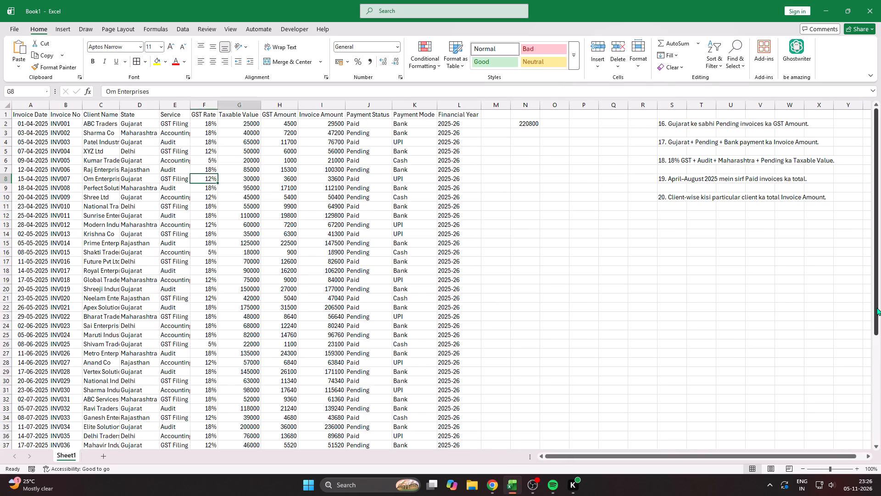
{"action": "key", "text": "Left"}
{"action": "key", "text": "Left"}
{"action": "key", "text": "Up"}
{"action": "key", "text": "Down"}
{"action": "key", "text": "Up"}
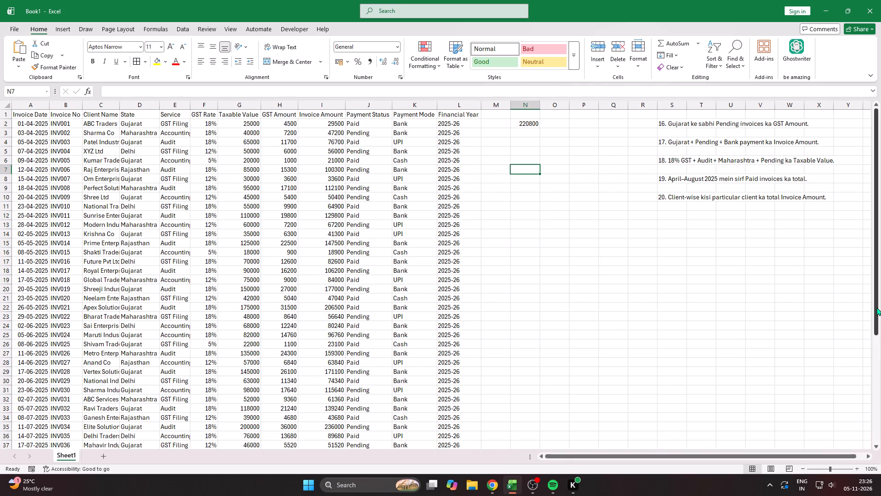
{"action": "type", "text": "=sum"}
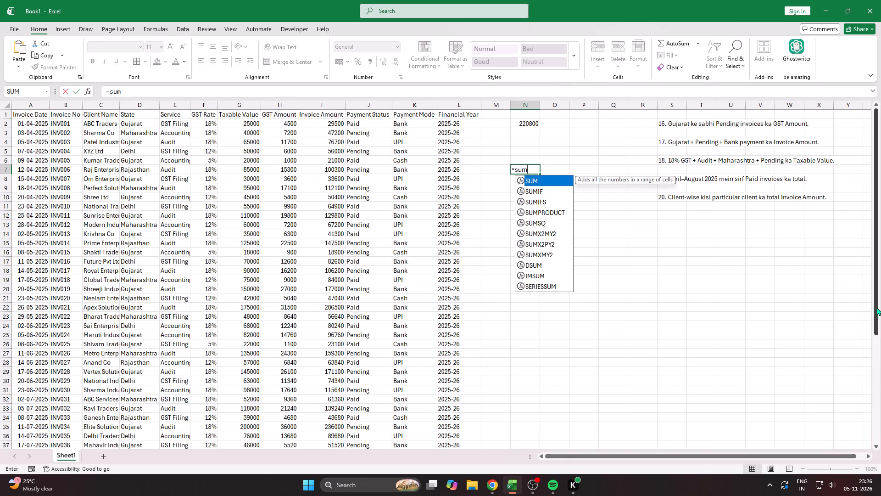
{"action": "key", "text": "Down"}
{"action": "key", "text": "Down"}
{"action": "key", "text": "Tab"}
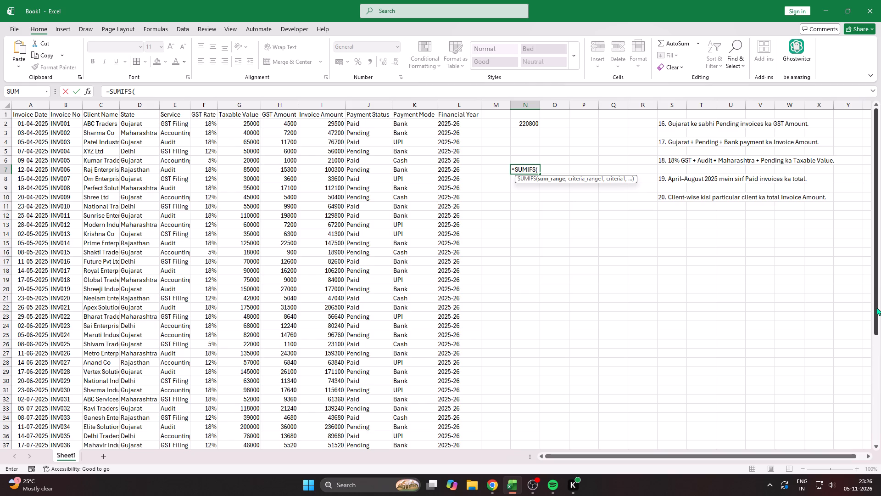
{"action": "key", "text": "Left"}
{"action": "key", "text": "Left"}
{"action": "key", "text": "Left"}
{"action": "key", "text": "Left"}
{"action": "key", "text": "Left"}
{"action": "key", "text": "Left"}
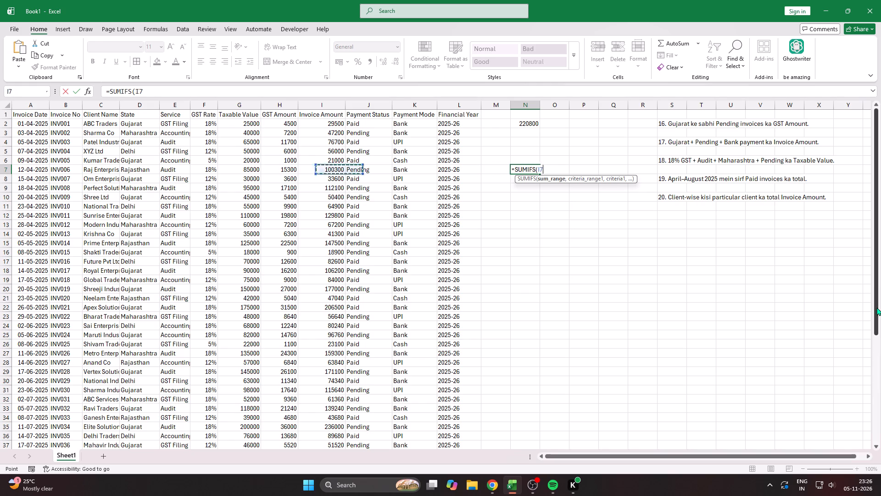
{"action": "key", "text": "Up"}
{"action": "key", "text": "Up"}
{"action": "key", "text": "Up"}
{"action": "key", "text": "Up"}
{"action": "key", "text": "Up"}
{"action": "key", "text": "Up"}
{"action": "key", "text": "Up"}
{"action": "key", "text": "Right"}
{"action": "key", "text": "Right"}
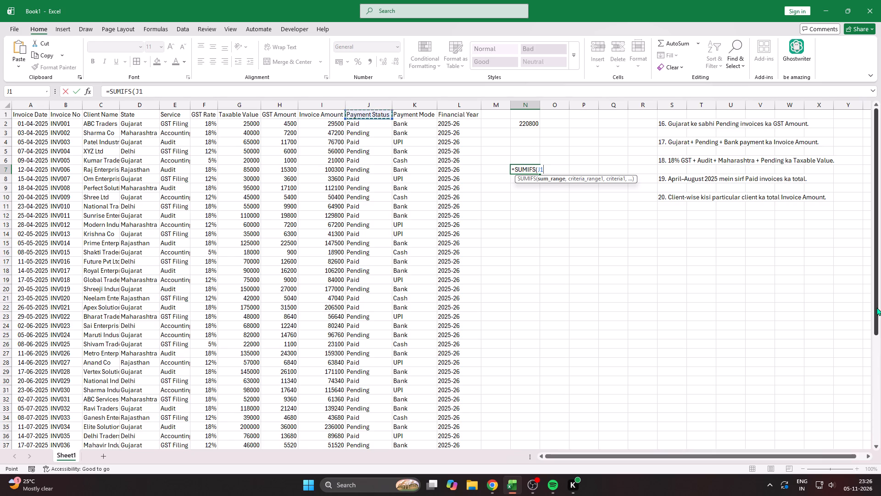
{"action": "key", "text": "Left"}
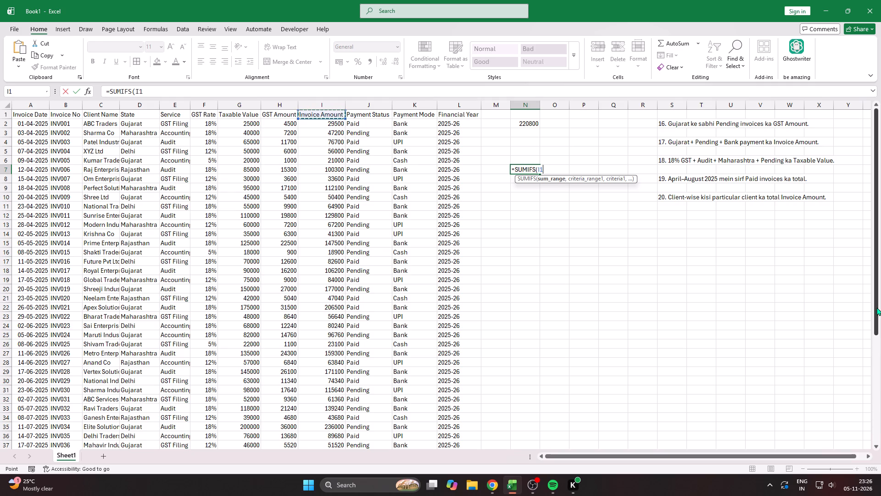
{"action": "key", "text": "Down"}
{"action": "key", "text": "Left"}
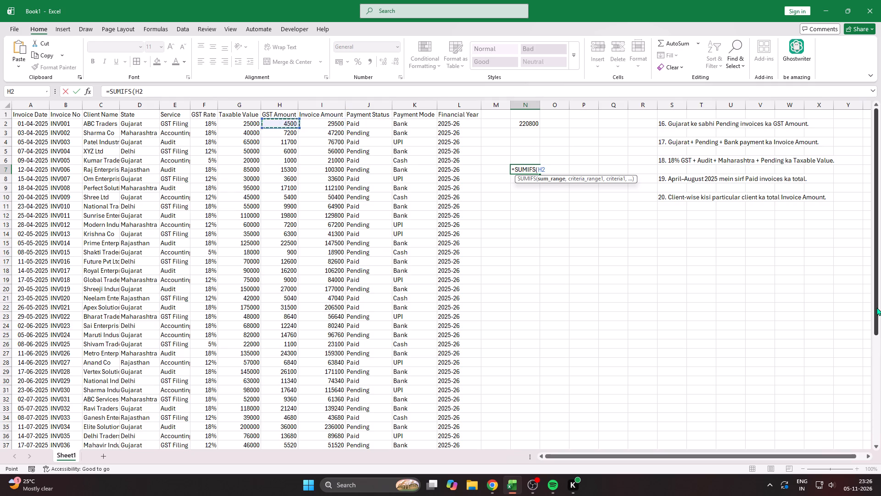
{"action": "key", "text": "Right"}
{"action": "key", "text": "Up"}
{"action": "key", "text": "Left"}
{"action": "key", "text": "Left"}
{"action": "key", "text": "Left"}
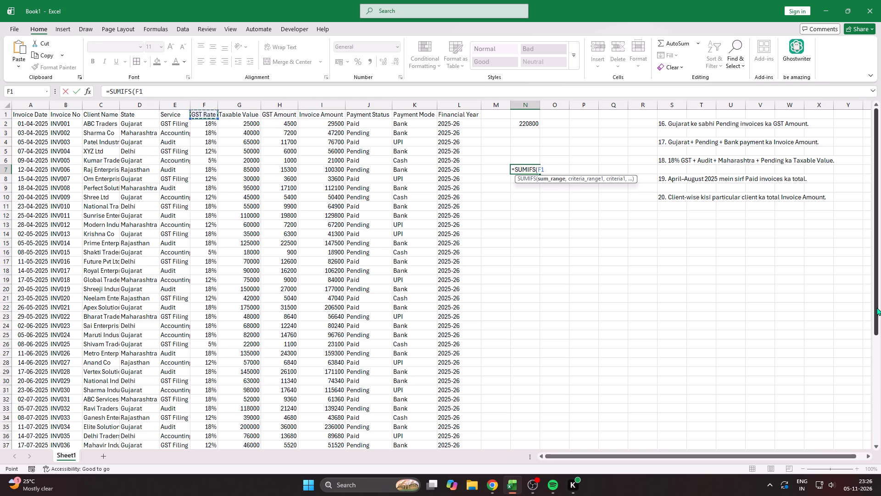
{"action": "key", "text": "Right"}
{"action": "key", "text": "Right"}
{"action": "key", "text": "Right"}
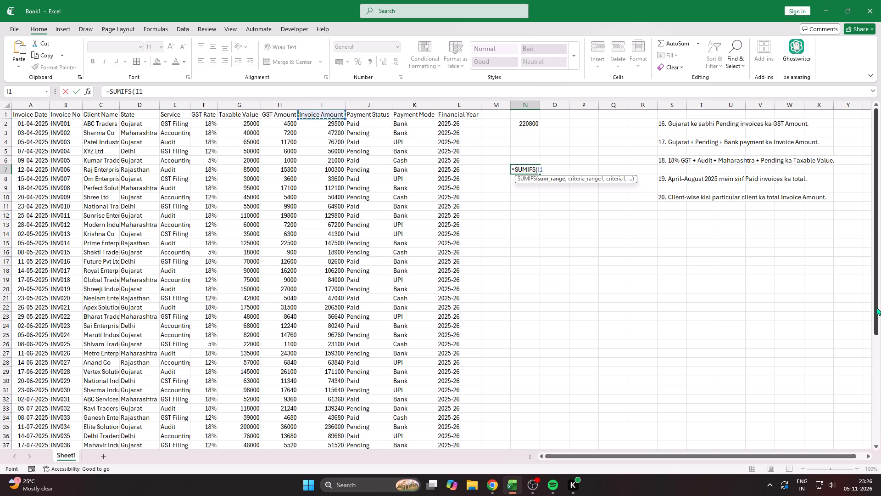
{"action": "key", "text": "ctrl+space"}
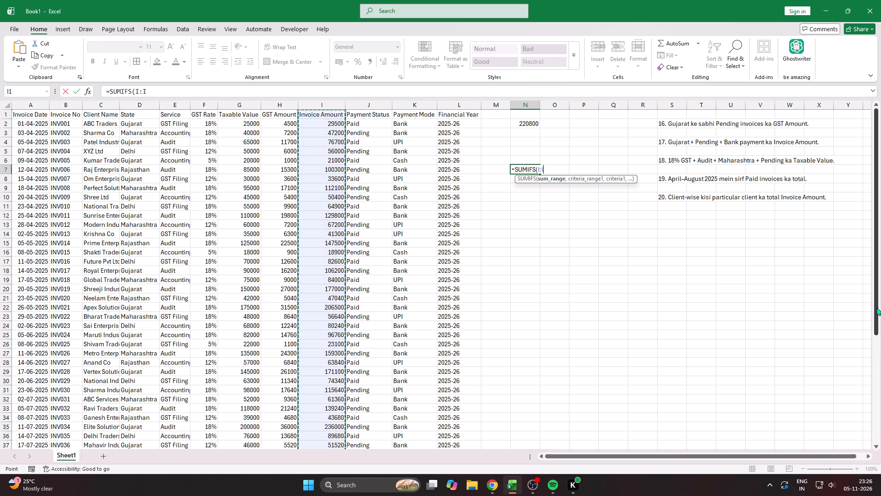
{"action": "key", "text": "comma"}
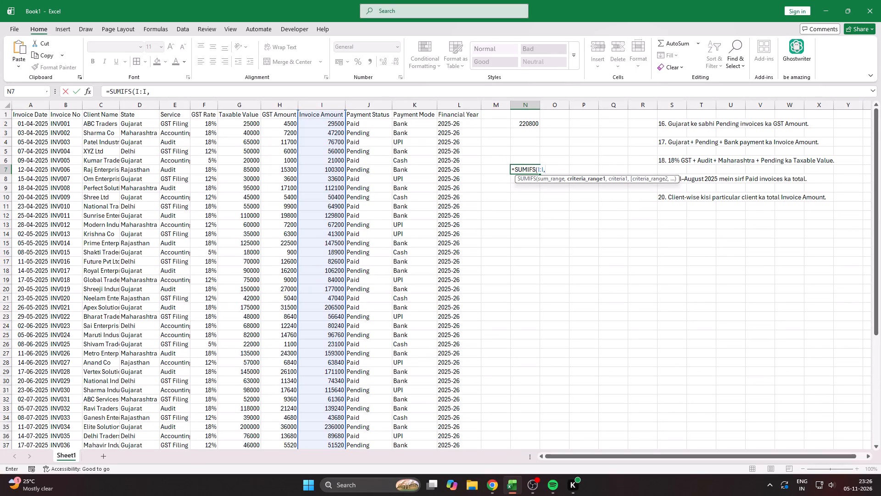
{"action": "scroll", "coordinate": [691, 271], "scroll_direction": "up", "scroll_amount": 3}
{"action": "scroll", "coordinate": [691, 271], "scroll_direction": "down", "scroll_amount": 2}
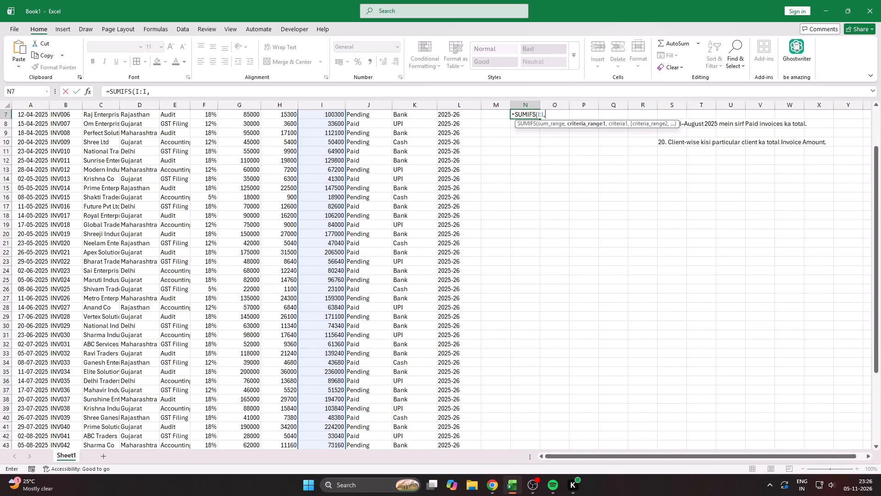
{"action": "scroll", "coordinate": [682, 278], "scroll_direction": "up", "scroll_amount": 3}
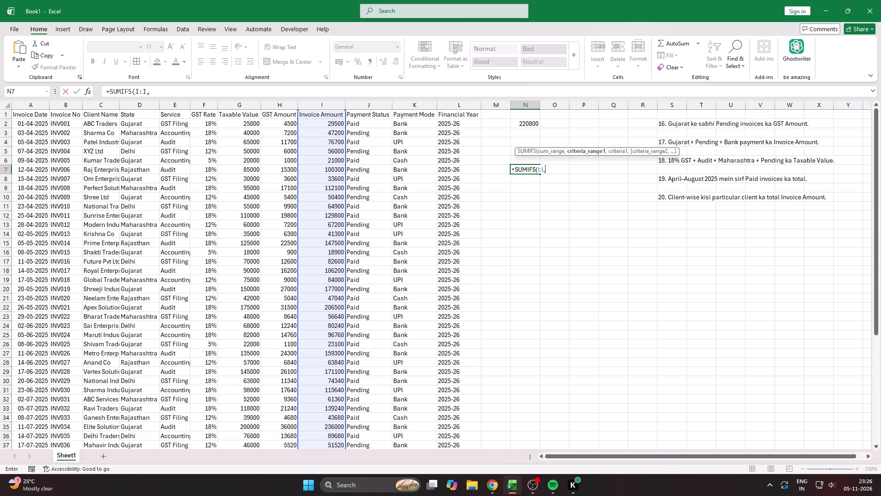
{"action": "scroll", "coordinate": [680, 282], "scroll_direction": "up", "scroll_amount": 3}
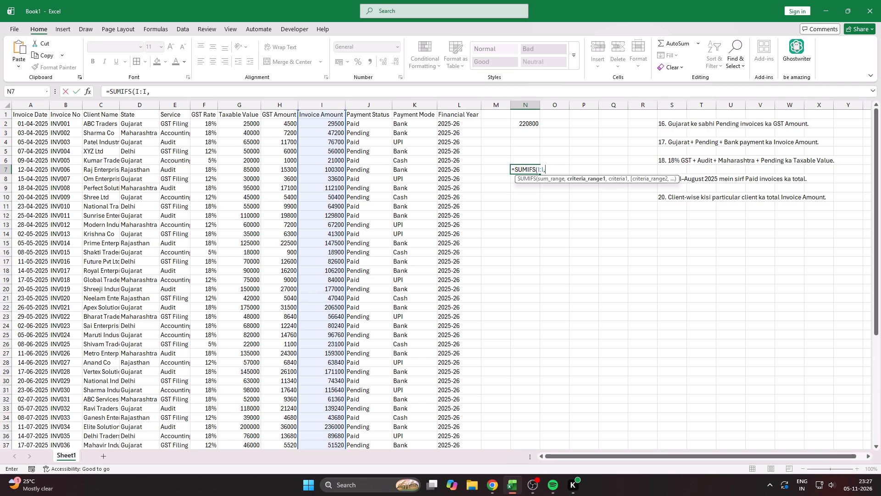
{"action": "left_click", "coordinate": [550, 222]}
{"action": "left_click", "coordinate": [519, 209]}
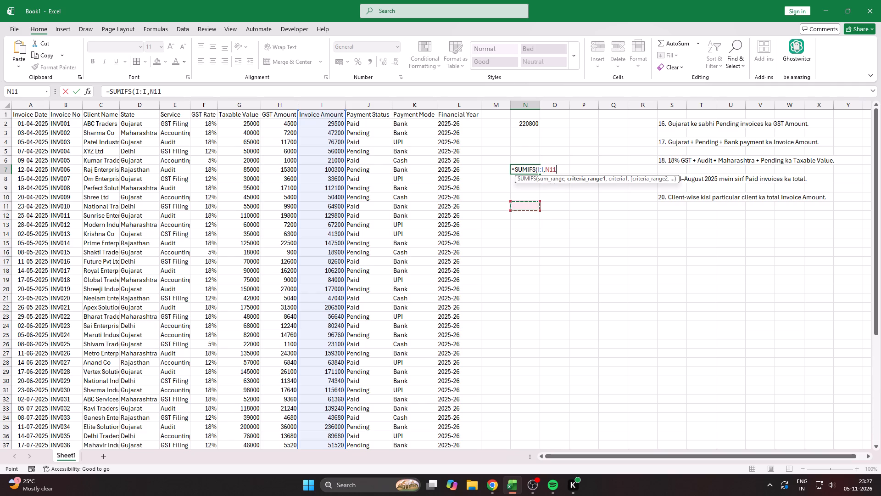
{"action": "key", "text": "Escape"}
{"action": "left_click_drag", "start_coordinate": [646, 172], "coordinate": [721, 192]}
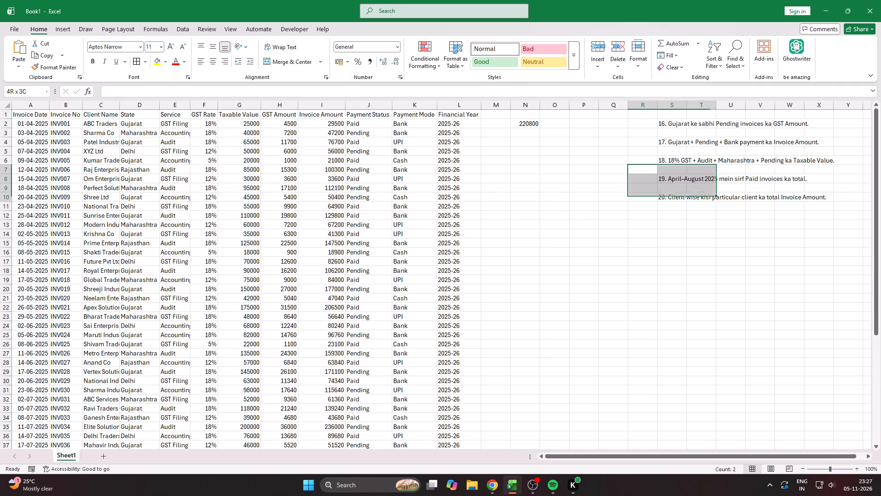
{"action": "left_click_drag", "start_coordinate": [721, 192], "coordinate": [828, 180]}
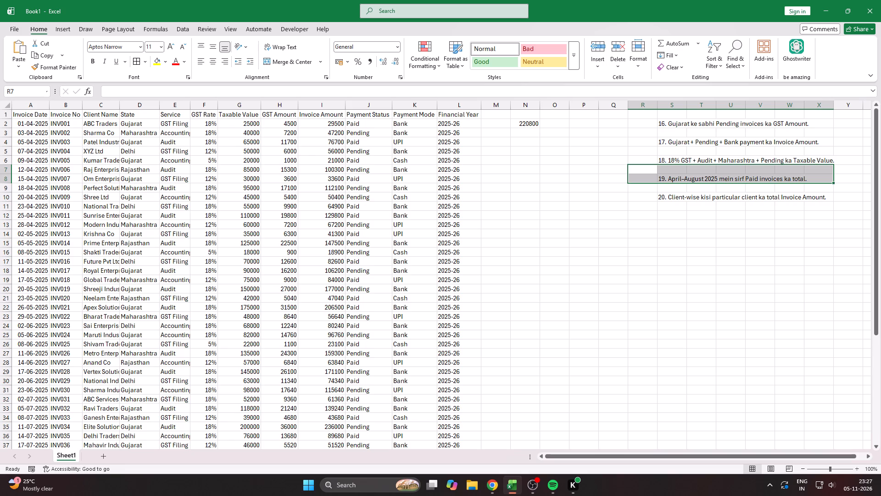
{"action": "key", "text": "ctrl+c"}
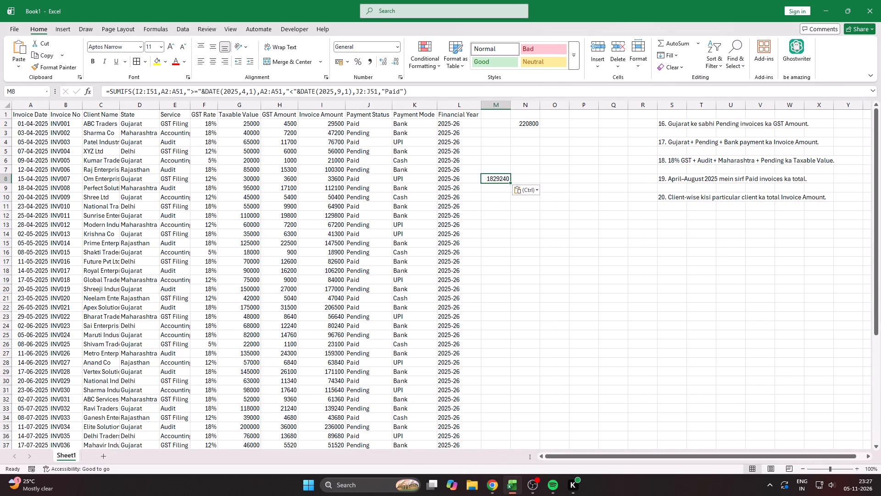
Examine the ranges, date criteria and Paid condition of the SUMIFS formula in cell M8.
{"action": "key", "text": "F2"}
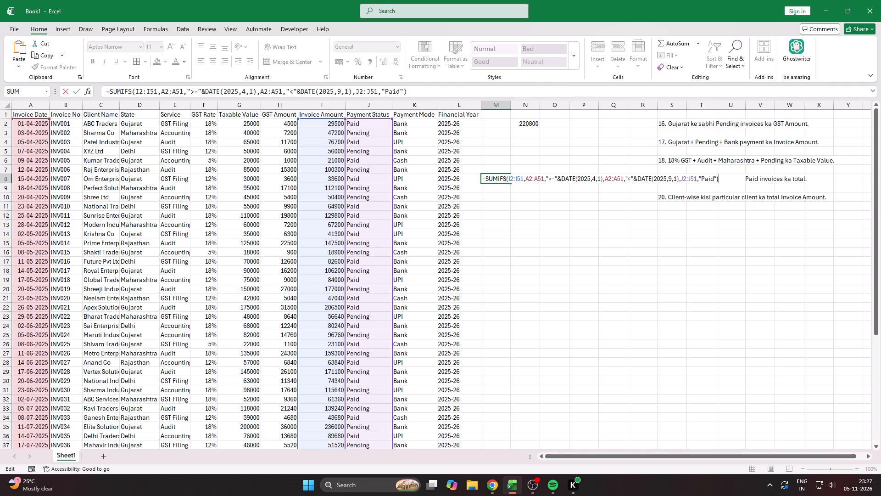
{"action": "left_click", "coordinate": [565, 180]}
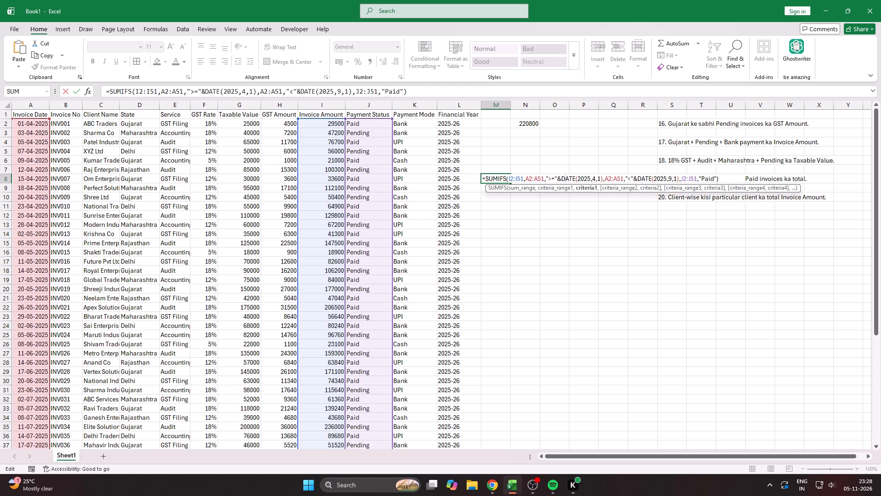
{"action": "left_click", "coordinate": [564, 225]}
{"action": "left_click", "coordinate": [495, 178]}
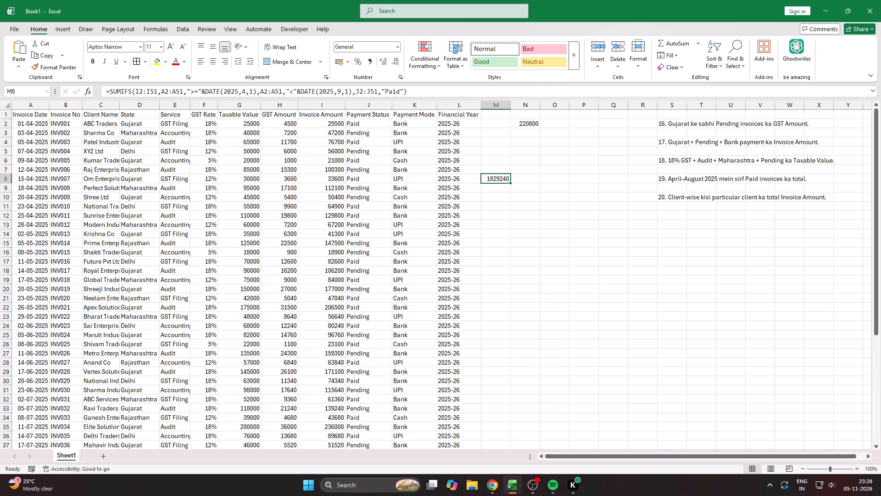
{"action": "key", "text": "F2"}
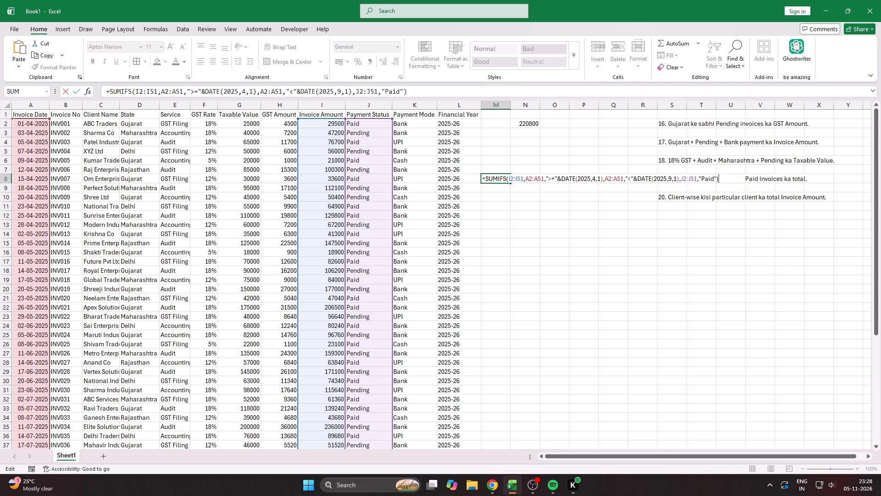
{"action": "left_click", "coordinate": [512, 209]}
{"action": "left_click", "coordinate": [502, 181]}
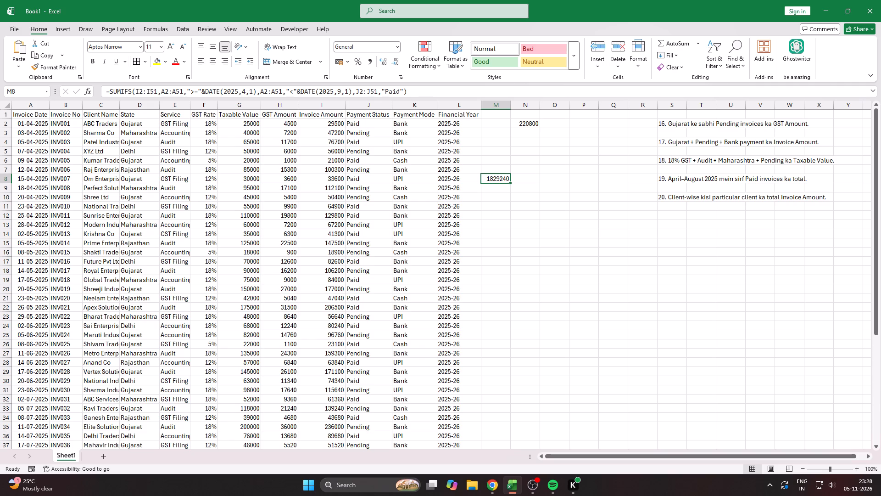
{"action": "left_click", "coordinate": [499, 196]}
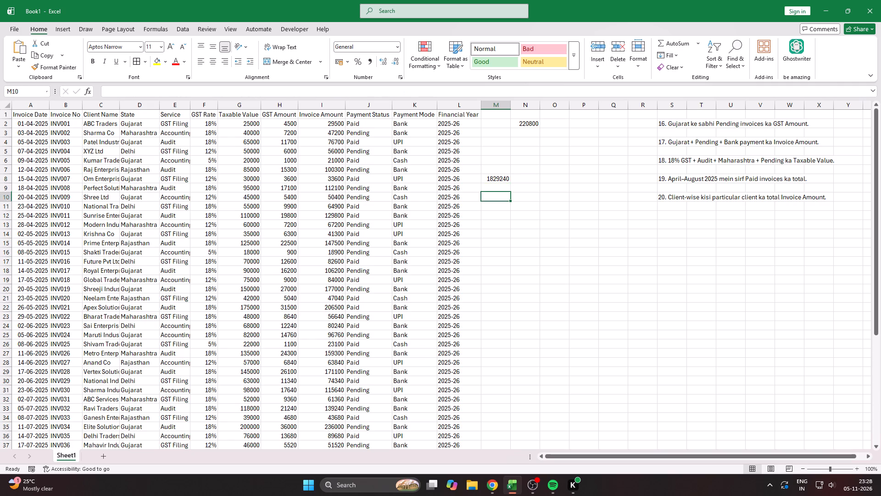
{"action": "left_click", "coordinate": [502, 180]}
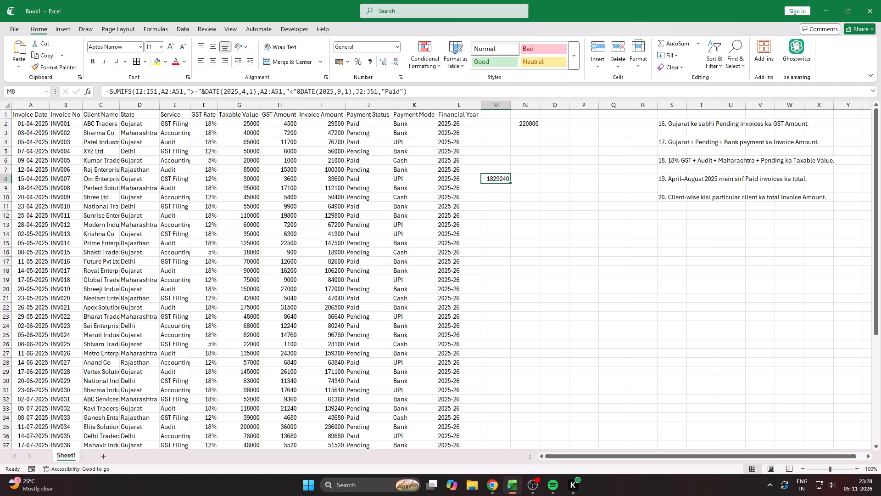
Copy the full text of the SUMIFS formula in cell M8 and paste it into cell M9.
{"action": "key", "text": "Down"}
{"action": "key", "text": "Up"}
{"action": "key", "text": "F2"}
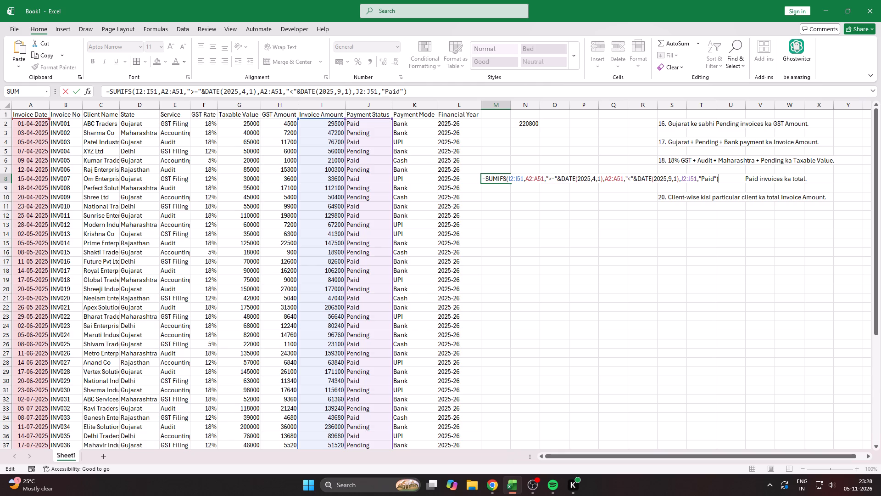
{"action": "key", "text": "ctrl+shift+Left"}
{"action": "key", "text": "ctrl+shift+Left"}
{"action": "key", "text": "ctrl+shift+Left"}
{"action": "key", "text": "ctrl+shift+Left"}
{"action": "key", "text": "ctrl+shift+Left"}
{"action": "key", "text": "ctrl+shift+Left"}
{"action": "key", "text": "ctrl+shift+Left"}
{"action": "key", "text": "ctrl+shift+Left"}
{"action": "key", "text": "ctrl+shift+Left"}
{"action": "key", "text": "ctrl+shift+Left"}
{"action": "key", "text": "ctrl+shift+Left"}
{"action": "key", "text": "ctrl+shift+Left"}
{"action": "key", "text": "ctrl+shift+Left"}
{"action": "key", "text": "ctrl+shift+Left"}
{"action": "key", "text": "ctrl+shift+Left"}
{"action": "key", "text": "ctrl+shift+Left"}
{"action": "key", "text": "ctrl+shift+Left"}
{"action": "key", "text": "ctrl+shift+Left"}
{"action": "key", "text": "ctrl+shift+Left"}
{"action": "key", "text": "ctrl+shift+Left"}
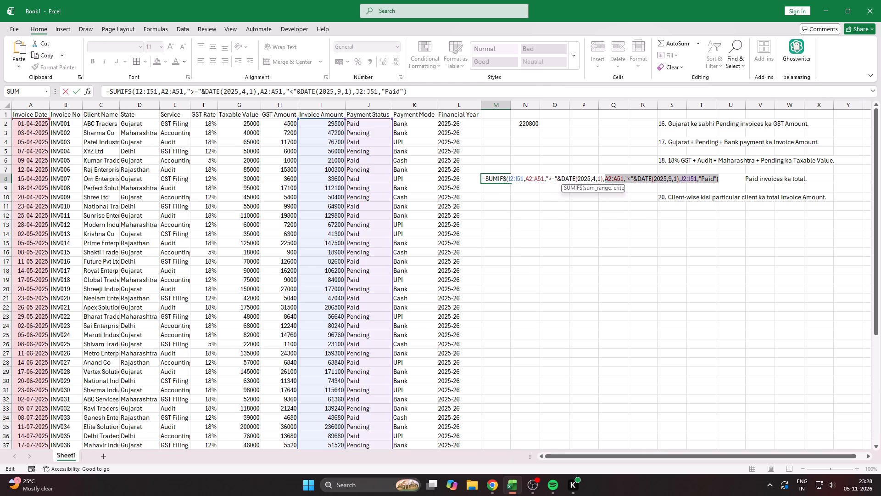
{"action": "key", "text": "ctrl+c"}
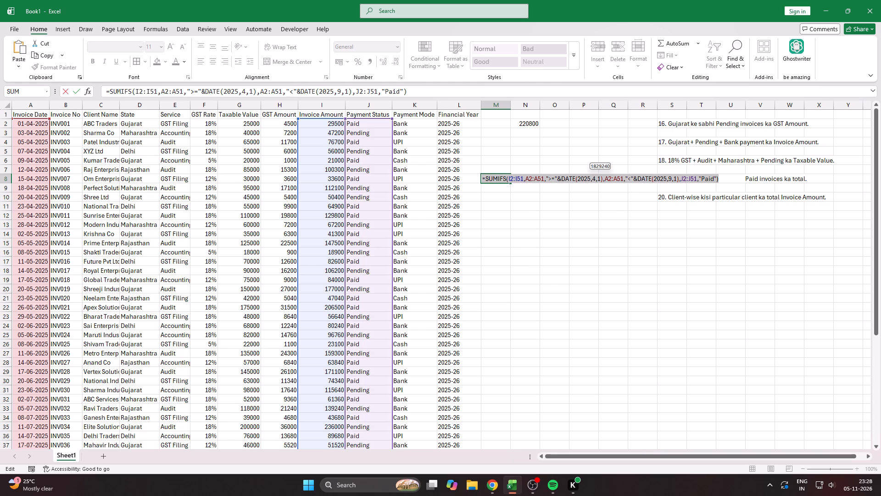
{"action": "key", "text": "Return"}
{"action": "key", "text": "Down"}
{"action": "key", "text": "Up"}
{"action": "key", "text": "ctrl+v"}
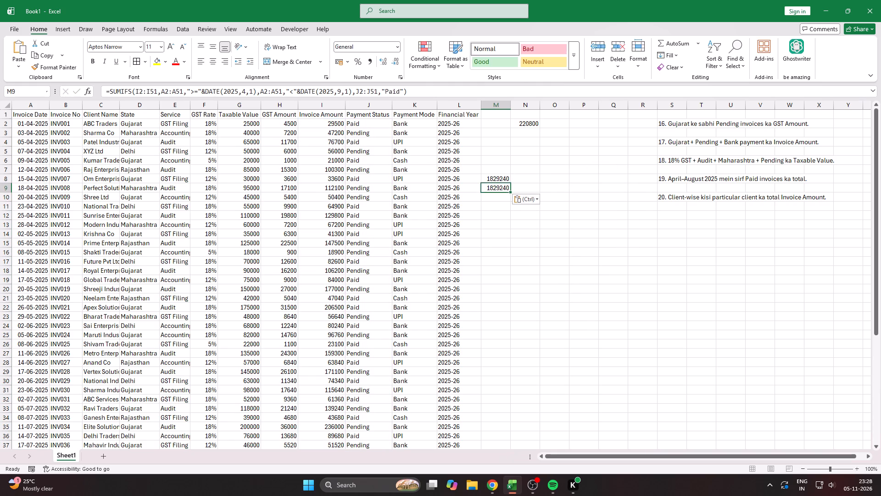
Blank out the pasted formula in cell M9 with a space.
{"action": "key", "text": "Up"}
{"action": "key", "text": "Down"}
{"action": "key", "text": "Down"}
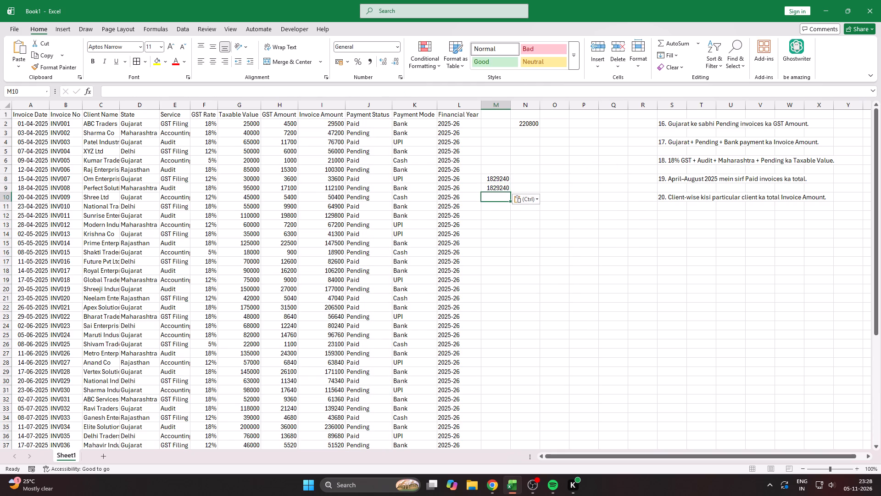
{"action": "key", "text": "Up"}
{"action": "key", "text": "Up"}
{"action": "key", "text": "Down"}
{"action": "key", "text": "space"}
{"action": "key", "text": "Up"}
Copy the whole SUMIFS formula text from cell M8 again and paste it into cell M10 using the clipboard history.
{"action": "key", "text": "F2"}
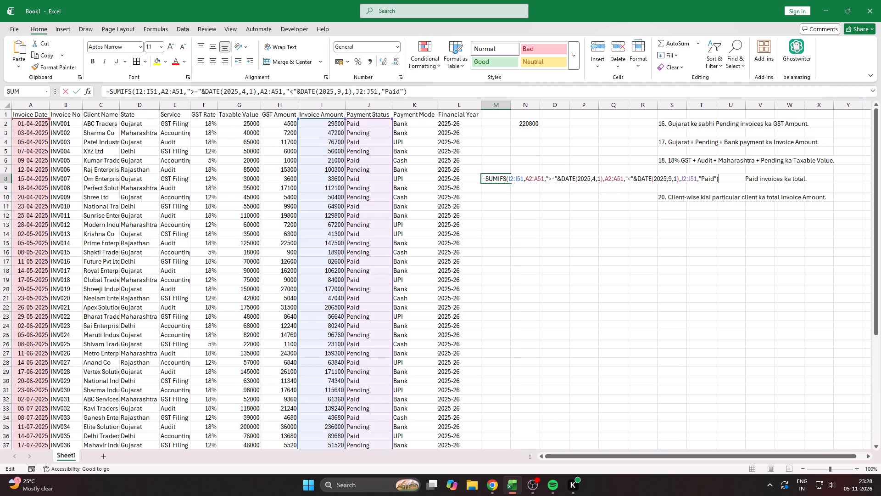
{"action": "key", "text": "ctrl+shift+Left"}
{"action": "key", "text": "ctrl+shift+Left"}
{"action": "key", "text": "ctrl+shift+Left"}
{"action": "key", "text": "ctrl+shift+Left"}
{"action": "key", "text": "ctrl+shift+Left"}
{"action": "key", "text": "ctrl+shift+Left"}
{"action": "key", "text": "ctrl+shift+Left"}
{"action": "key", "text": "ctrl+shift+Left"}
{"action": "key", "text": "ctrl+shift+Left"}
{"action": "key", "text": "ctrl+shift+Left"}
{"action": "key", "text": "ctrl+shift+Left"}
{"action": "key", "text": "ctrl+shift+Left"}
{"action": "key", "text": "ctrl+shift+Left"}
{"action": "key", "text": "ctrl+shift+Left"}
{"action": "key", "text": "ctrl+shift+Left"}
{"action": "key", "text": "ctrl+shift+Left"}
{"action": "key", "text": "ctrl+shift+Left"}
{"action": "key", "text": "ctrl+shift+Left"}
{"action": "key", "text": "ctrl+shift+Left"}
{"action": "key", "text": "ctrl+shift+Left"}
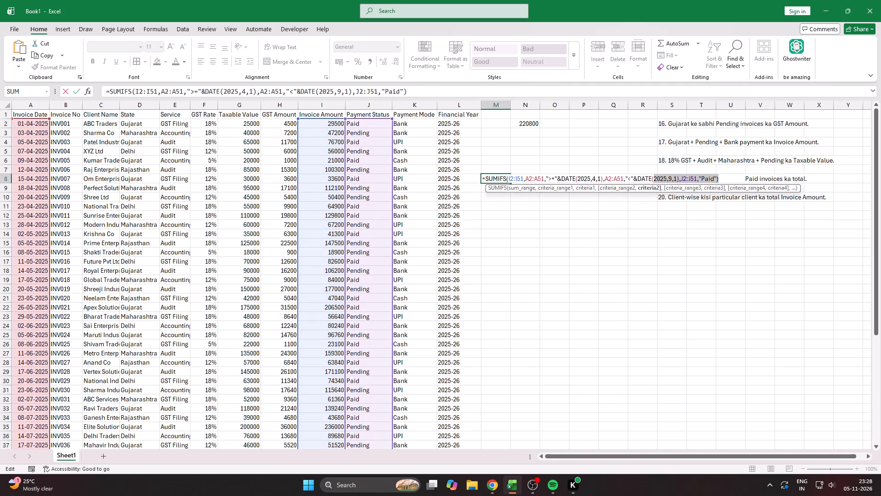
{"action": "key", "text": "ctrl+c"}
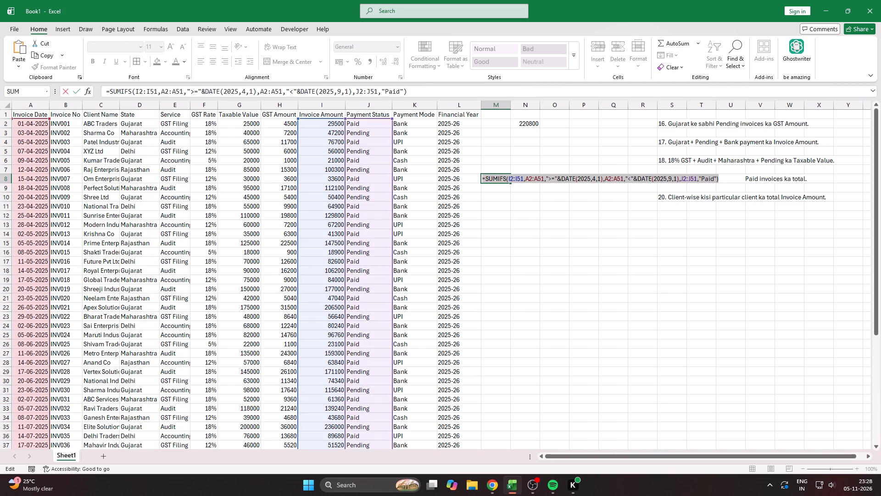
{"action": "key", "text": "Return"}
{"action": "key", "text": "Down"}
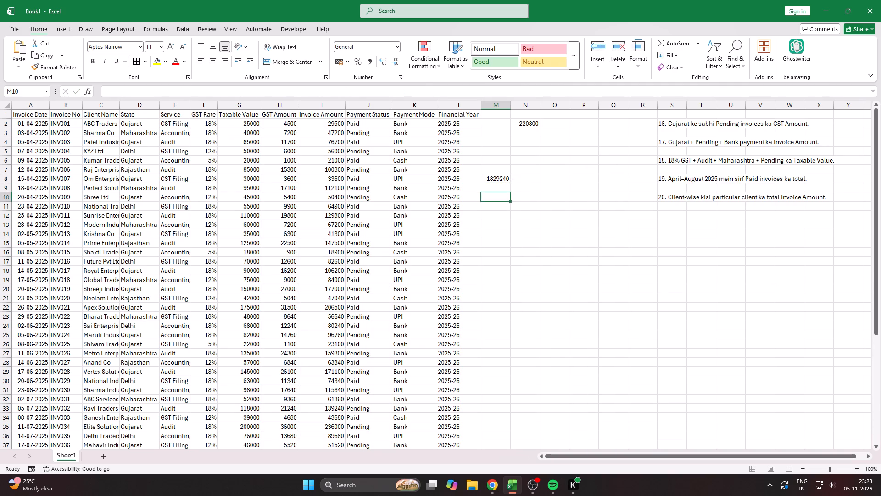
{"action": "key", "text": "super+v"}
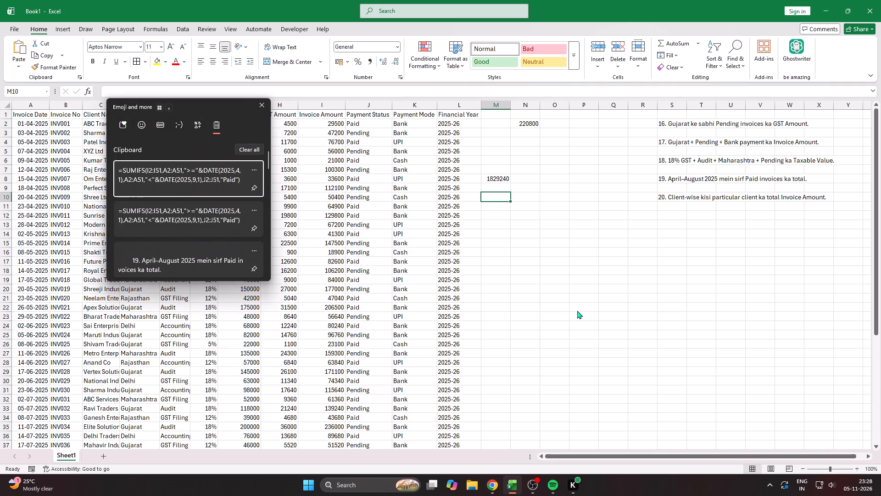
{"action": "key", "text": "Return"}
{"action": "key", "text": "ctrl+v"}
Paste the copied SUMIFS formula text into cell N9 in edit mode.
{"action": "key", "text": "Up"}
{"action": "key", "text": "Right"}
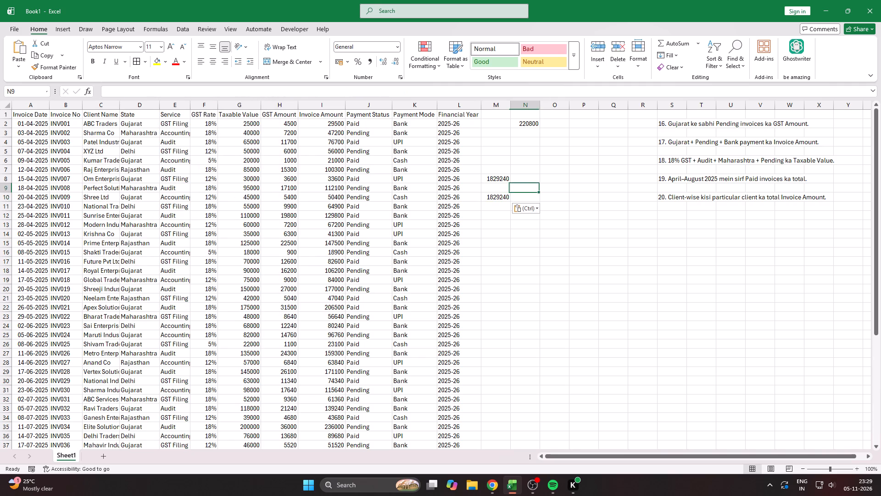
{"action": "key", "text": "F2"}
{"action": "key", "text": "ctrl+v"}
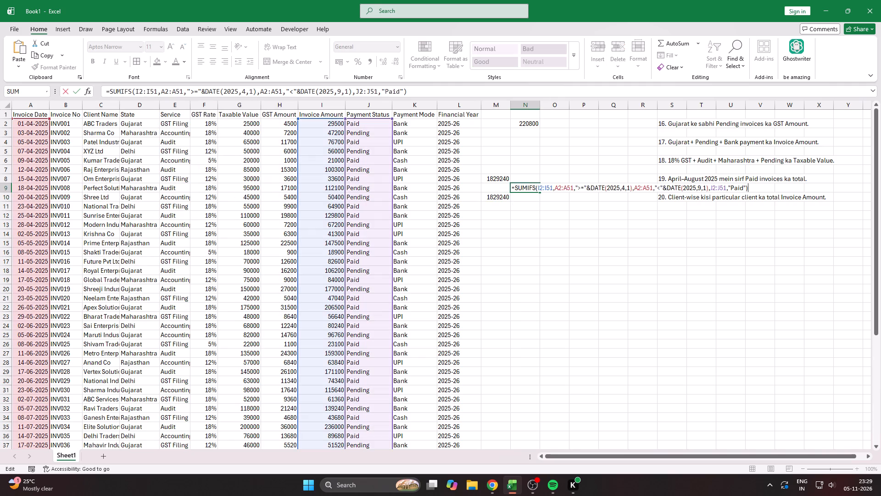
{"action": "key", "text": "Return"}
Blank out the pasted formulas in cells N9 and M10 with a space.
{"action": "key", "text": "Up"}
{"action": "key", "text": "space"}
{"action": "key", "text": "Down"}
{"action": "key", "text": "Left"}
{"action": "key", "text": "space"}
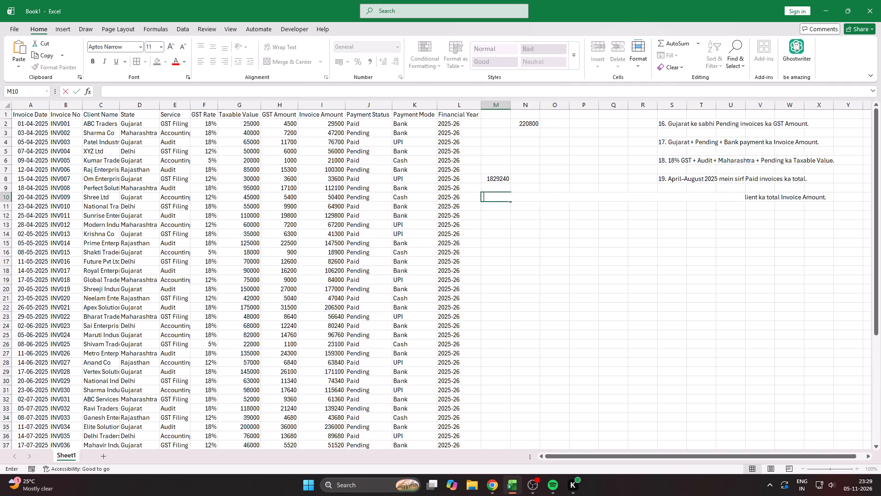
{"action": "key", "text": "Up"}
Copy only the bracketed arguments of the SUMIFS formula in M8, without =SUMIFS, and paste them into M9 as reference text.
{"action": "key", "text": "Right"}
{"action": "key", "text": "Up"}
{"action": "key", "text": "Left"}
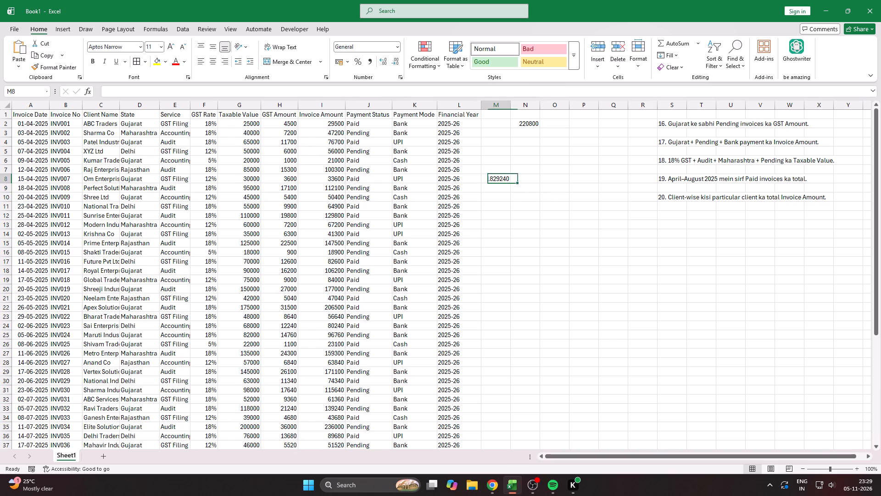
{"action": "key", "text": "F2"}
{"action": "key", "text": "ctrl+shift+Left"}
{"action": "key", "text": "ctrl+shift+Left"}
{"action": "key", "text": "ctrl+shift+Left"}
{"action": "key", "text": "ctrl+shift+Left"}
{"action": "key", "text": "ctrl+shift+Left"}
{"action": "key", "text": "ctrl+shift+Left"}
{"action": "key", "text": "ctrl+shift+Left"}
{"action": "key", "text": "ctrl+shift+Left"}
{"action": "key", "text": "ctrl+shift+Left"}
{"action": "key", "text": "ctrl+shift+Left"}
{"action": "key", "text": "ctrl+shift+Left"}
{"action": "key", "text": "ctrl+shift+Left"}
{"action": "key", "text": "ctrl+shift+Left"}
{"action": "key", "text": "ctrl+shift+Left"}
{"action": "key", "text": "ctrl+shift+Left"}
{"action": "key", "text": "ctrl+shift+Left"}
{"action": "key", "text": "ctrl+shift+Left"}
{"action": "key", "text": "ctrl+shift+Left"}
{"action": "key", "text": "ctrl+shift+Left"}
{"action": "key", "text": "ctrl+shift+Left"}
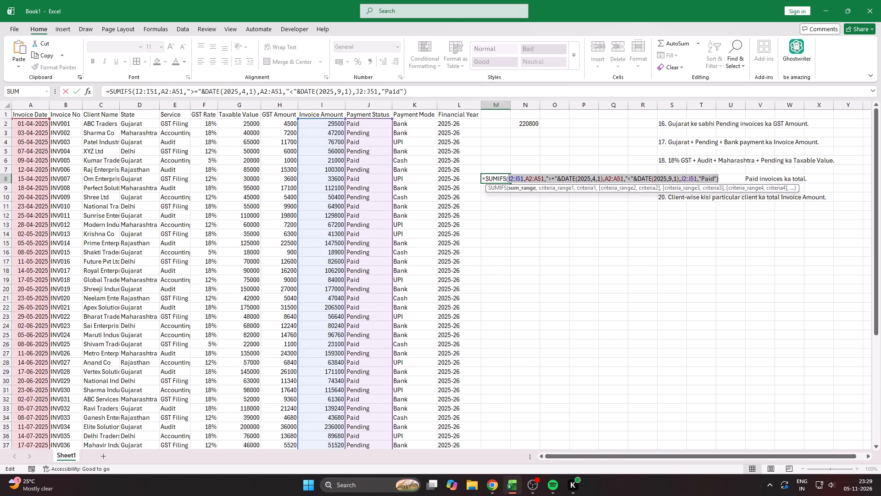
{"action": "key", "text": "ctrl+shift+Left"}
{"action": "key", "text": "ctrl+c"}
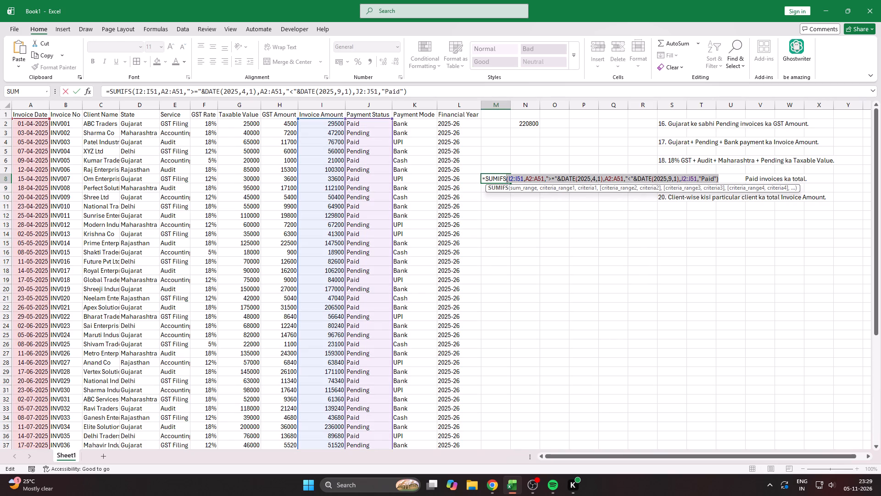
{"action": "key", "text": "Escape"}
{"action": "key", "text": "Down"}
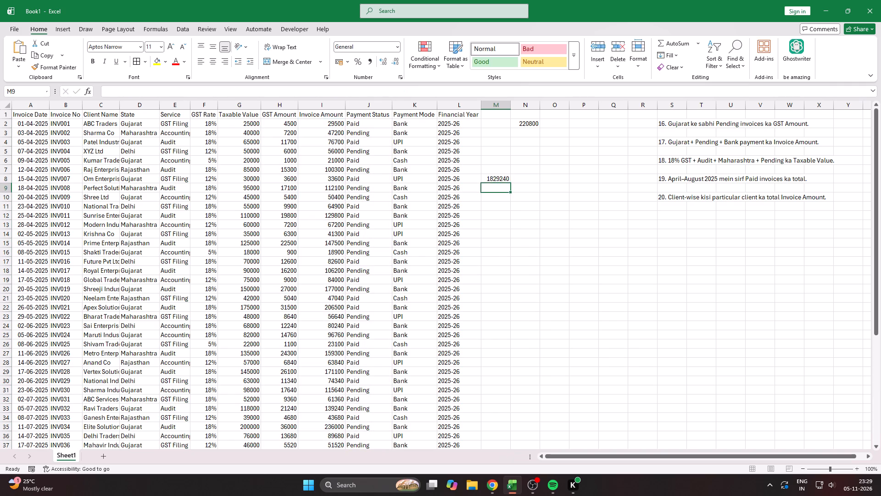
{"action": "key", "text": "ctrl+v"}
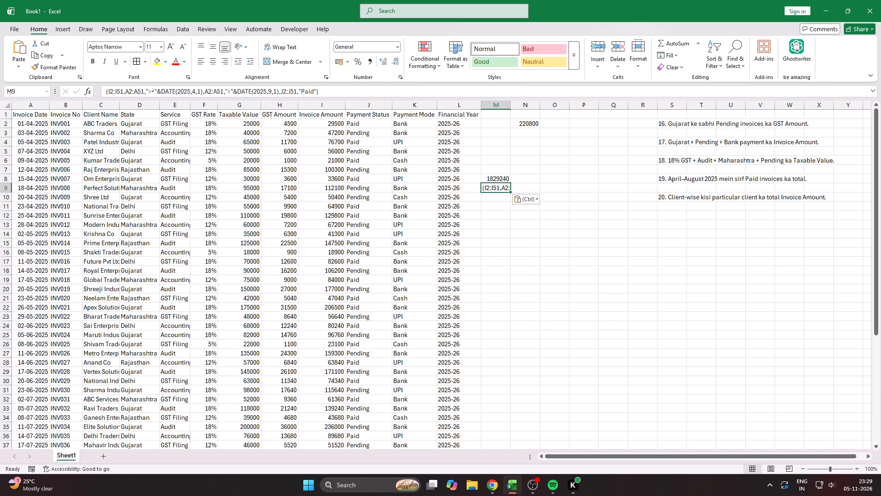
AutoFit the width of column M to the formula text in cell M9.
{"action": "type", "text": "hoi"}
{"action": "key", "text": "Right"}
{"action": "key", "text": "Left"}
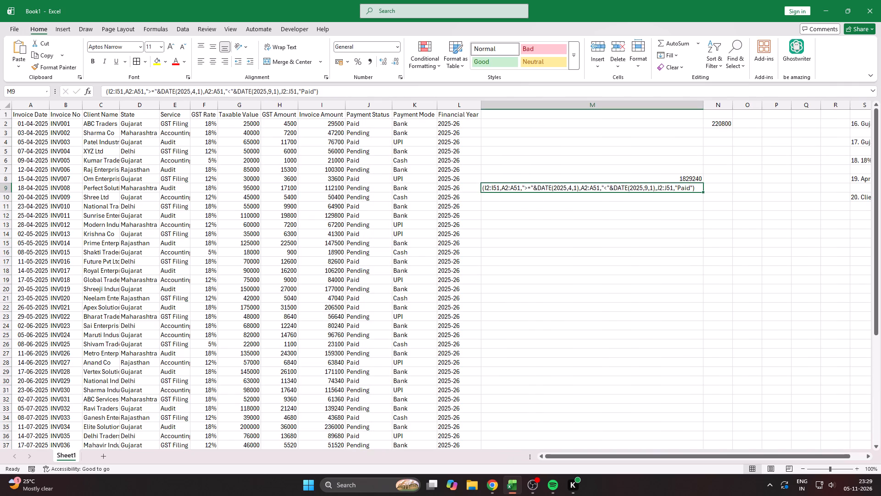
Start a SUMIFS formula in cell M11 with the whole Invoice Amount column I:I as the sum range.
{"action": "key", "text": "Down"}
{"action": "key", "text": "Down"}
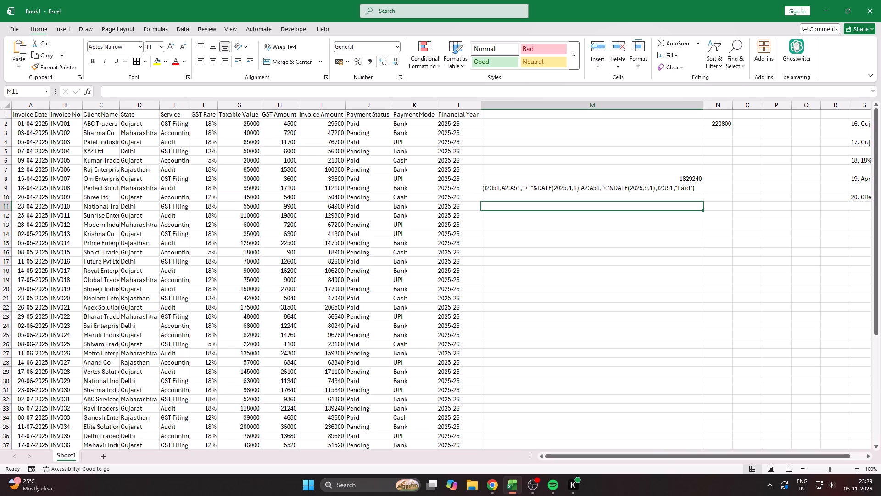
{"action": "key", "text": "equal"}
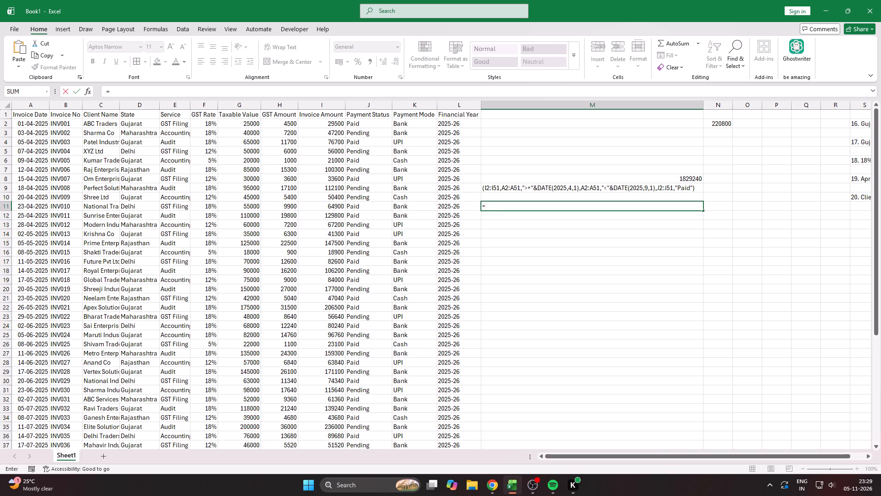
{"action": "type", "text": "sum"}
{"action": "key", "text": "Down"}
{"action": "key", "text": "Down"}
{"action": "key", "text": "Tab"}
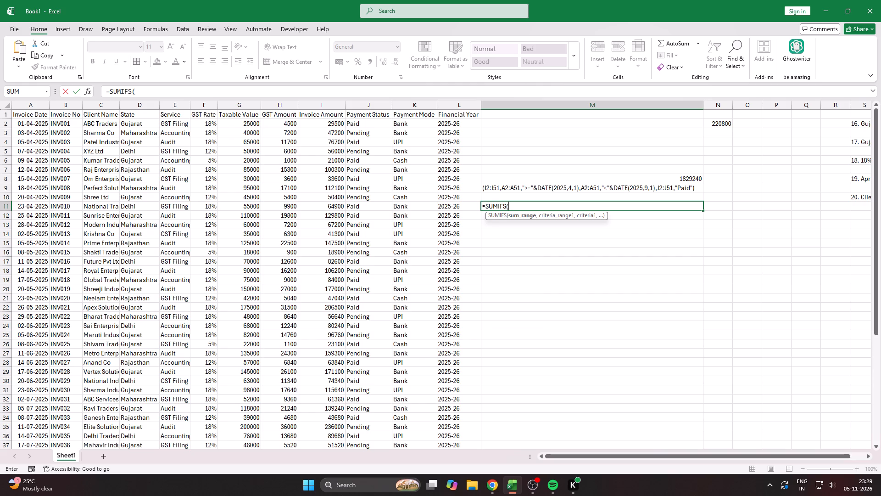
{"action": "key", "text": "Left"}
{"action": "key", "text": "Left"}
{"action": "key", "text": "Left"}
{"action": "key", "text": "Left"}
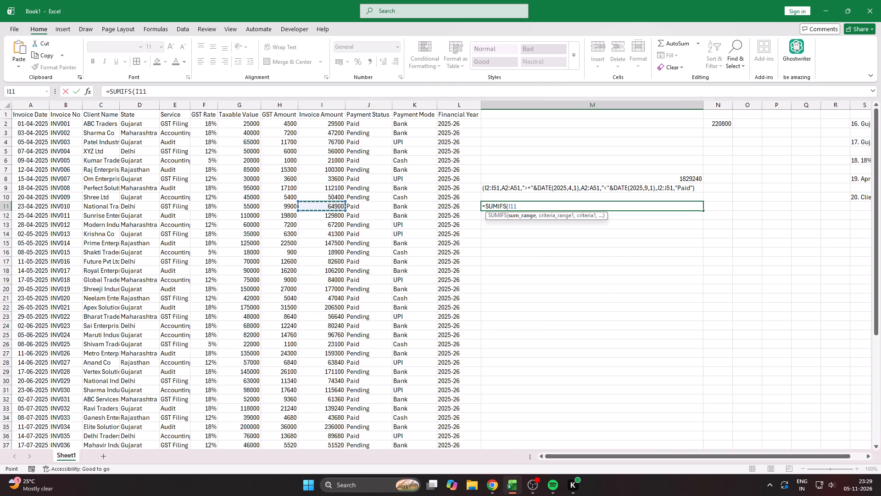
{"action": "key", "text": "Right"}
{"action": "key", "text": "Left"}
{"action": "key", "text": "ctrl+space"}
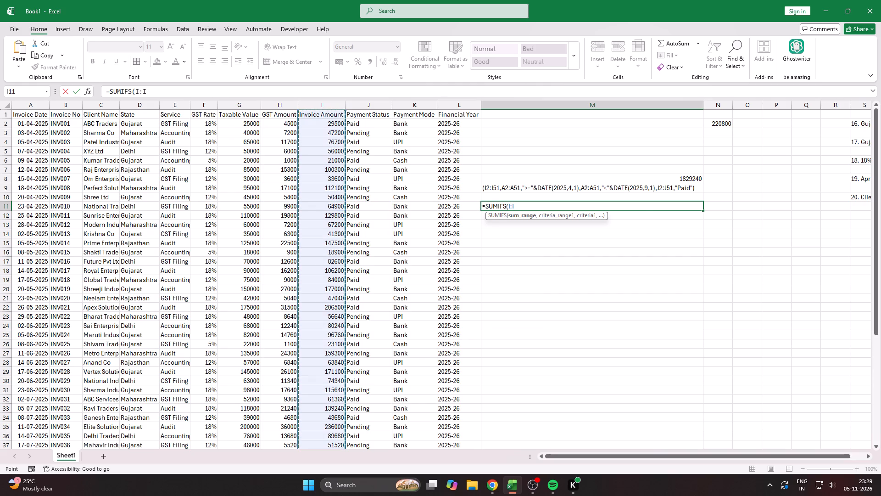
{"action": "key", "text": "comma"}
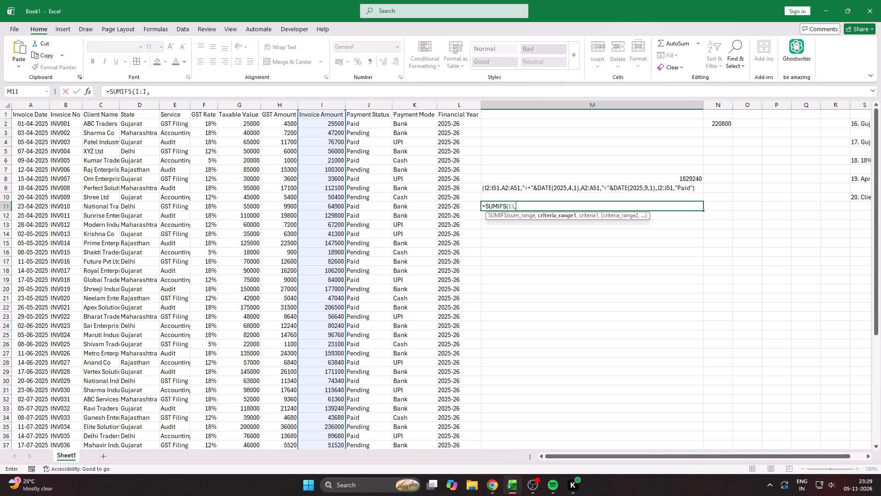
Add the whole Invoice Date column A:A as the first criteria range of the SUMIFS formula in M11.
{"action": "key", "text": "Left"}
{"action": "key", "text": "Left"}
{"action": "key", "text": "Left"}
{"action": "key", "text": "Left"}
{"action": "key", "text": "Left"}
{"action": "key", "text": "Left"}
{"action": "key", "text": "Left"}
{"action": "key", "text": "Left"}
{"action": "key", "text": "Left"}
{"action": "key", "text": "Left"}
{"action": "key", "text": "Left"}
{"action": "key", "text": "Left"}
{"action": "key", "text": "Left"}
{"action": "key", "text": "Left"}
{"action": "key", "text": "Left"}
{"action": "key", "text": "Left"}
{"action": "key", "text": "Left"}
{"action": "key", "text": "Left"}
{"action": "key", "text": "ctrl+space"}
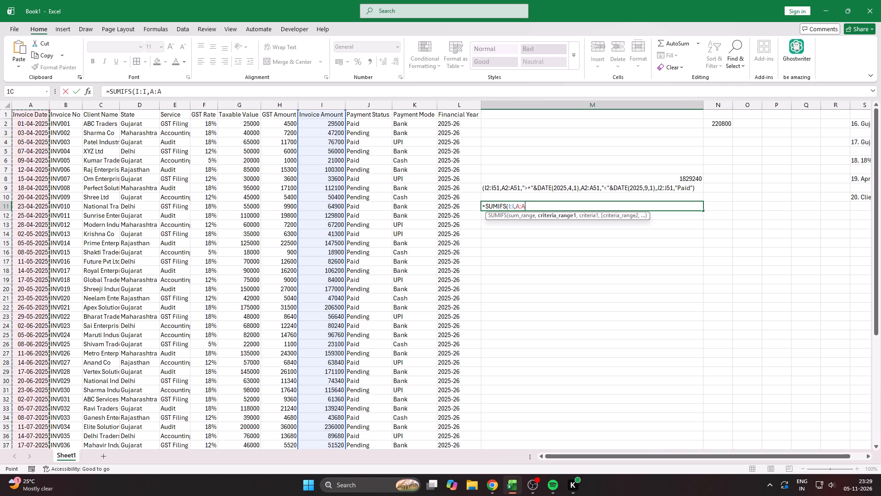
{"action": "key", "text": "comma"}
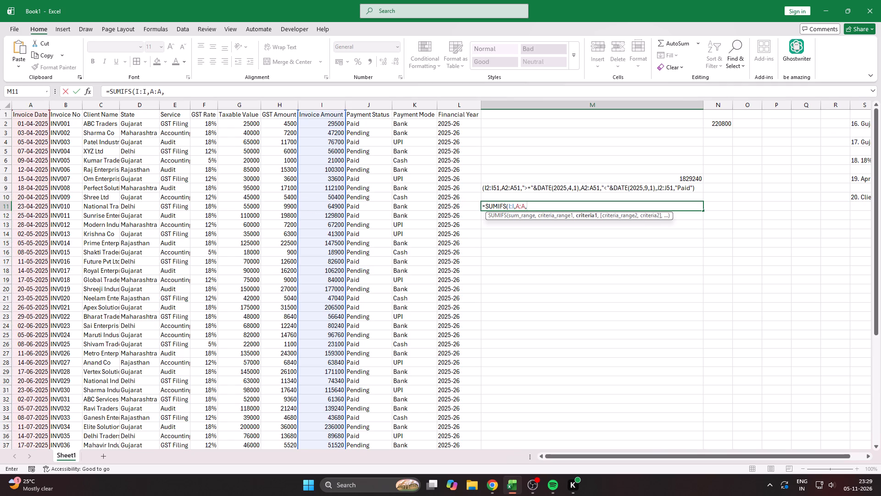
Set the first criterion of the M11 SUMIFS formula to ">="&DATE(2025,4,1) for the Invoice Date range.
{"action": "key", "text": "shift+quotedbl"}
{"action": "key", "text": "shift+greater"}
{"action": "key", "text": "equal"}
{"action": "key", "text": "shift+quotedbl"}
{"action": "key", "text": "shift+ampersand"}
{"action": "type", "text": "da"}
{"action": "type", "text": "te"}
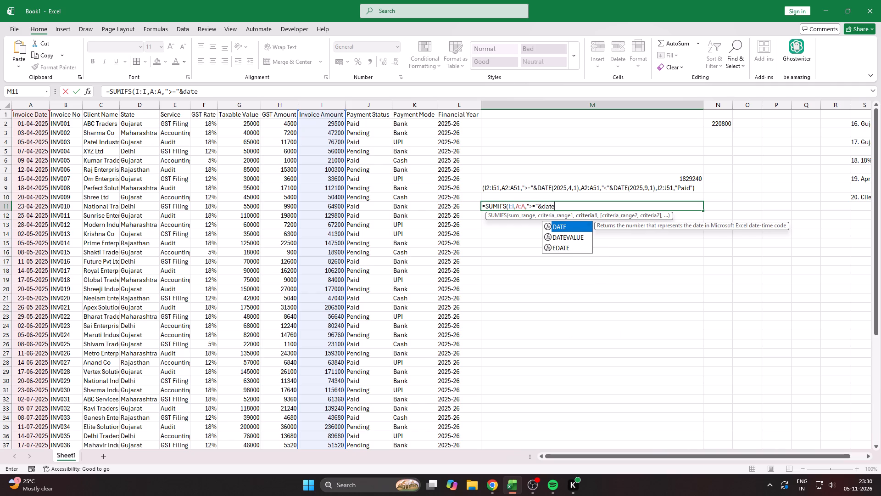
{"action": "key", "text": "Tab"}
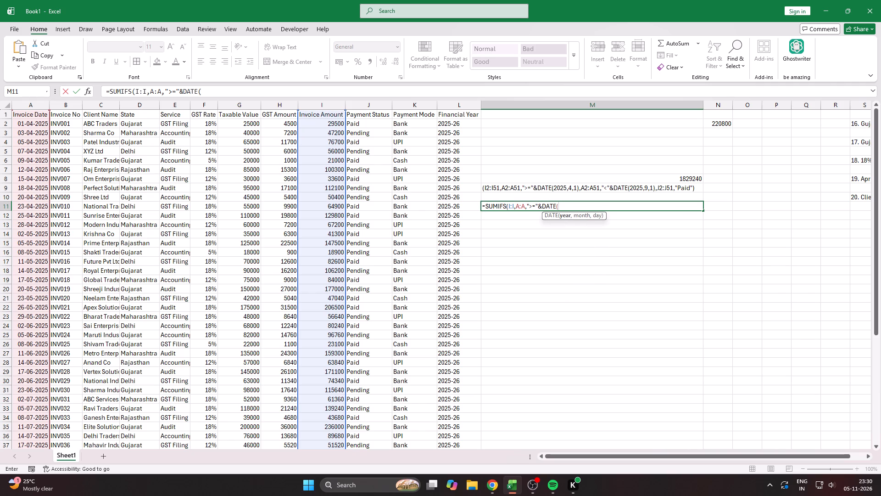
{"action": "type", "text": "20256"}
{"action": "key", "text": "BackSpace"}
{"action": "key", "text": "comma"}
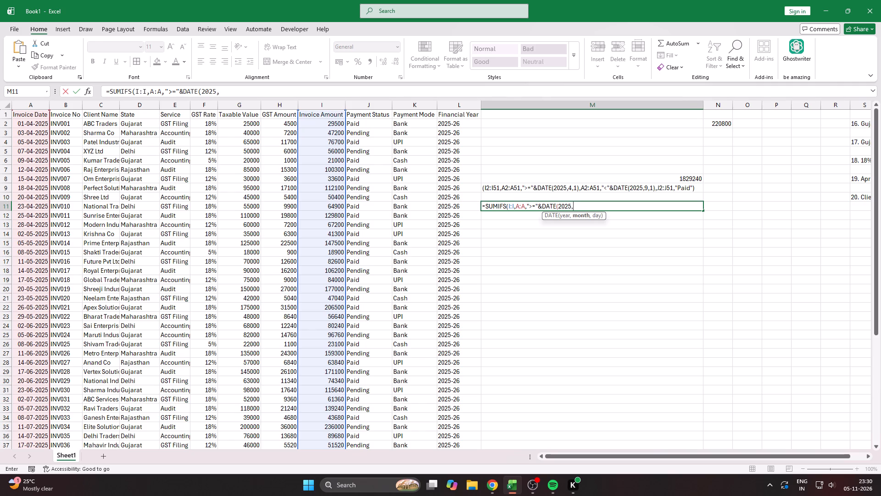
{"action": "key", "text": "4"}
{"action": "key", "text": "comma"}
{"action": "key", "text": "1"}
{"action": "key", "text": "comma"}
{"action": "key", "text": "BackSpace"}
{"action": "key", "text": "shift+parenright"}
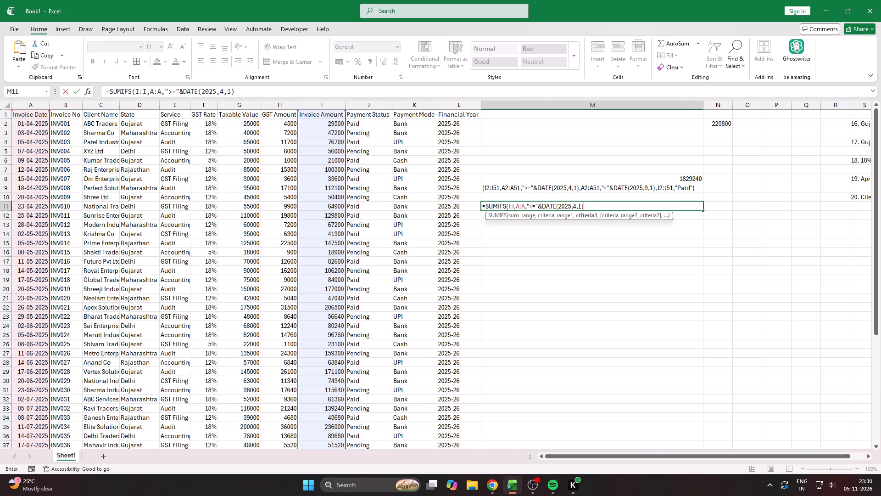
{"action": "key", "text": "comma"}
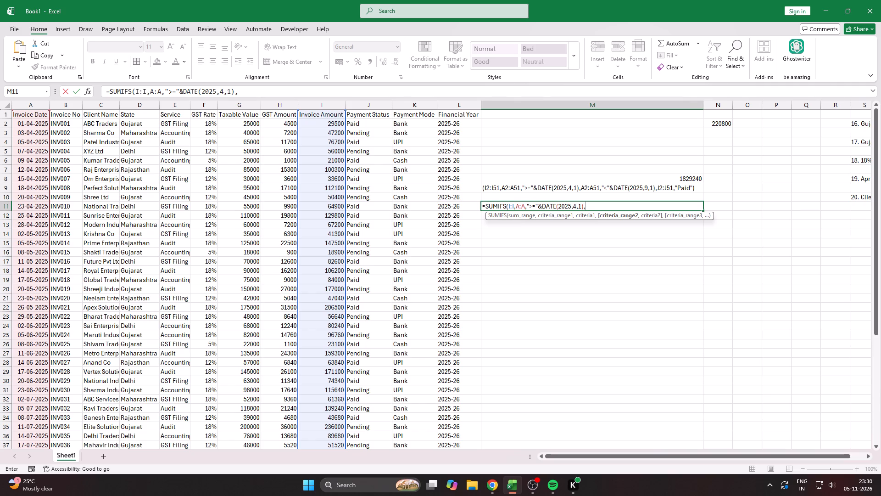
Add the whole Invoice Date column A:A as the second criteria range of the SUMIFS formula in M11.
{"action": "key", "text": "Left"}
{"action": "key", "text": "Left"}
{"action": "key", "text": "Left"}
{"action": "key", "text": "Left"}
{"action": "key", "text": "Left"}
{"action": "key", "text": "Left"}
{"action": "key", "text": "Left"}
{"action": "key", "text": "Left"}
{"action": "key", "text": "Left"}
{"action": "key", "text": "Left"}
{"action": "key", "text": "Left"}
{"action": "key", "text": "Left"}
{"action": "key", "text": "Left"}
{"action": "key", "text": "Left"}
{"action": "key", "text": "Left"}
{"action": "key", "text": "Left"}
{"action": "key", "text": "Left"}
{"action": "key", "text": "Left"}
{"action": "key", "text": "Left"}
{"action": "key", "text": "Left"}
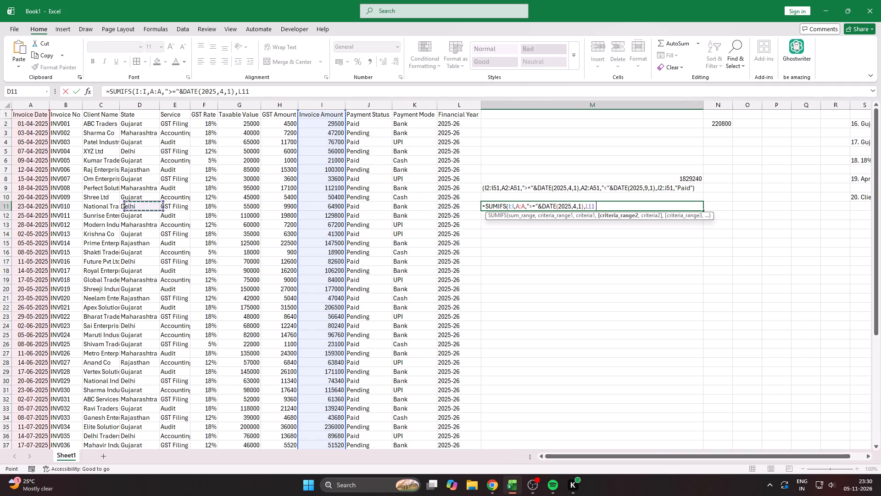
{"action": "key", "text": "ctrl+space"}
{"action": "key", "text": "comma"}
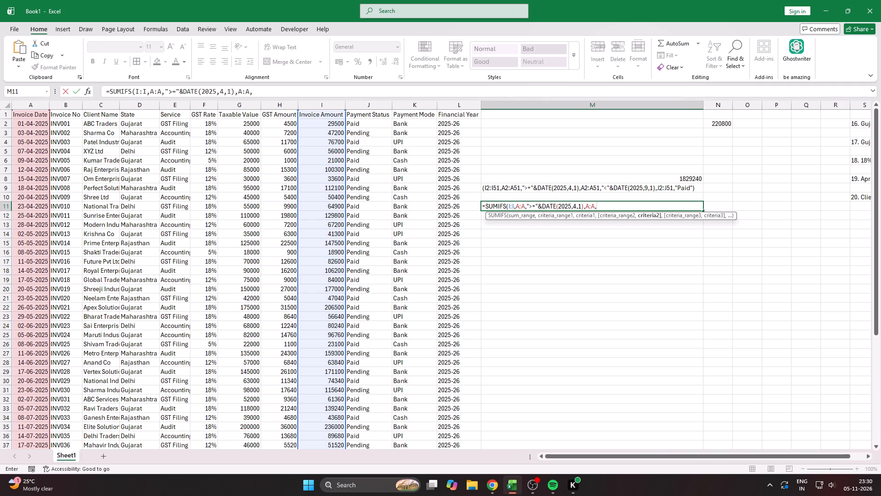
Set the second criterion of the M11 SUMIFS formula to "<"&DATE(2025,9,1).
{"action": "key", "text": "shift+quotedbl"}
{"action": "key", "text": "shift+greater"}
{"action": "key", "text": "BackSpace"}
{"action": "key", "text": "shift+less"}
{"action": "key", "text": "shift+quotedbl"}
{"action": "key", "text": "shift+ampersand"}
{"action": "type", "text": "date"}
{"action": "key", "text": "shift+parenleft"}
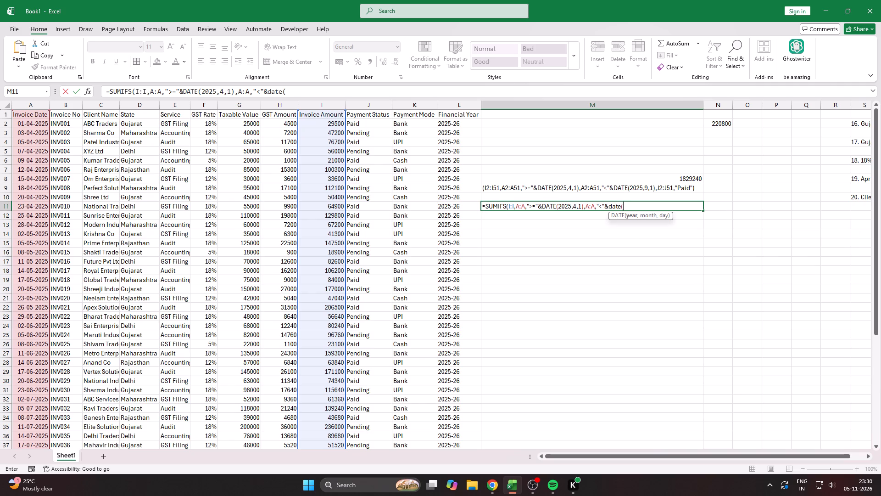
{"action": "type", "text": "2025"}
{"action": "type", "text": ",9"}
{"action": "key", "text": "comma"}
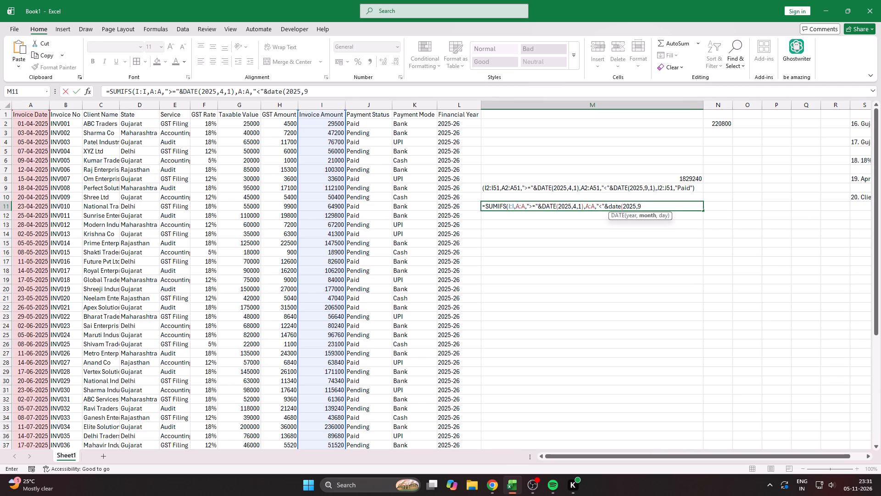
{"action": "type", "text": "1,"}
{"action": "key", "text": "BackSpace"}
{"action": "key", "text": "shift+parenright"}
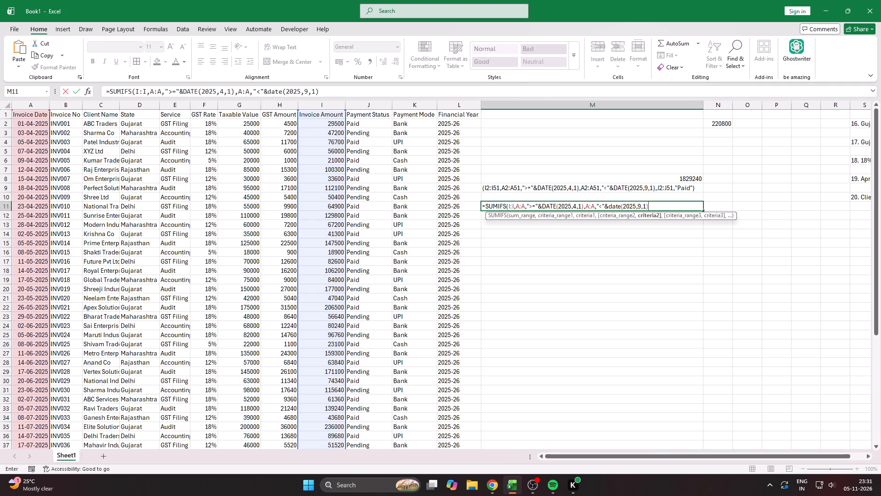
{"action": "key", "text": "comma"}
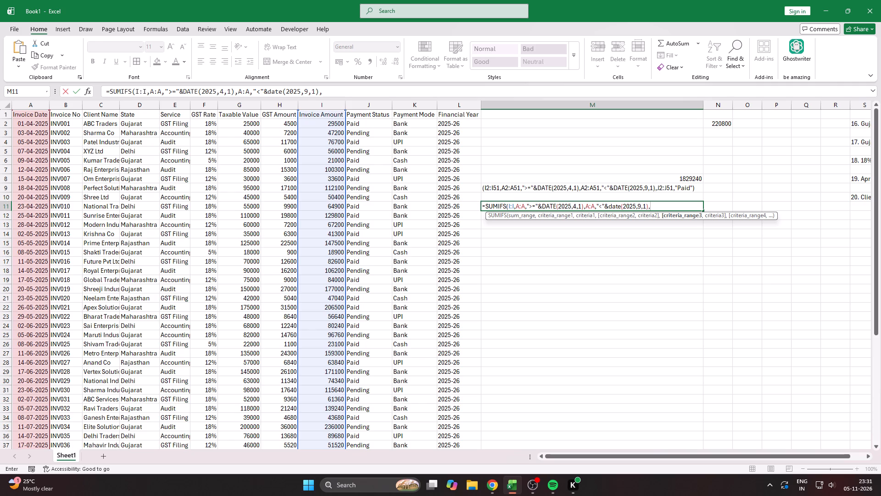
Add the whole Payment Status column J:J with criterion "paid" as the third condition, complete the M11 formula and reselect the cell.
{"action": "key", "text": "Left"}
{"action": "key", "text": "Left"}
{"action": "key", "text": "Left"}
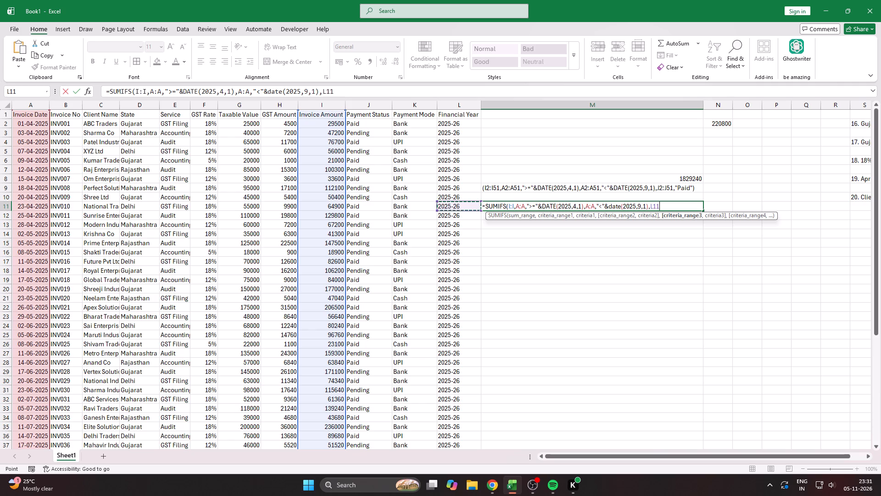
{"action": "key", "text": "Left"}
{"action": "key", "text": "Right"}
{"action": "key", "text": "ctrl+space"}
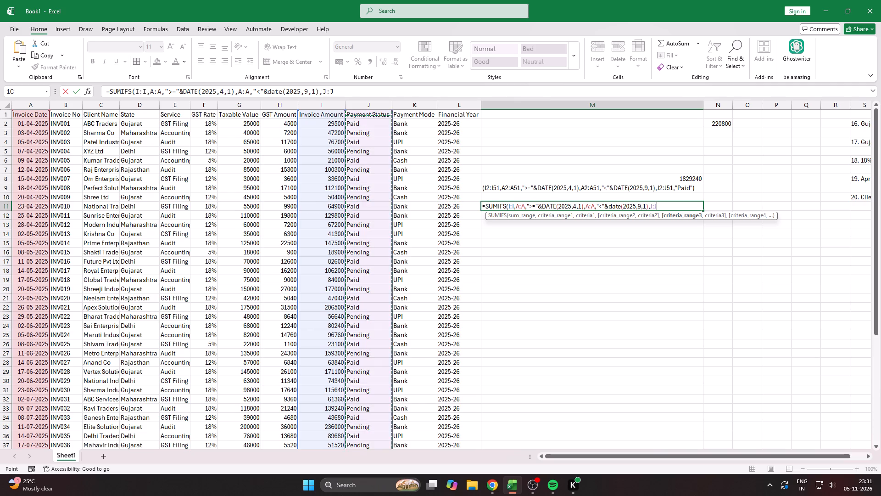
{"action": "key", "text": "comma"}
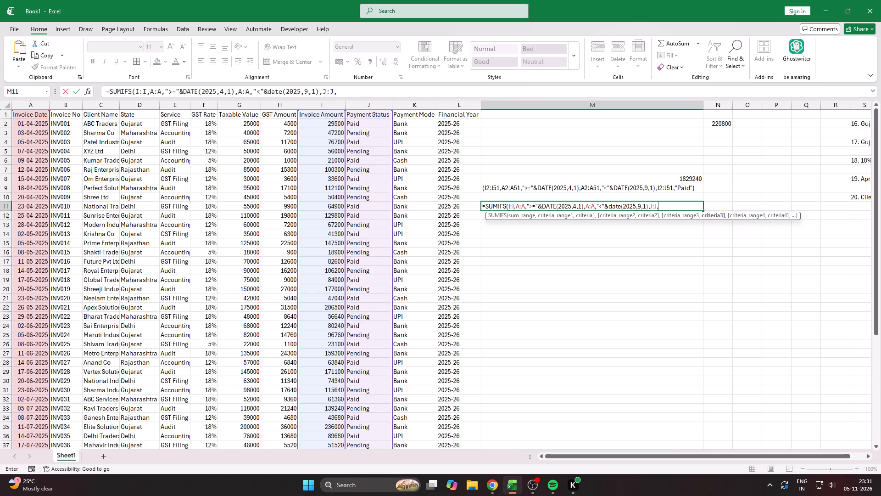
{"action": "type", "text": "\"paid"}
{"action": "type", "text": "\")"}
{"action": "key", "text": "Return"}
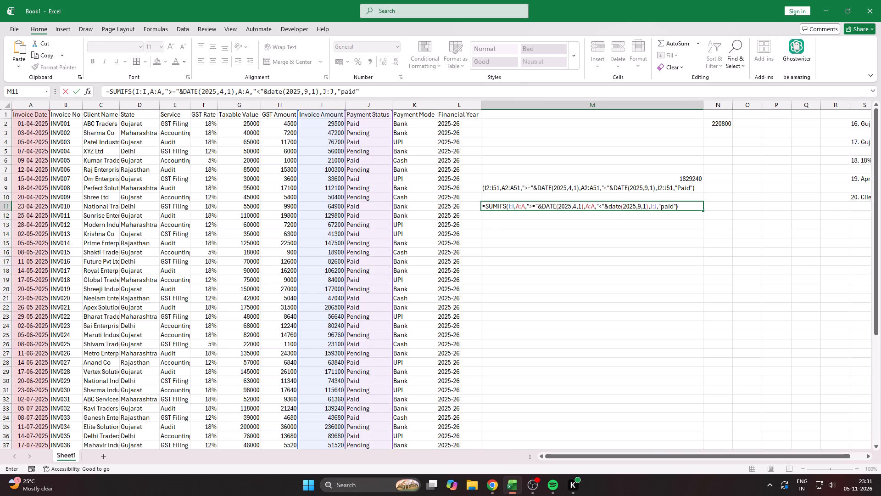
{"action": "key", "text": "Up"}
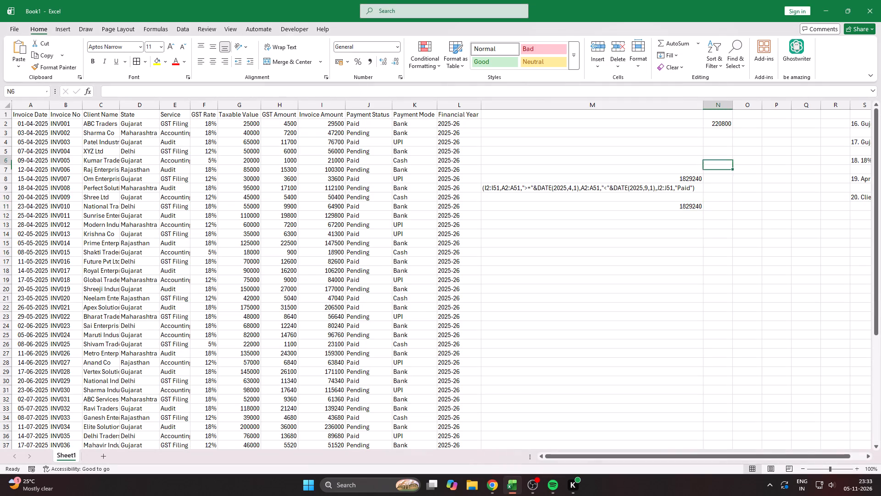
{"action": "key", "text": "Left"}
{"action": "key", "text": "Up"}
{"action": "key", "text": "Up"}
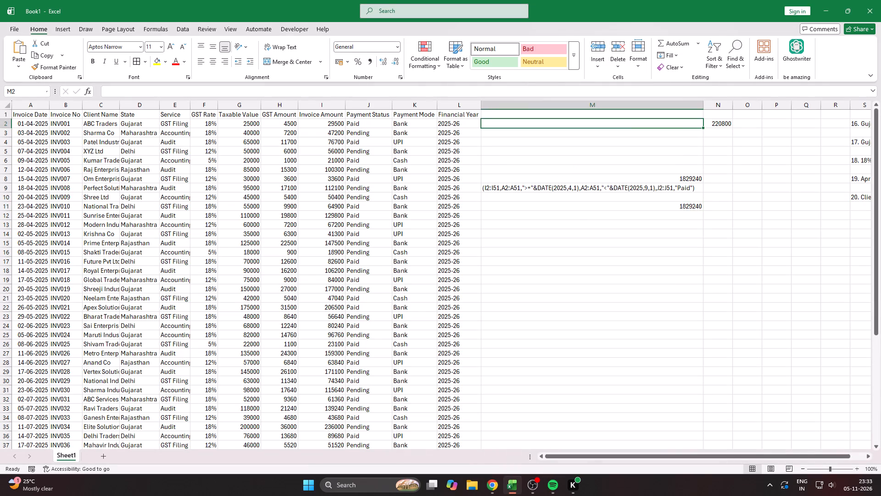
{"action": "type", "text": "hoi"}
{"action": "key", "text": "1"}
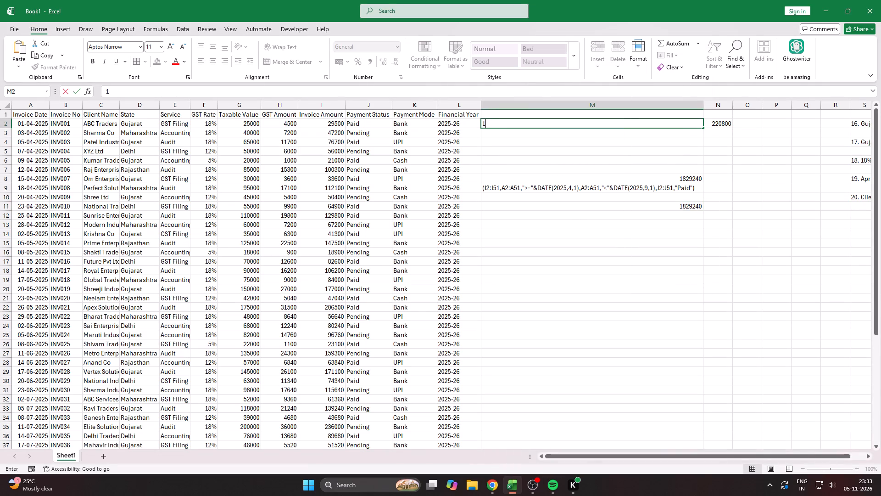
{"action": "type", "text": "hoi"}
{"action": "key", "text": "Escape"}
{"action": "key", "text": "Return"}
{"action": "key", "text": "Up"}
{"action": "type", "text": "16"}
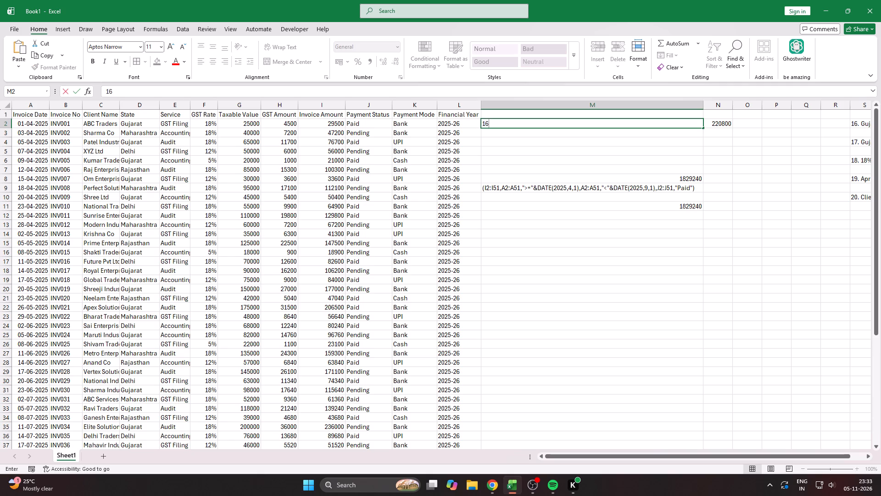
{"action": "key", "text": "Return"}
{"action": "key", "text": "Up"}
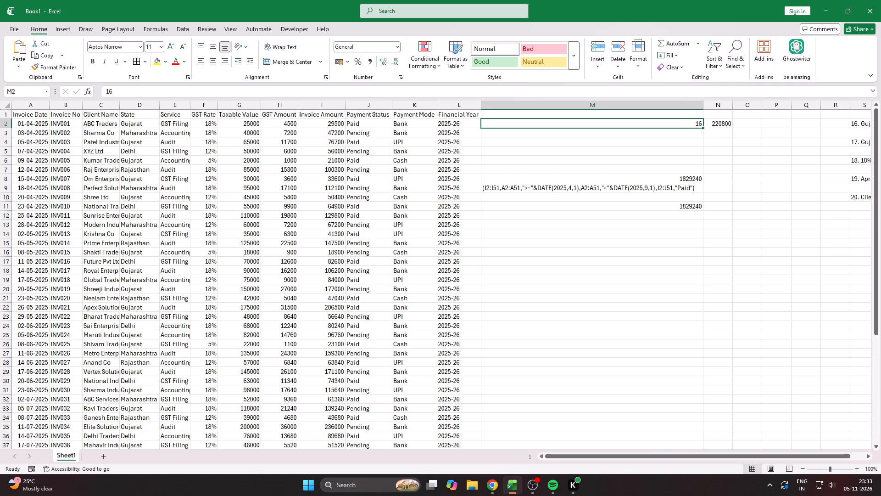
{"action": "type", "text": "hoi"}
{"action": "key", "text": "Right"}
{"action": "key", "text": "Left"}
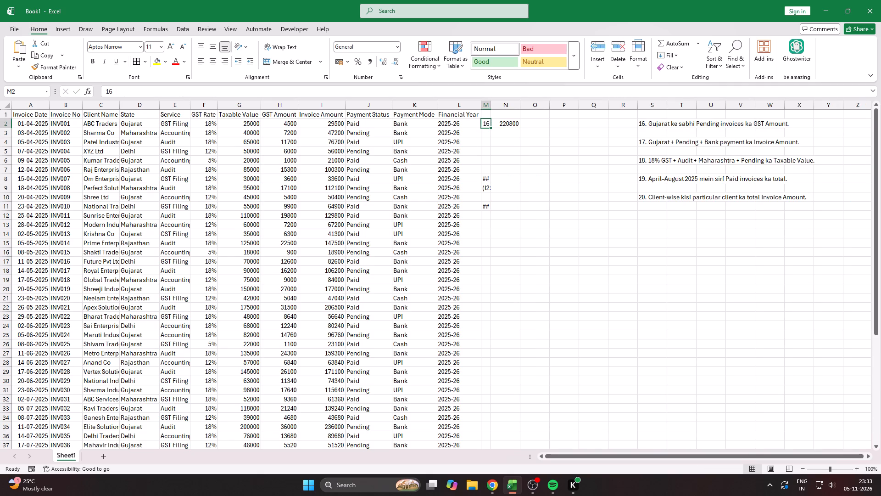
Clear all old answers and Level 4 questions from cell N2 through the sheet's last row and column.
{"action": "key", "text": "Right"}
{"action": "key", "text": "shift+Left"}
{"action": "key", "text": "ctrl+shift+Down"}
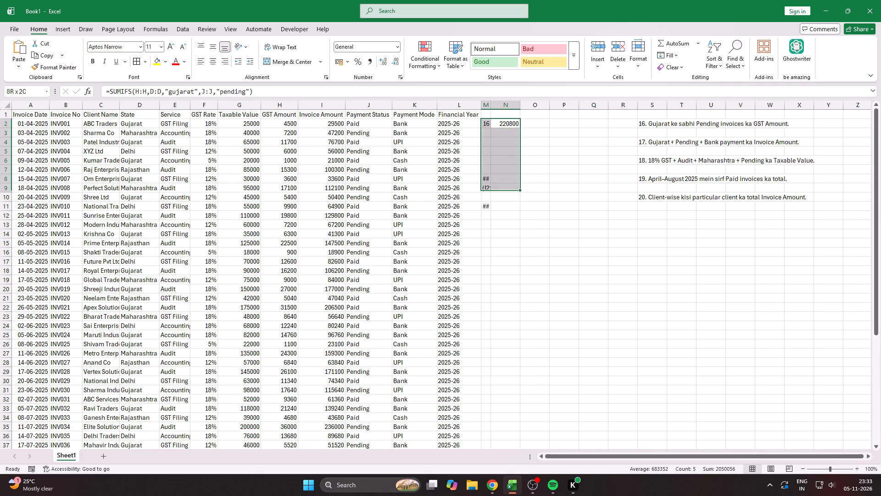
{"action": "key", "text": "ctrl+shift+Down"}
{"action": "key", "text": "ctrl+shift+Right"}
{"action": "key", "text": "ctrl+shift+Right"}
{"action": "key", "text": "ctrl+shift+Right"}
{"action": "key", "text": "ctrl+shift+Right"}
{"action": "key", "text": "ctrl+shift+Right"}
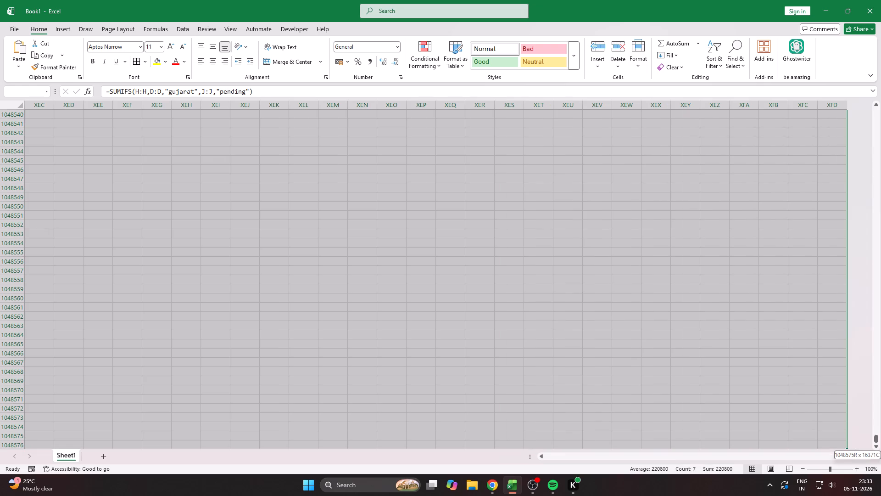
{"action": "type", "text": "hea"}
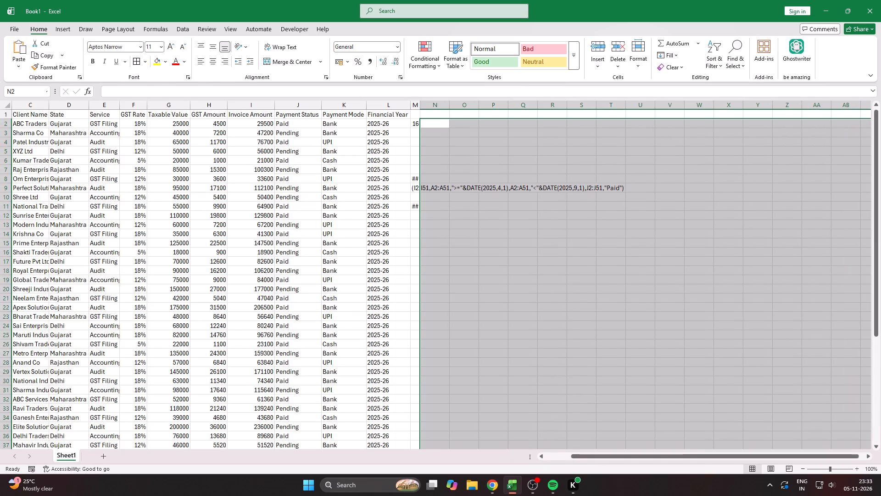
Clear everything from cell M2 through the sheet's last row and column, including the leftover entries in column M.
{"action": "key", "text": "Left"}
{"action": "key", "text": "ctrl+shift+Down"}
{"action": "key", "text": "ctrl+shift+Down"}
{"action": "key", "text": "ctrl+shift+Down"}
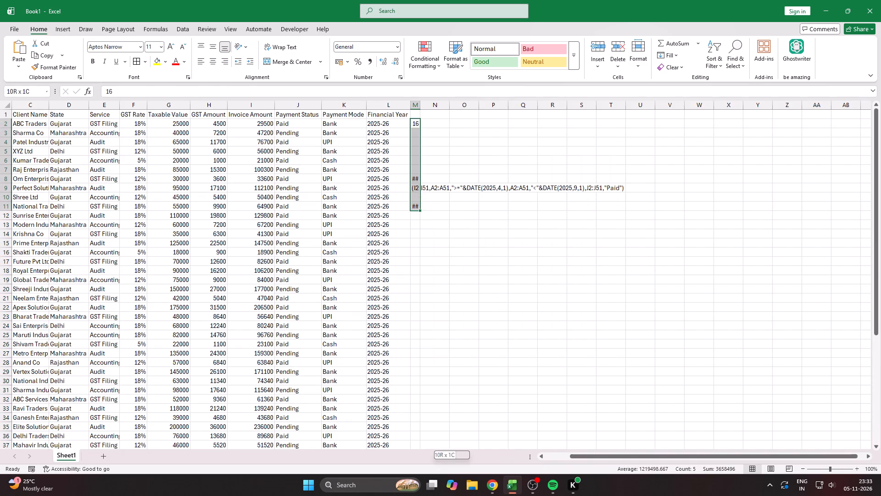
{"action": "key", "text": "ctrl+shift+Right"}
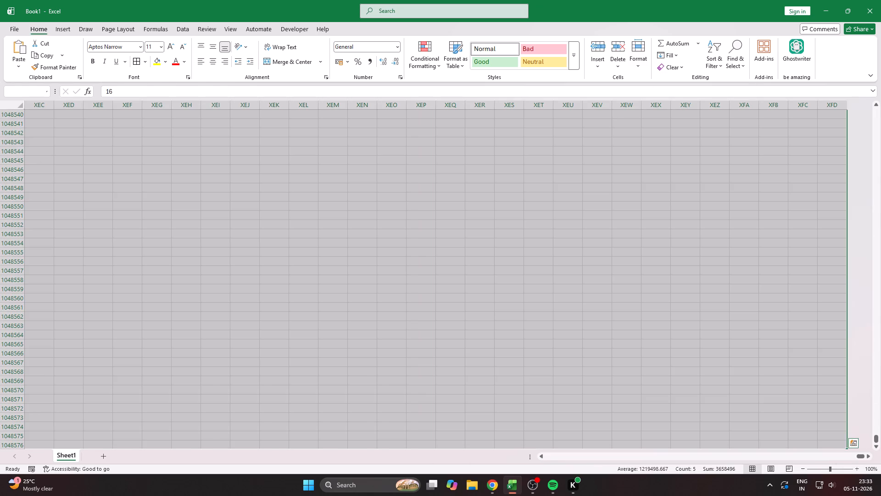
{"action": "key", "text": "Delete"}
{"action": "type", "text": "hea"}
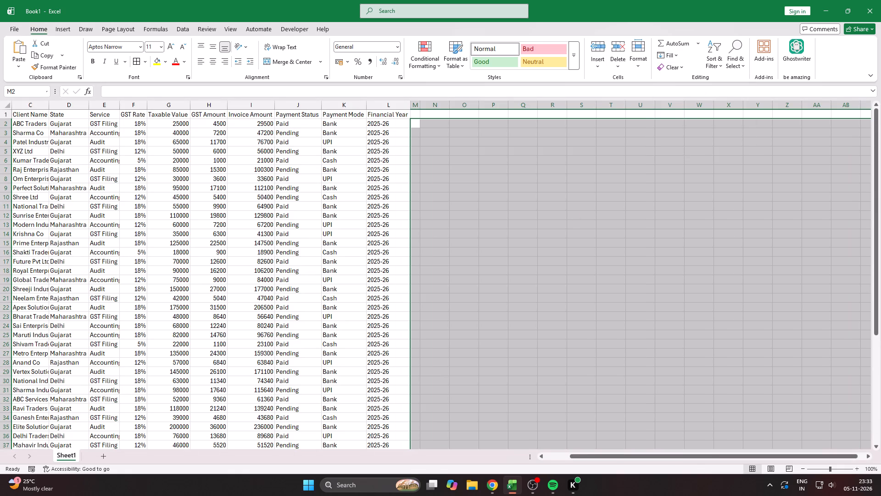
{"action": "key", "text": "Up"}
{"action": "key", "text": "Down"}
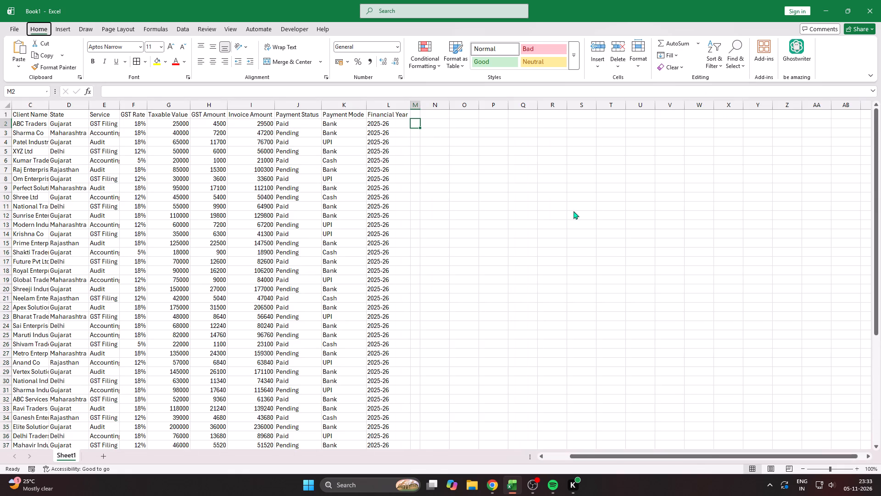
{"action": "type", "text": "hoi"}
{"action": "key", "text": "Right"}
{"action": "key", "text": "Left"}
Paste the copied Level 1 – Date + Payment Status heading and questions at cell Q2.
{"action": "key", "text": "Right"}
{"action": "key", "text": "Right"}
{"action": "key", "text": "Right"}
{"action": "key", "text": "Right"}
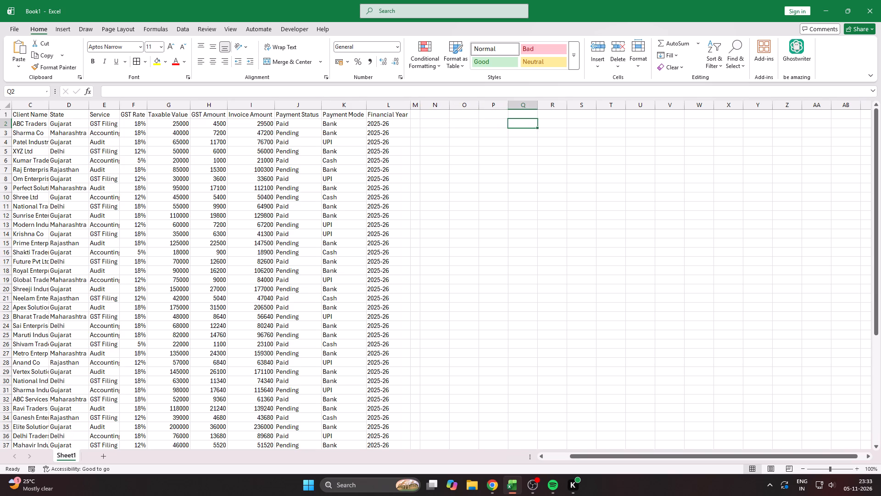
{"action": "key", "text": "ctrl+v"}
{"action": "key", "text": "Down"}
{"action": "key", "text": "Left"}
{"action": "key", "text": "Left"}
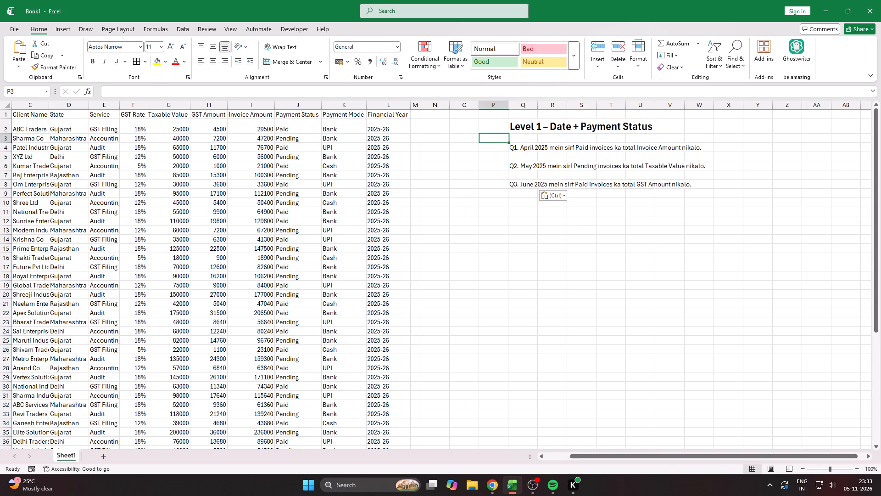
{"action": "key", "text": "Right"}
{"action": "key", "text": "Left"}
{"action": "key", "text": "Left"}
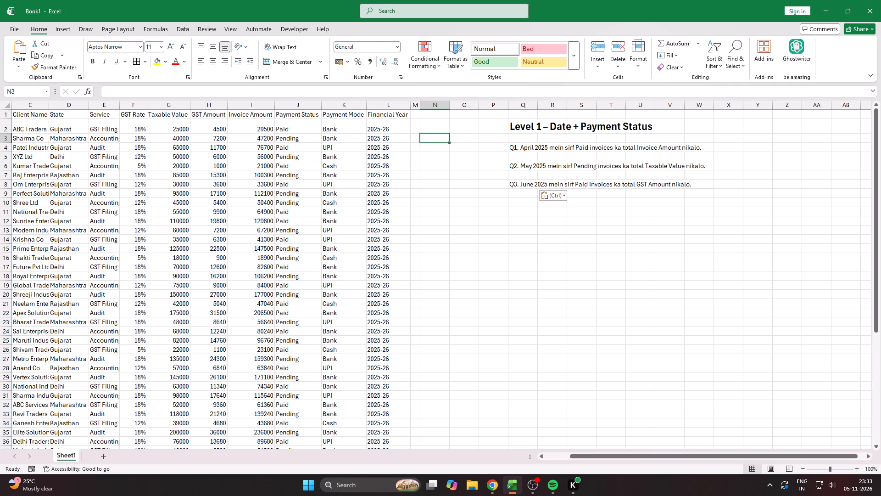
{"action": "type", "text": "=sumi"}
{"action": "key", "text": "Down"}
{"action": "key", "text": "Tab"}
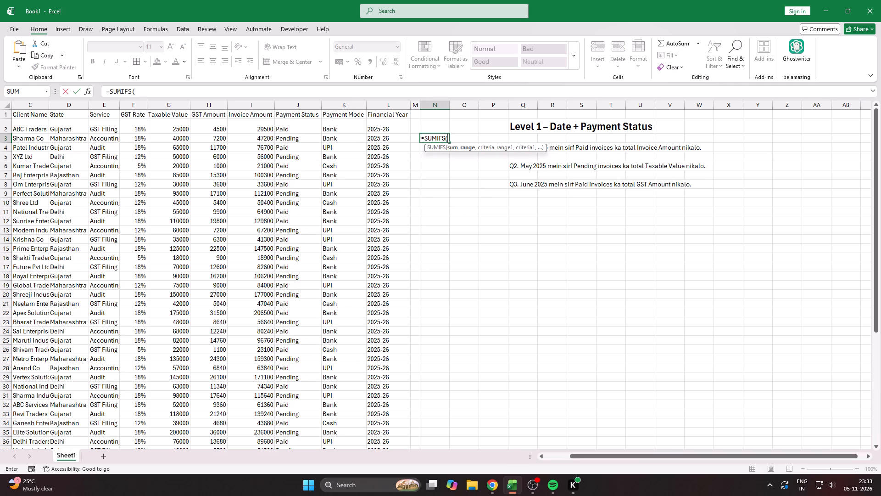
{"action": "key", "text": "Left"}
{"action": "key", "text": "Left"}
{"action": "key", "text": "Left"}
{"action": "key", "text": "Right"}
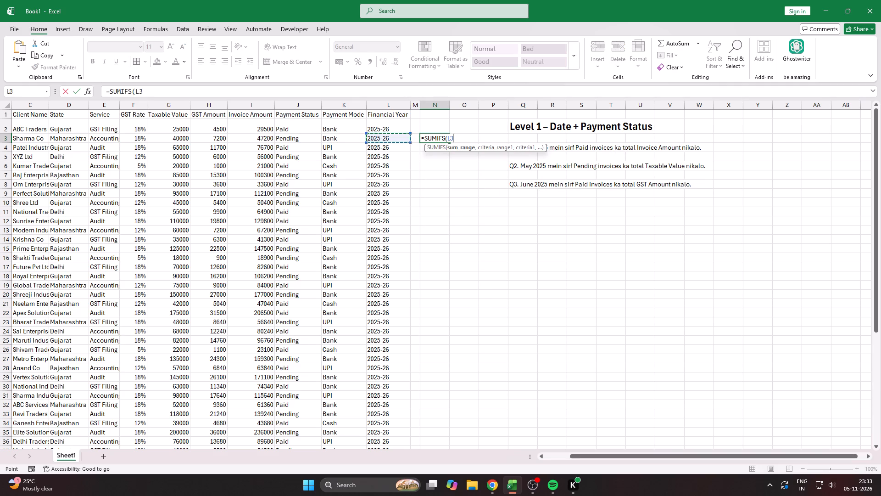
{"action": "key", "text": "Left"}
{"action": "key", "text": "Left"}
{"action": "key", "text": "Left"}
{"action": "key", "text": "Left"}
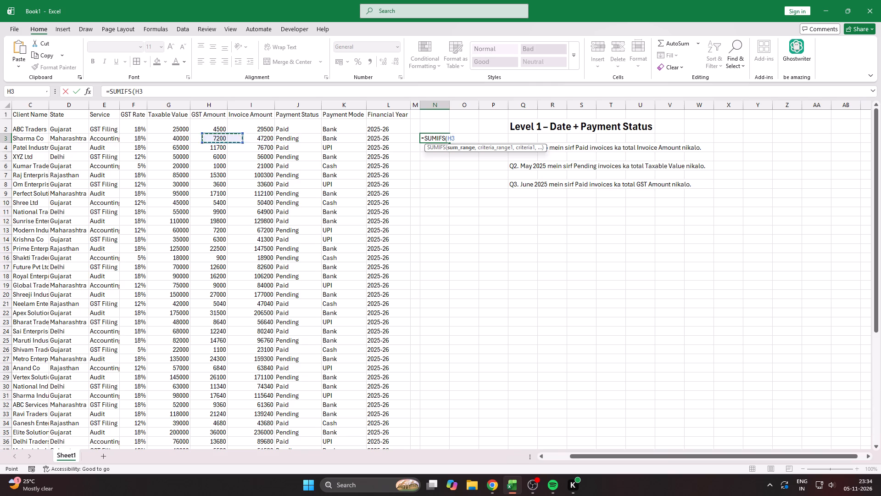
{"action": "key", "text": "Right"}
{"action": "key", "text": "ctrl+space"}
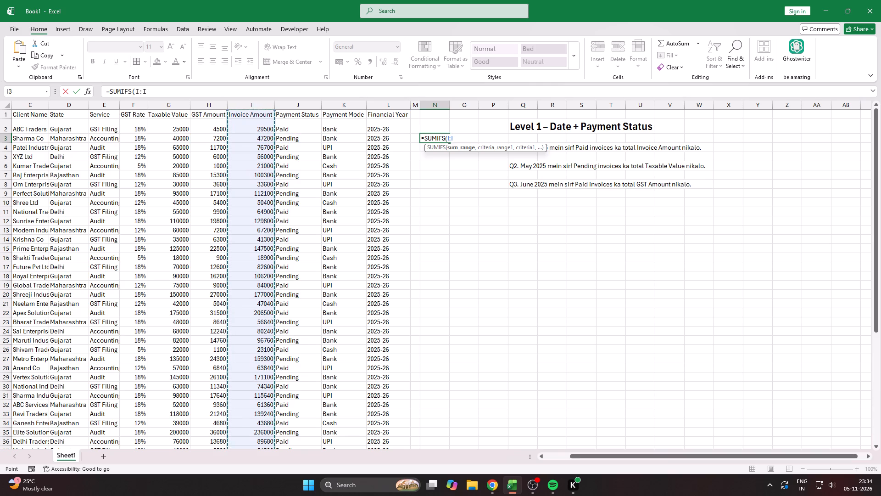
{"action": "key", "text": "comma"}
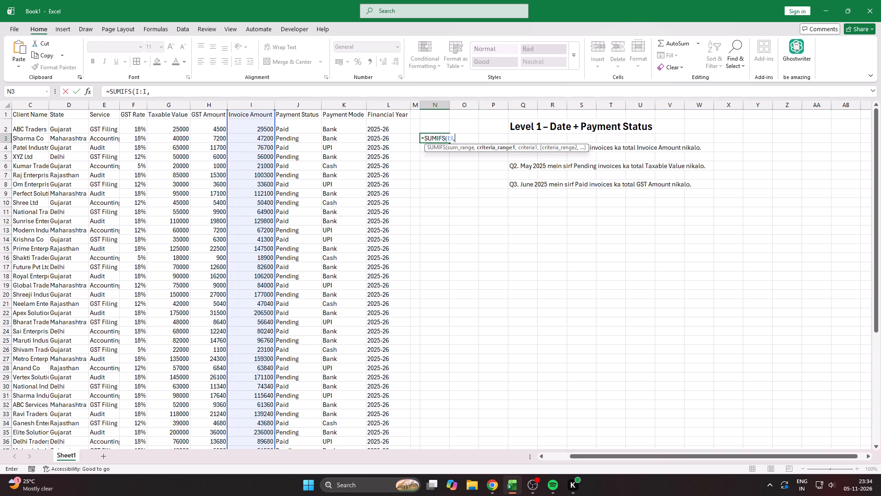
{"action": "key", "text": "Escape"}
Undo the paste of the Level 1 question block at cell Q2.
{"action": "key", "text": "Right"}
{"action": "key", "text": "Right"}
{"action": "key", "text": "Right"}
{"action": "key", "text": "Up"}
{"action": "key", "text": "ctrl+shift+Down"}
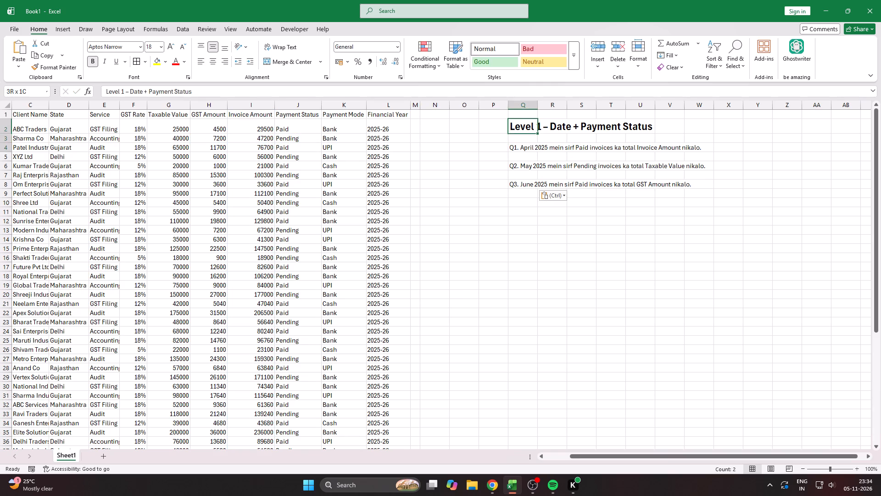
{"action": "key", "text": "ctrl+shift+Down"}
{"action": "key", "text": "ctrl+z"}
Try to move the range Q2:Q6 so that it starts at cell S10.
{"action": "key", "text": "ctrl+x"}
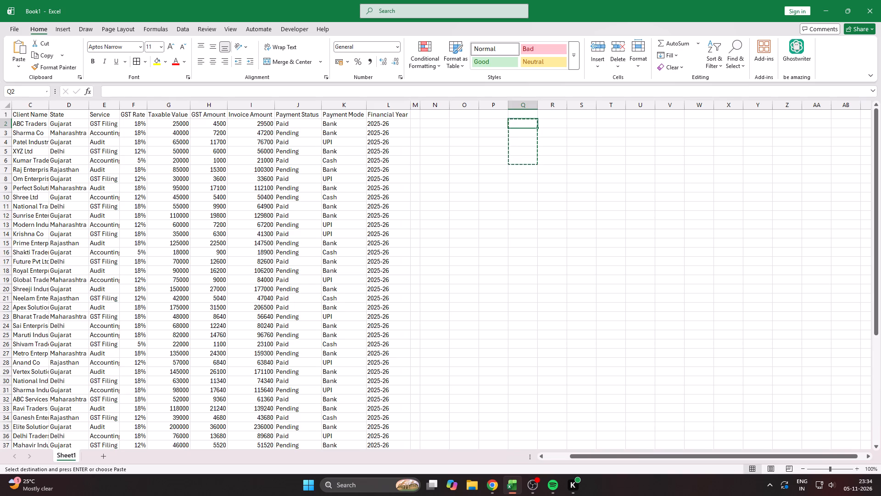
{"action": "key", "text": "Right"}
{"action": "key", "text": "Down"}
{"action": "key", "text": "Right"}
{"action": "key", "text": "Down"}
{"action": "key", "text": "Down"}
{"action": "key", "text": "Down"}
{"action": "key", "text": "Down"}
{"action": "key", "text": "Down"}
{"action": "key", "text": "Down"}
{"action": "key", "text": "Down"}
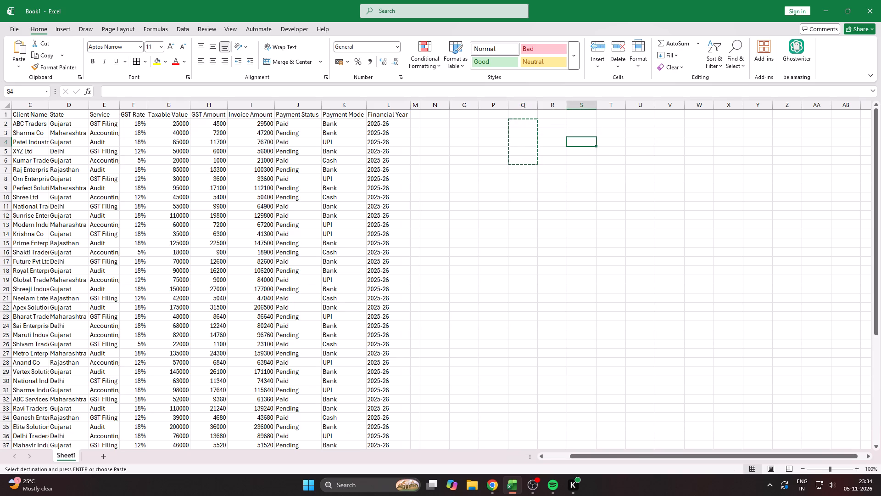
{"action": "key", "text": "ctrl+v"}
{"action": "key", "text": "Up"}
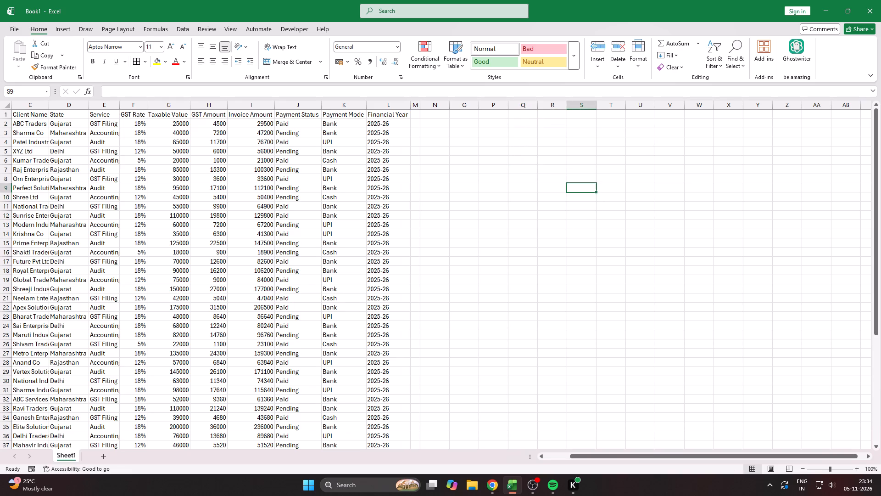
Paste the Level 1 – Date + Payment Status block with Q1 to Q3 from the clipboard history at cell S11.
{"action": "key", "text": "Down"}
{"action": "key", "text": "Down"}
{"action": "key", "text": "super+v"}
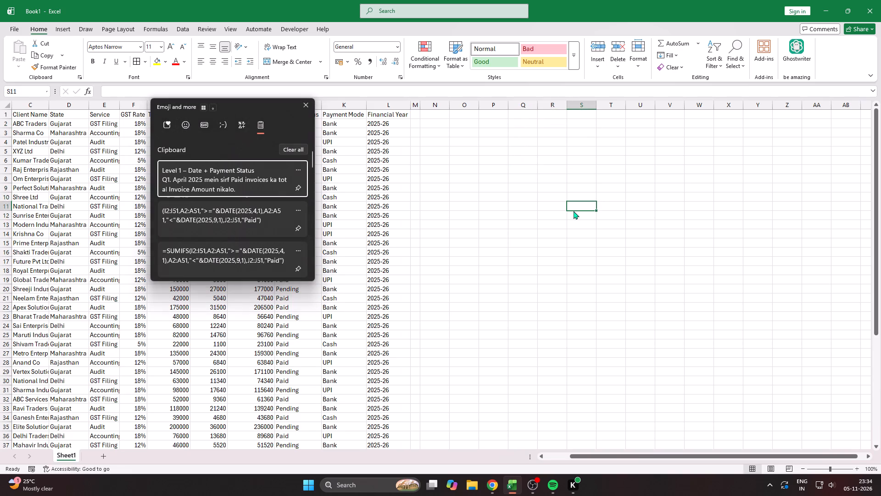
{"action": "key", "text": "Return"}
{"action": "key", "text": "ctrl+v"}
Start a SUMIFS formula for Q1 in cell N4 with the Invoice Amount column I:I as the sum range.
{"action": "key", "text": "Up"}
{"action": "key", "text": "Up"}
{"action": "key", "text": "Up"}
{"action": "key", "text": "Up"}
{"action": "key", "text": "Up"}
{"action": "key", "text": "Left"}
{"action": "key", "text": "Left"}
{"action": "key", "text": "Left"}
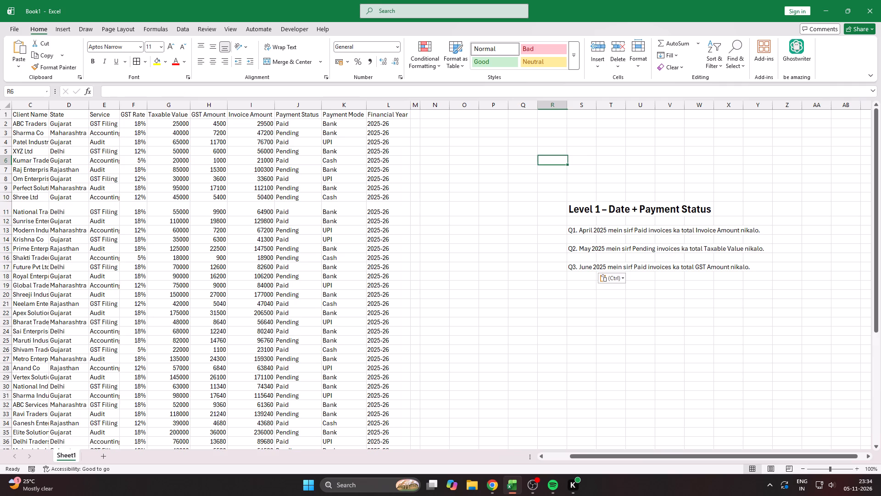
{"action": "key", "text": "Up"}
{"action": "key", "text": "Up"}
{"action": "key", "text": "Left"}
{"action": "key", "text": "Left"}
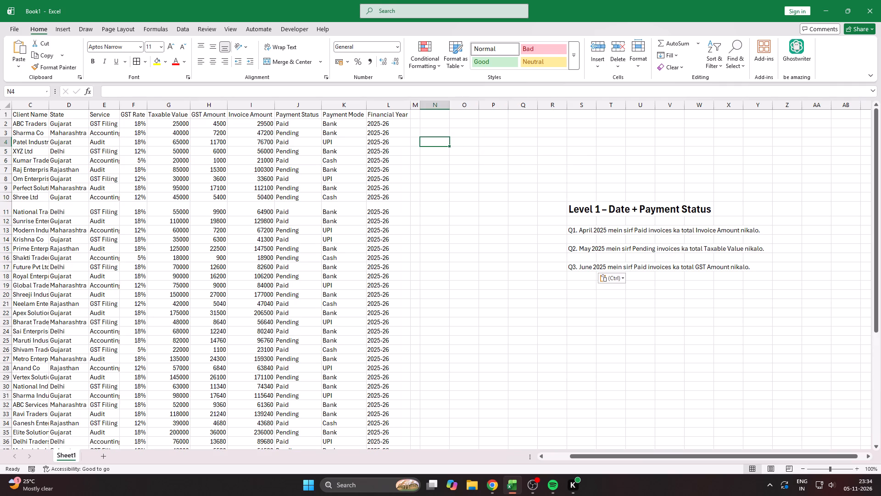
{"action": "type", "text": "=sumi"}
{"action": "key", "text": "Down"}
{"action": "key", "text": "Tab"}
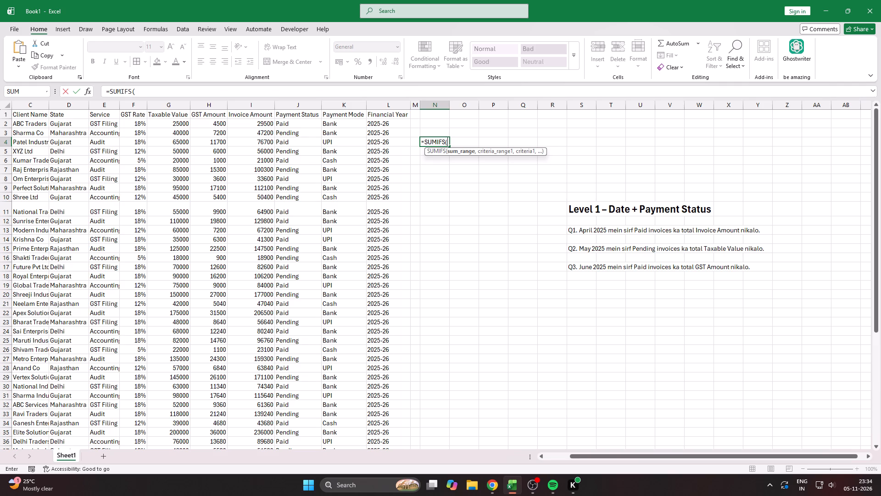
{"action": "key", "text": "Left"}
{"action": "key", "text": "Left"}
{"action": "key", "text": "Left"}
{"action": "key", "text": "Left"}
{"action": "key", "text": "Left"}
{"action": "key", "text": "ctrl+space"}
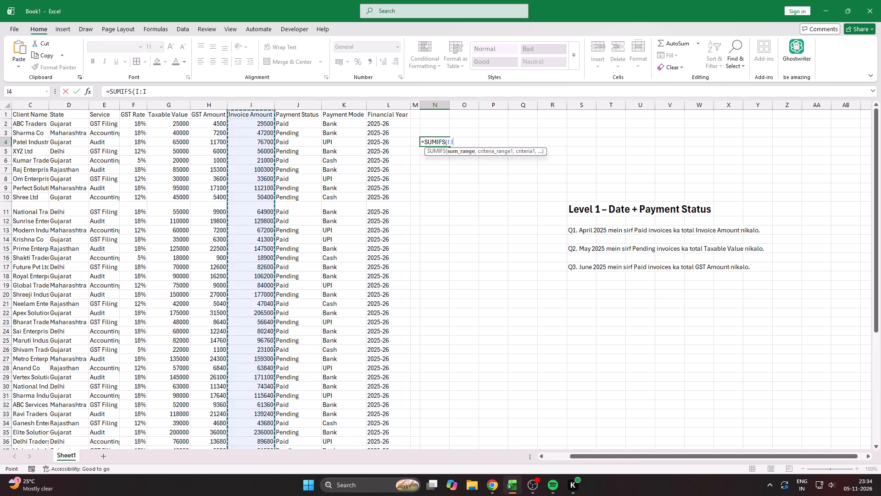
{"action": "key", "text": "comma"}
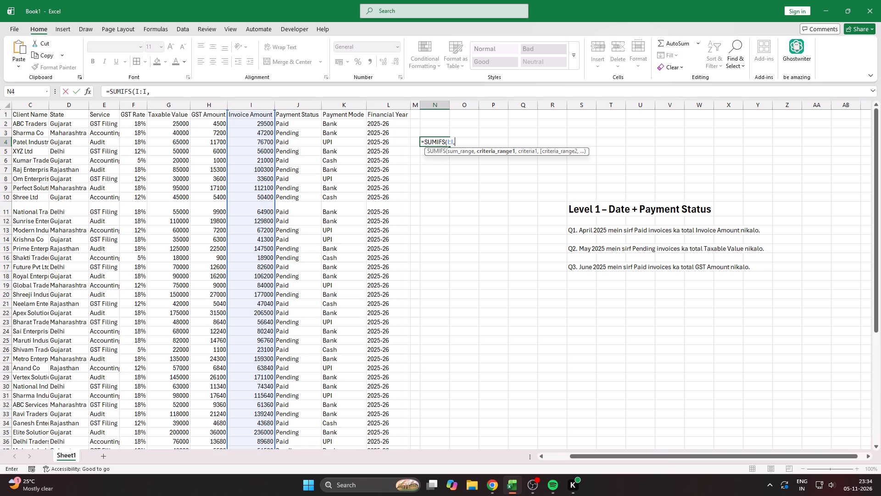
Add the Invoice Date column A:A as the first criteria range of the SUMIFS formula in cell N4.
{"action": "key", "text": "Left"}
{"action": "key", "text": "Left"}
{"action": "key", "text": "Left"}
{"action": "key", "text": "Left"}
{"action": "key", "text": "Left"}
{"action": "key", "text": "Left"}
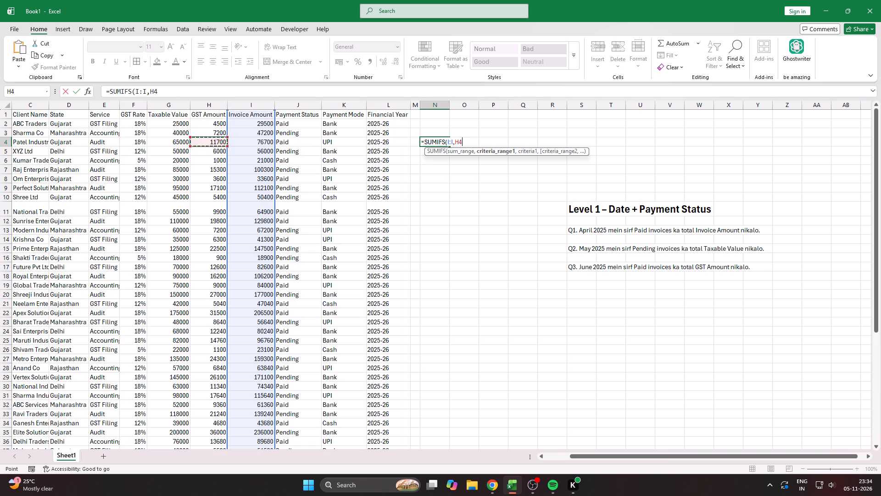
{"action": "key", "text": "Left"}
{"action": "key", "text": "Left"}
{"action": "key", "text": "Left"}
{"action": "key", "text": "Left"}
{"action": "key", "text": "Left"}
{"action": "key", "text": "Left"}
{"action": "key", "text": "Left"}
{"action": "key", "text": "Left"}
{"action": "key", "text": "Left"}
{"action": "key", "text": "Left"}
{"action": "key", "text": "Left"}
{"action": "key", "text": "Left"}
{"action": "key", "text": "Left"}
{"action": "key", "text": "Left"}
{"action": "key", "text": "Left"}
{"action": "key", "text": "Left"}
{"action": "key", "text": "Left"}
{"action": "key", "text": "Left"}
{"action": "key", "text": "Left"}
{"action": "key", "text": "Left"}
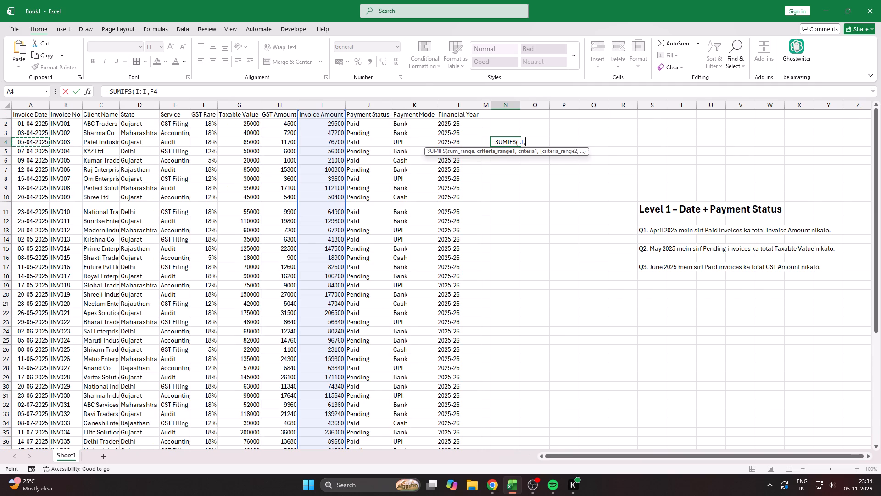
{"action": "key", "text": "ctrl+space"}
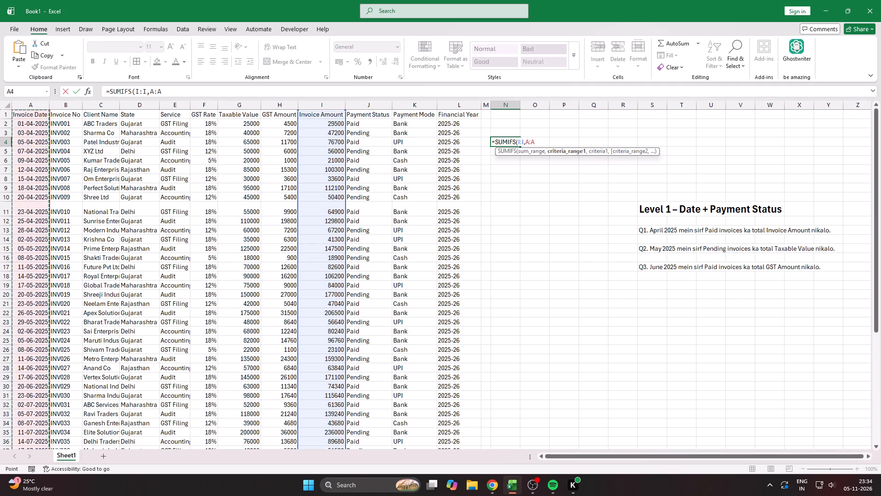
{"action": "key", "text": "comma"}
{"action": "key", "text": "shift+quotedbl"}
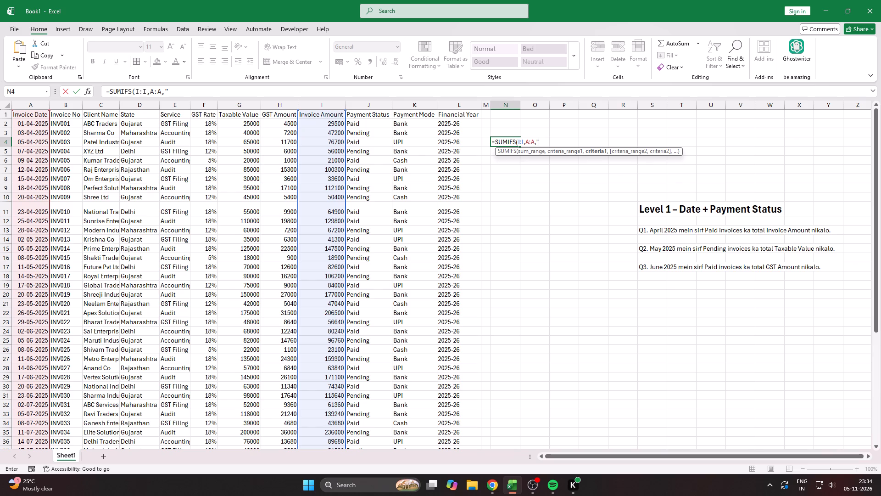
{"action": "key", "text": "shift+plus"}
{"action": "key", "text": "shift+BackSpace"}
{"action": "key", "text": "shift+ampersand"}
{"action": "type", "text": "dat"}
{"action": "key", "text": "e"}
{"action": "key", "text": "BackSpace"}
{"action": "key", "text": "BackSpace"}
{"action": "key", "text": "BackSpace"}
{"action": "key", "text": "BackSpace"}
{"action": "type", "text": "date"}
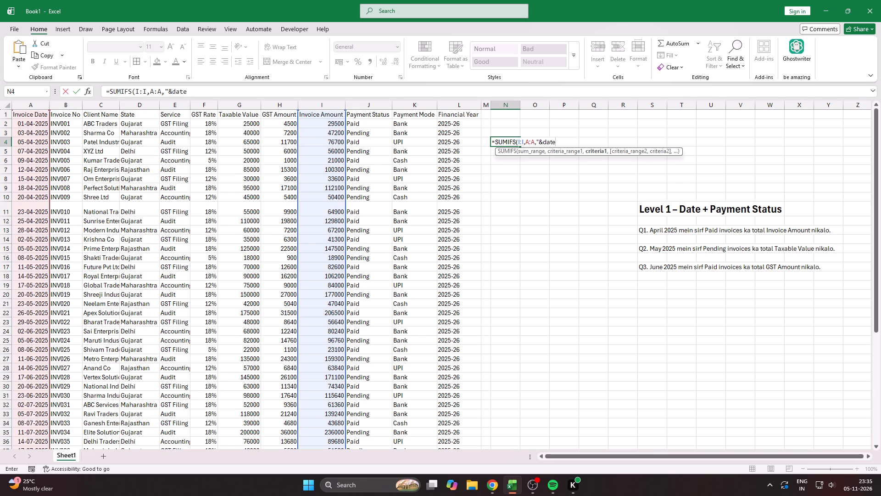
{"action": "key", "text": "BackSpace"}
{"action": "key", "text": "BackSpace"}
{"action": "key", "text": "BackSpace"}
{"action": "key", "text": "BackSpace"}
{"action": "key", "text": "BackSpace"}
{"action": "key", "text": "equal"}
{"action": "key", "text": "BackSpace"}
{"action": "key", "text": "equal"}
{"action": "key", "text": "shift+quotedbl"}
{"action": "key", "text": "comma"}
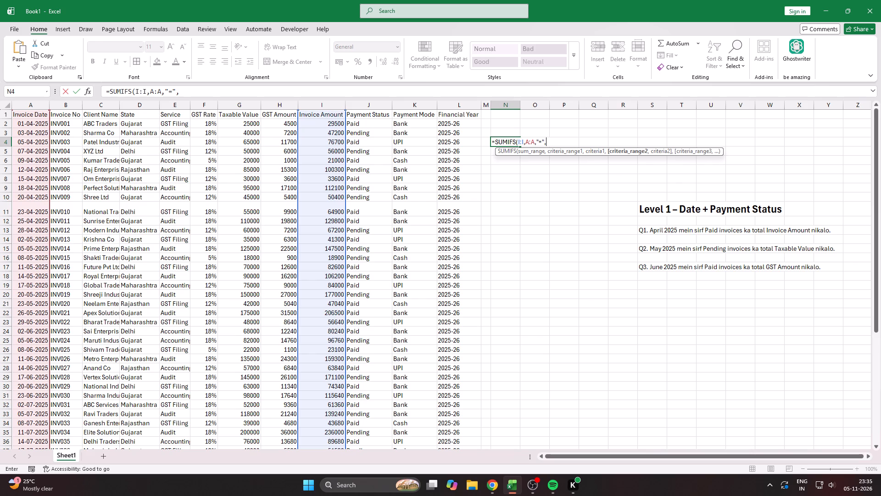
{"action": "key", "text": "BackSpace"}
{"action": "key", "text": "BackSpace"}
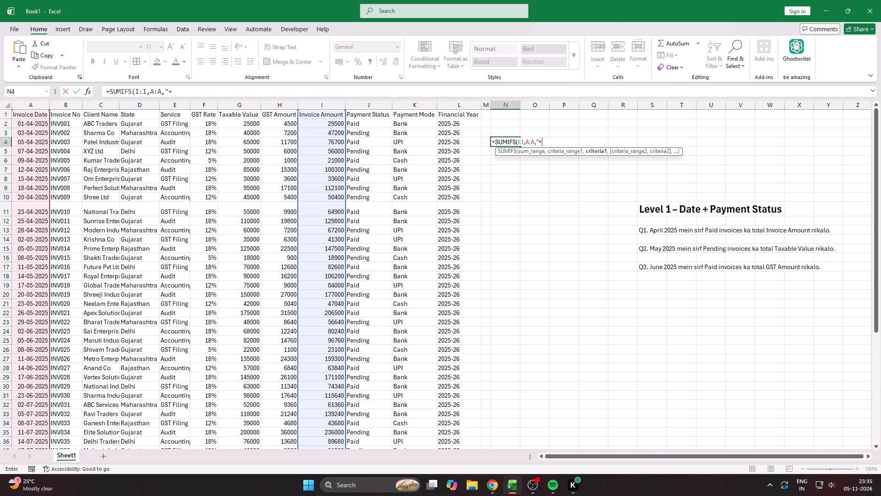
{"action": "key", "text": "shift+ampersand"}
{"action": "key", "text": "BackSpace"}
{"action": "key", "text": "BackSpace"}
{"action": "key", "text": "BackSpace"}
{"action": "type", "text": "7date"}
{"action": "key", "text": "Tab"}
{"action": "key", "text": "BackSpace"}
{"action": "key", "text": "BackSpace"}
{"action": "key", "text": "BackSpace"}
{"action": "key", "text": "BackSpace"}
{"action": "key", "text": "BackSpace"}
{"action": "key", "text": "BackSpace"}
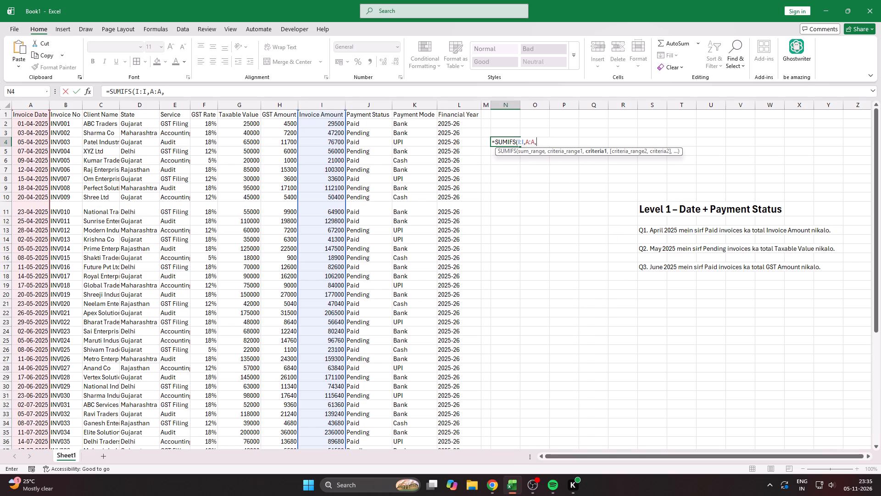
Enter DATE(2025,4,1,) as the first criterion, for the Invoice Date range of the SUMIFS formula.
{"action": "type", "text": "date"}
{"action": "key", "text": "Tab"}
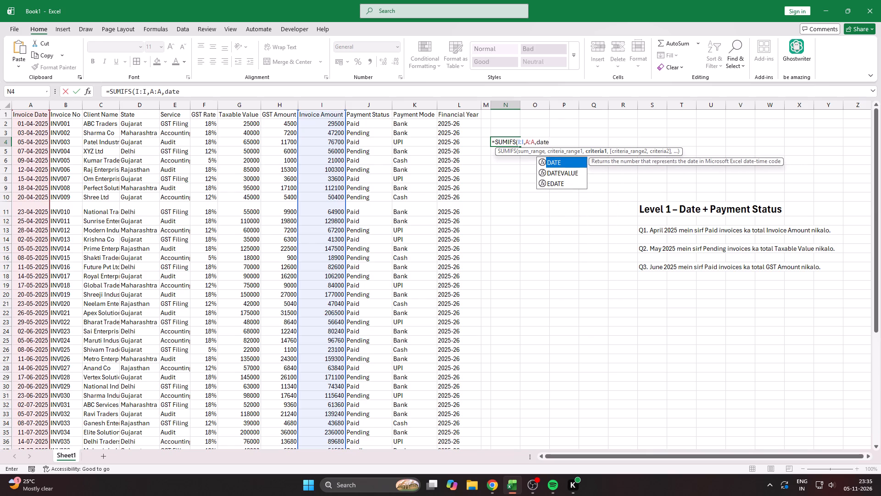
{"action": "type", "text": "2025"}
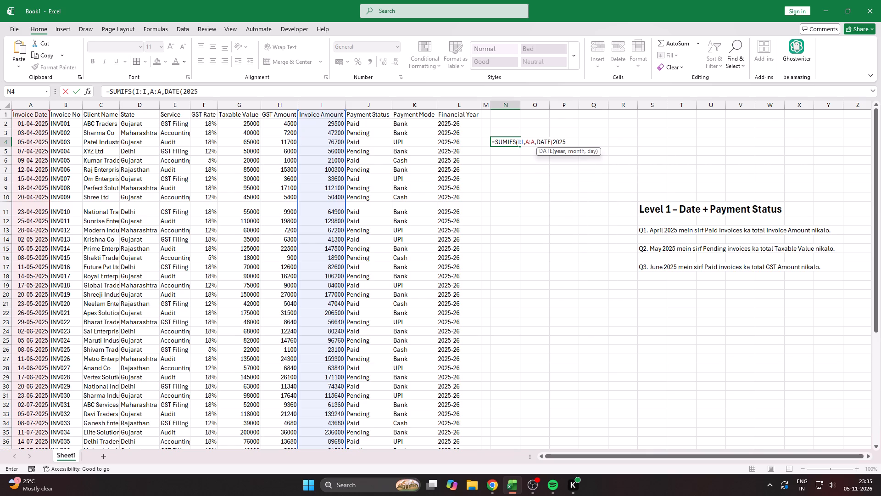
{"action": "key", "text": "comma"}
{"action": "type", "text": "4,"}
{"action": "key", "text": "1"}
{"action": "key", "text": "comma"}
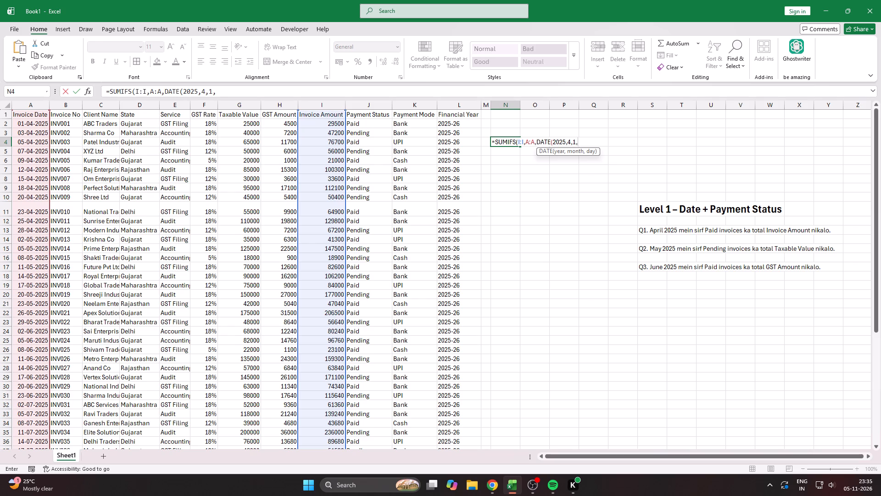
{"action": "key", "text": "shift+parenright"}
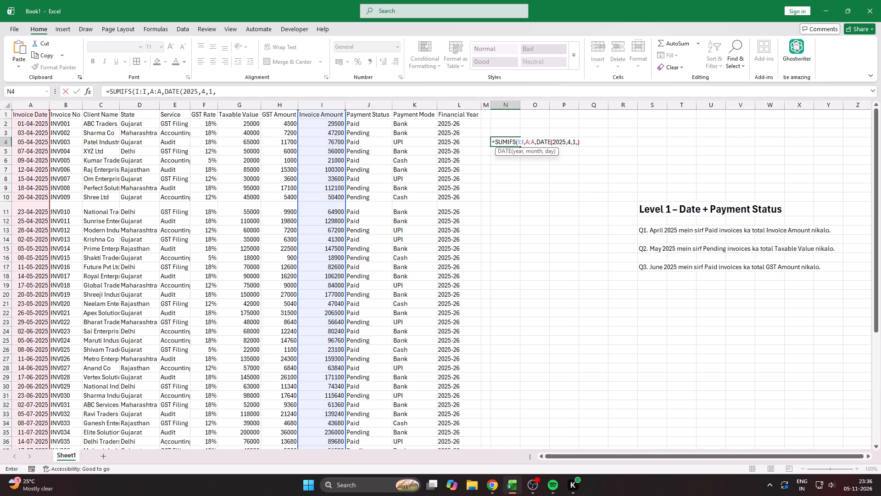
{"action": "key", "text": "comma"}
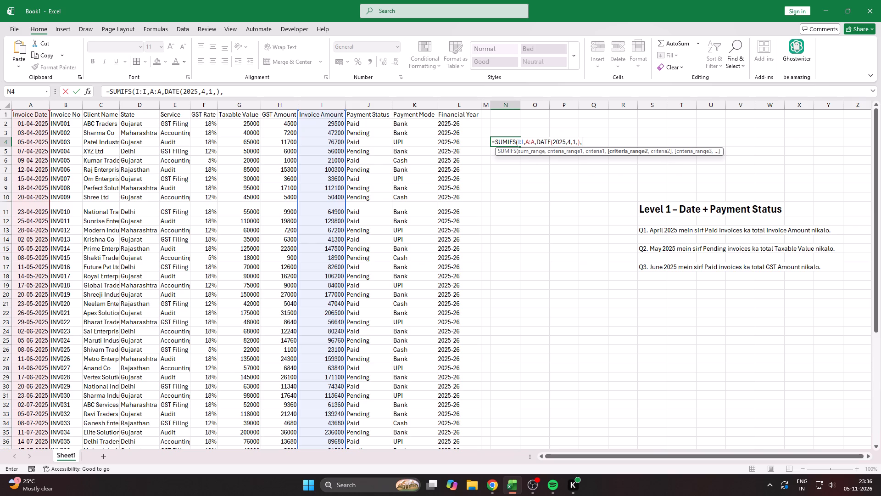
Add the Payment Status column J:J with the criterion "paid", close the SUMIFS formula and try to enter it.
{"action": "key", "text": "Left"}
{"action": "key", "text": "Left"}
{"action": "key", "text": "Left"}
{"action": "key", "text": "Left"}
{"action": "key", "text": "ctrl+space"}
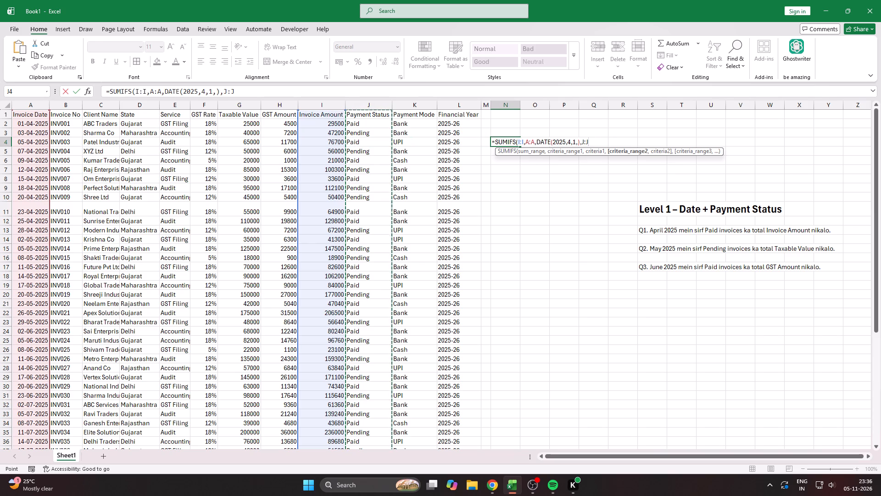
{"action": "key", "text": "comma"}
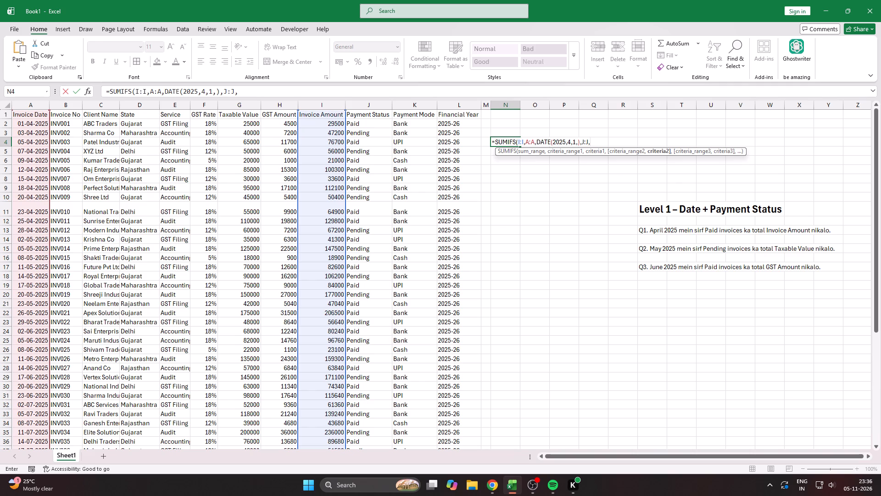
{"action": "type", "text": "\"paid"}
{"action": "type", "text": "\")"}
{"action": "key", "text": "Return"}
{"action": "key", "text": "Return"}
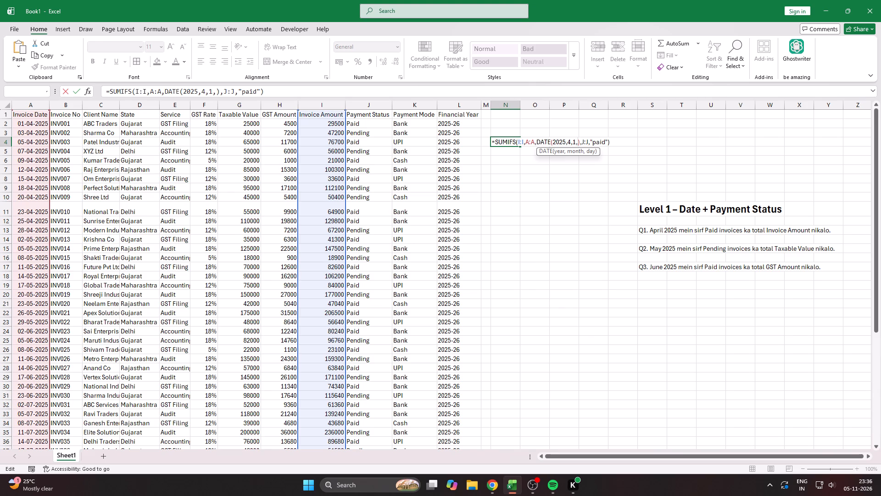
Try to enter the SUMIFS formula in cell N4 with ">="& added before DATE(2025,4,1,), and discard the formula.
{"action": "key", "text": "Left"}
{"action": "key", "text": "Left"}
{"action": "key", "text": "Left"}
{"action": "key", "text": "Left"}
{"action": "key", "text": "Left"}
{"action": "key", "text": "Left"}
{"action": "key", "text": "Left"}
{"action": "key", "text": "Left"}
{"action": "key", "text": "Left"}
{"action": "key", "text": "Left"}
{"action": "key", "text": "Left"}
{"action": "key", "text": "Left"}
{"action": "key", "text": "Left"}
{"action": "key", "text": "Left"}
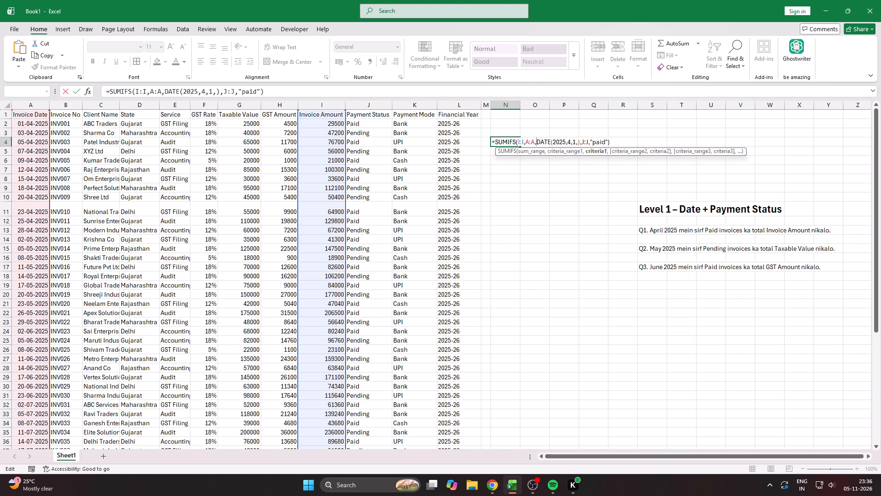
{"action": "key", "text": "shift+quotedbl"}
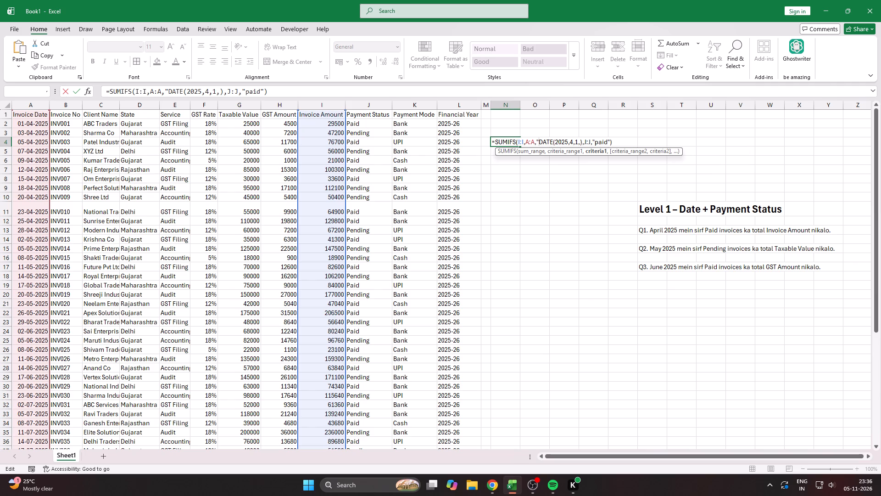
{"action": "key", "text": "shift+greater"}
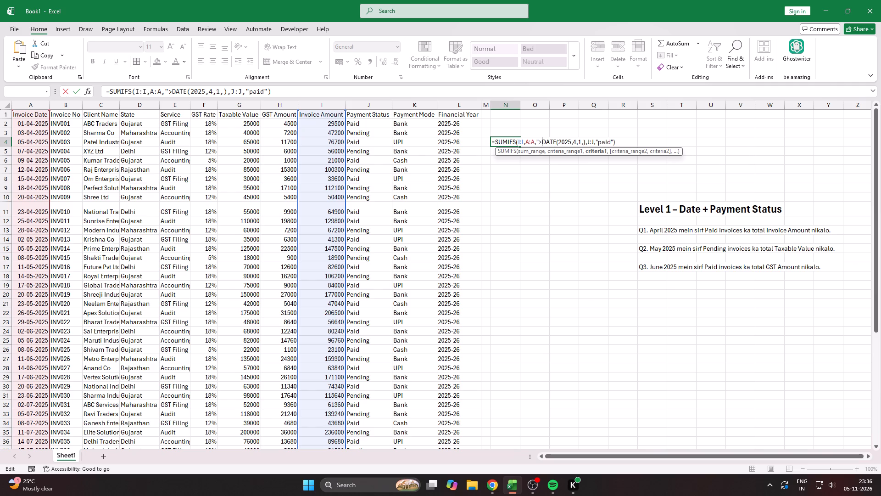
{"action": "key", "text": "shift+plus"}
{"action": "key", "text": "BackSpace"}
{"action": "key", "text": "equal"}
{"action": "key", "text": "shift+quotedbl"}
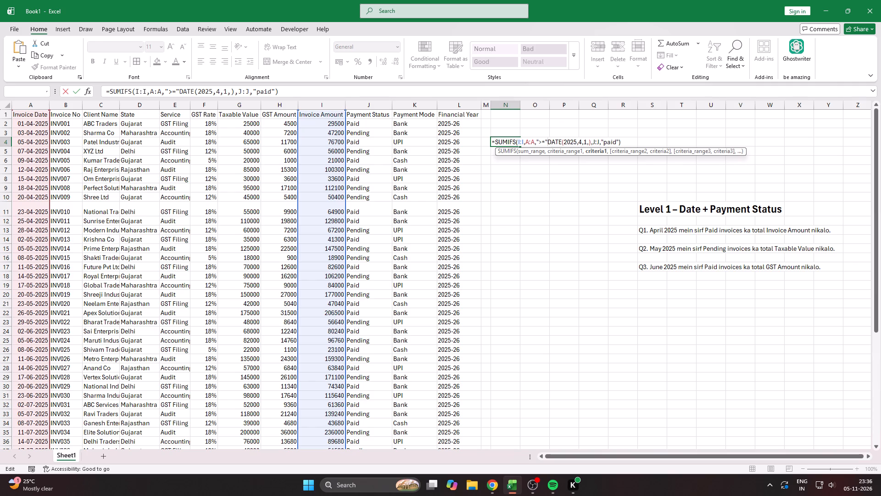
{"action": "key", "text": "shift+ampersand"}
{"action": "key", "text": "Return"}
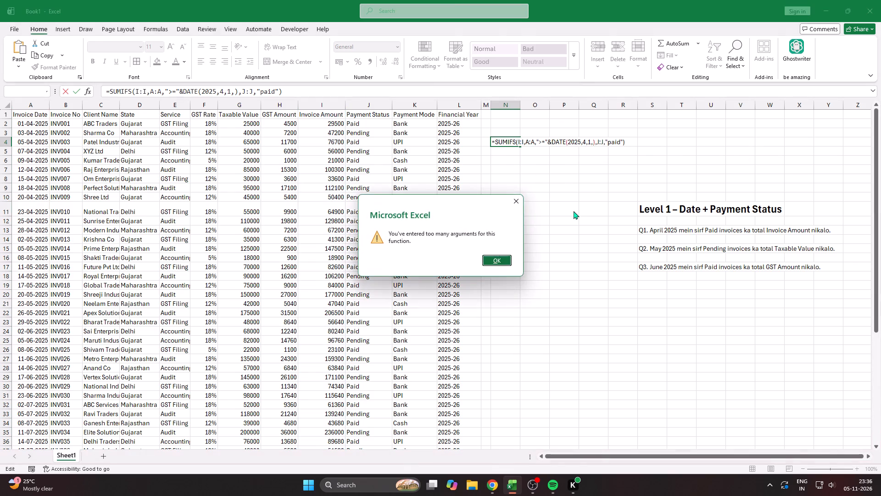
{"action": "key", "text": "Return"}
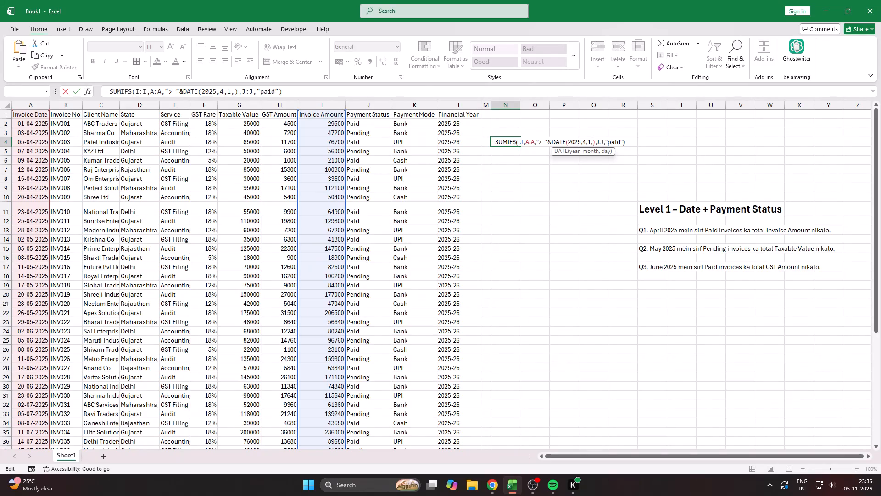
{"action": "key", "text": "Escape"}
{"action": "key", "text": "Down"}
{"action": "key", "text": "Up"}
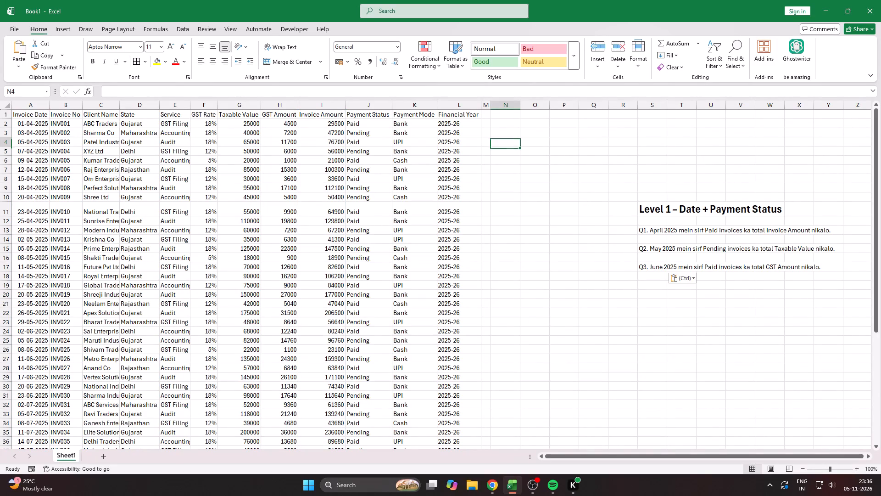
Start a new SUMIFS formula for Q1 in cell N4 with the Invoice Amount column I:I as the sum range.
{"action": "type", "text": "=sumi"}
{"action": "key", "text": "Down"}
{"action": "key", "text": "Tab"}
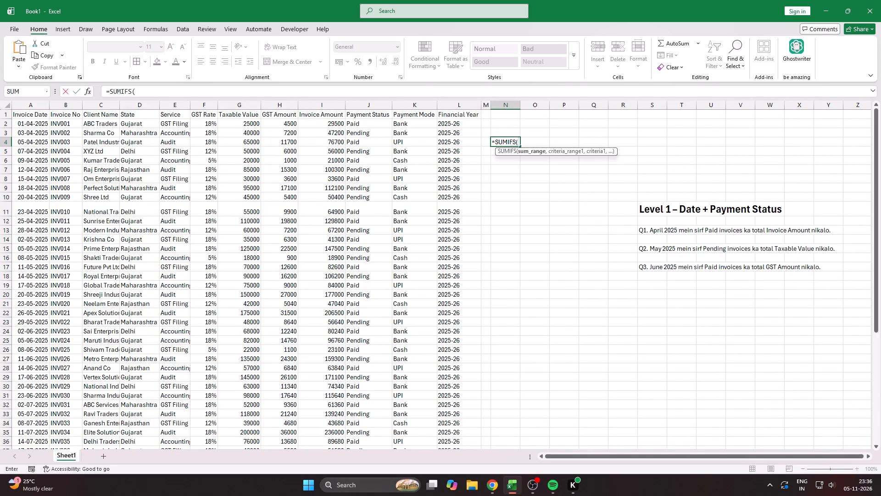
{"action": "key", "text": "Left"}
{"action": "key", "text": "Left"}
{"action": "key", "text": "Left"}
{"action": "key", "text": "Left"}
{"action": "key", "text": "Left"}
{"action": "key", "text": "Left"}
{"action": "key", "text": "Left"}
{"action": "key", "text": "Right"}
{"action": "key", "text": "Right"}
{"action": "key", "text": "ctrl+space"}
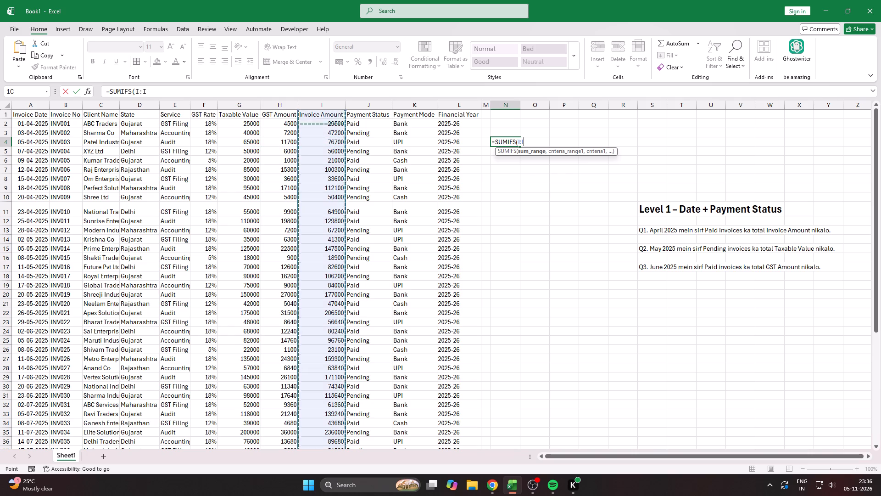
{"action": "key", "text": "comma"}
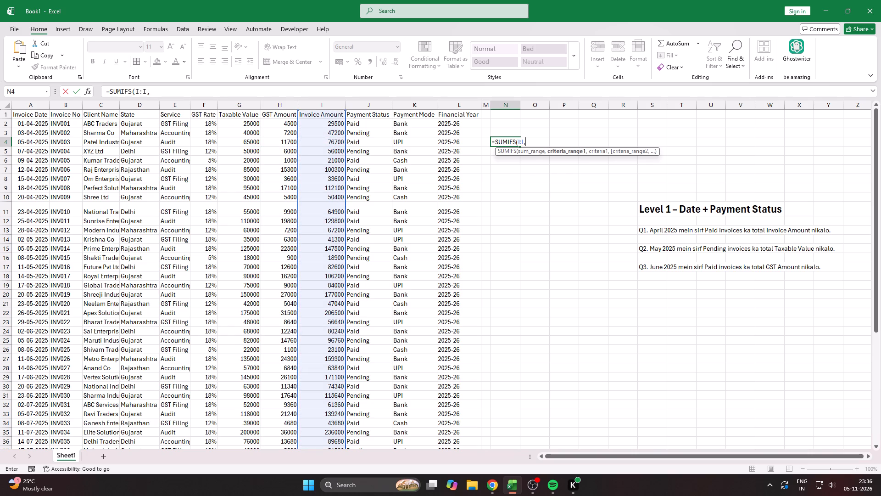
Add the Invoice Date column A:A as the first criteria range of the SUMIFS formula in cell N4.
{"action": "key", "text": "Left"}
{"action": "key", "text": "Left"}
{"action": "key", "text": "Left"}
{"action": "key", "text": "Left"}
{"action": "key", "text": "Left"}
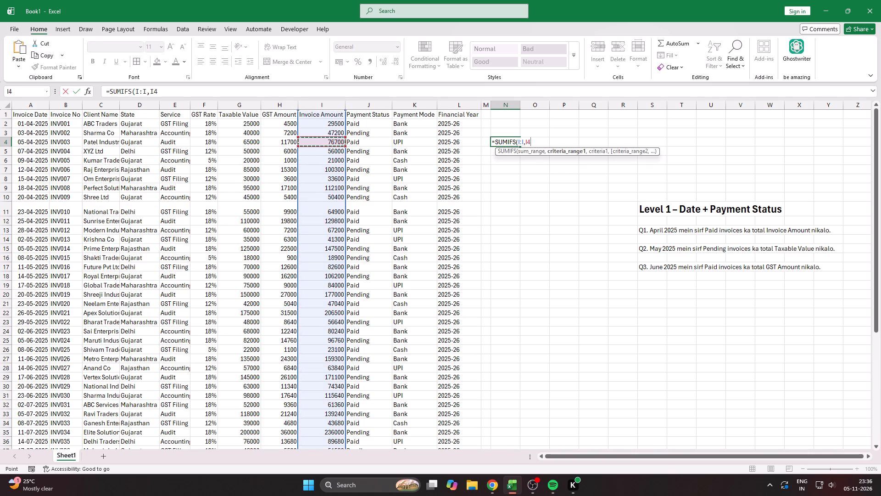
{"action": "key", "text": "Left"}
{"action": "key", "text": "Left"}
{"action": "key", "text": "Left"}
{"action": "key", "text": "Left"}
{"action": "key", "text": "Left"}
{"action": "key", "text": "Left"}
{"action": "key", "text": "Left"}
{"action": "key", "text": "Left"}
{"action": "key", "text": "Left"}
{"action": "key", "text": "Left"}
{"action": "key", "text": "Left"}
{"action": "key", "text": "Left"}
{"action": "key", "text": "Left"}
{"action": "key", "text": "ctrl+space"}
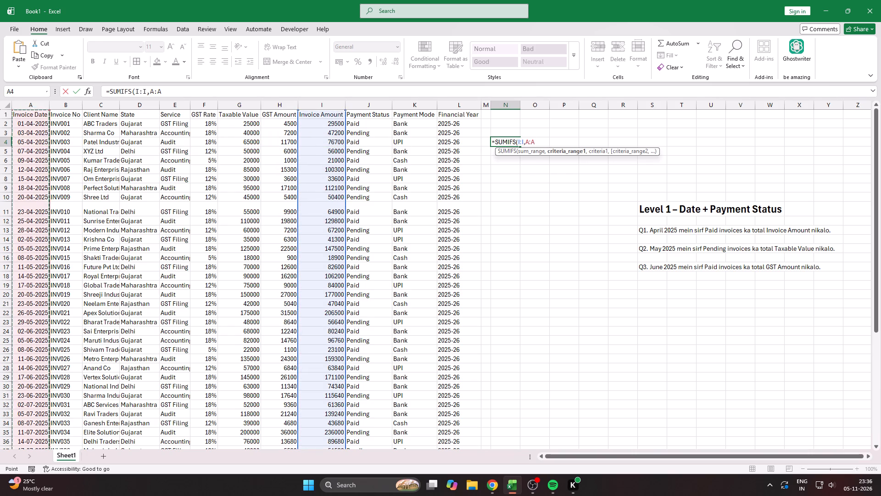
{"action": "key", "text": "comma"}
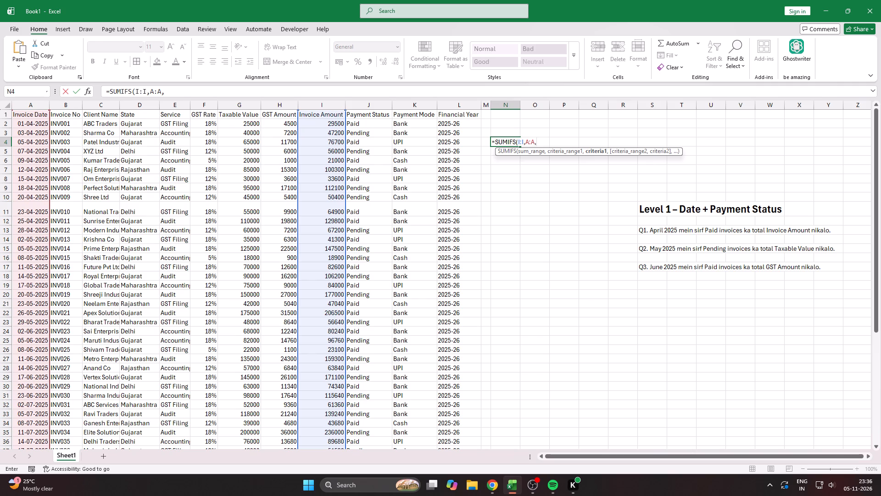
Enter ">="&DATE(2025,4,1,) as the first criterion, for the Invoice Date range of the SUMIFS formula.
{"action": "key", "text": "shift+quotedbl"}
{"action": "key", "text": "shift+greater"}
{"action": "key", "text": "equal"}
{"action": "key", "text": "shift+quotedbl"}
{"action": "key", "text": "shift+ampersand"}
{"action": "type", "text": "date"}
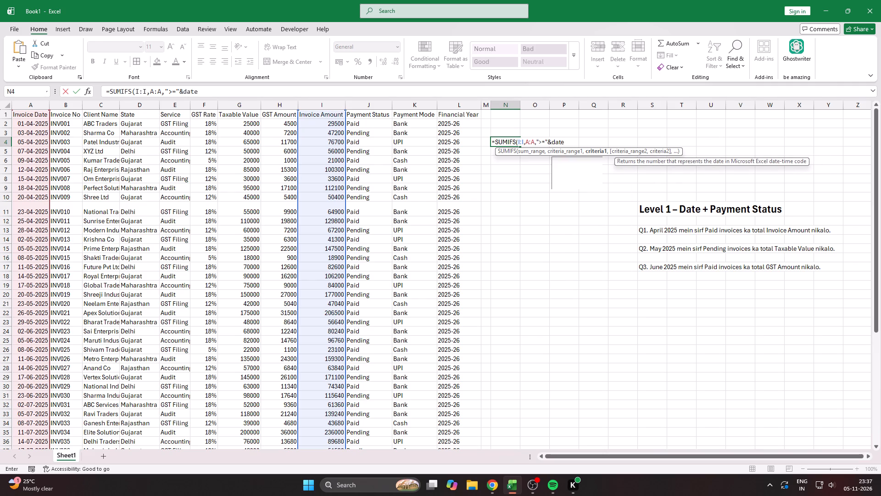
{"action": "key", "text": "Tab"}
{"action": "type", "text": "220"}
{"action": "key", "text": "BackSpace"}
{"action": "key", "text": "BackSpace"}
{"action": "type", "text": "025"}
{"action": "key", "text": "comma"}
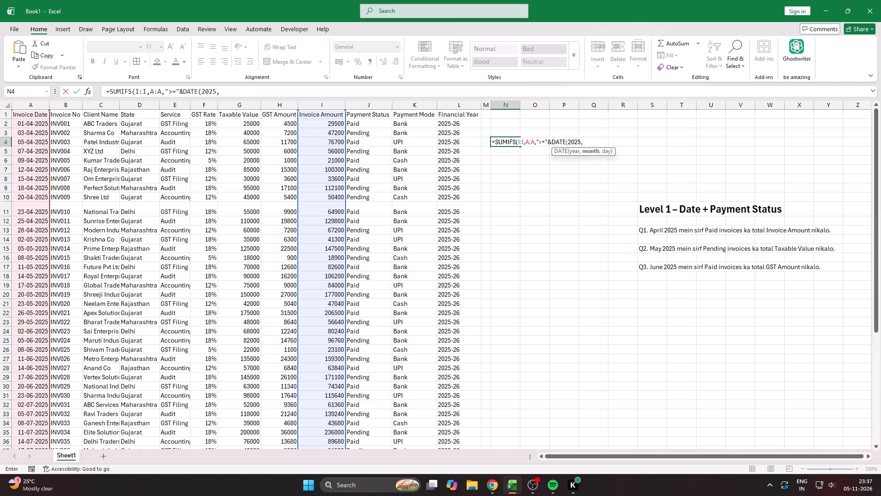
{"action": "key", "text": "4"}
{"action": "type", "text": ",1"}
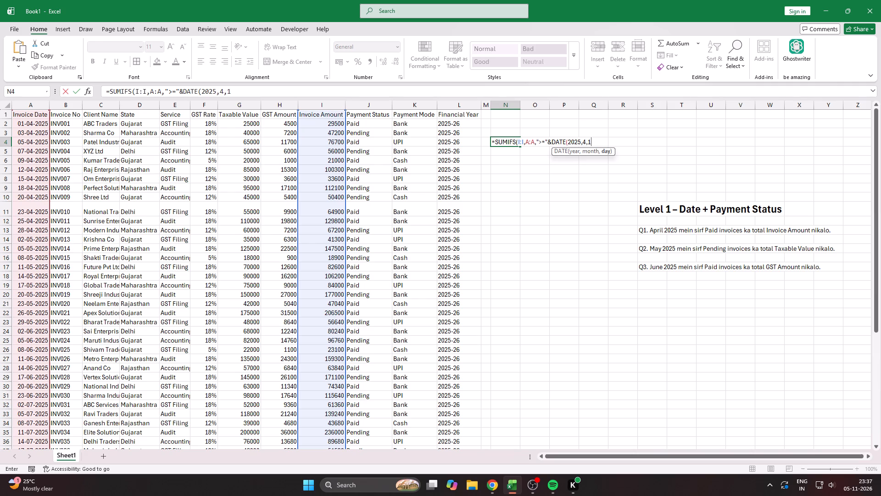
{"action": "key", "text": "comma"}
{"action": "key", "text": "shift+parenright"}
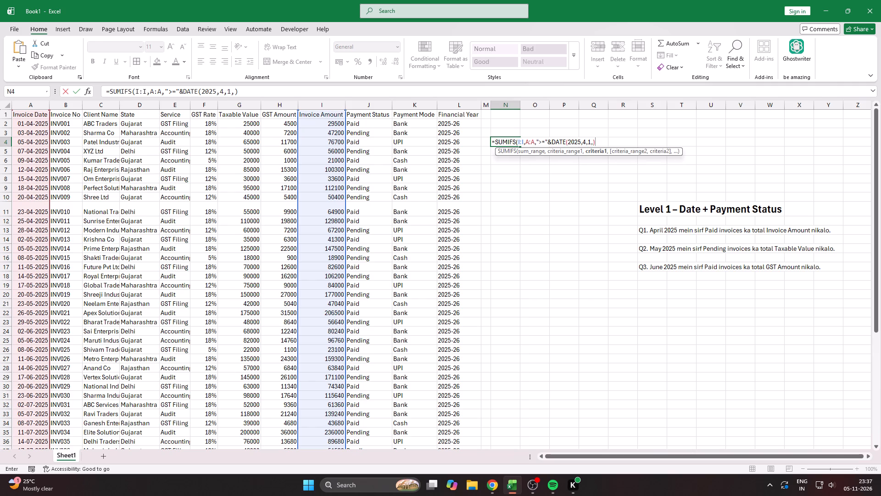
{"action": "key", "text": "comma"}
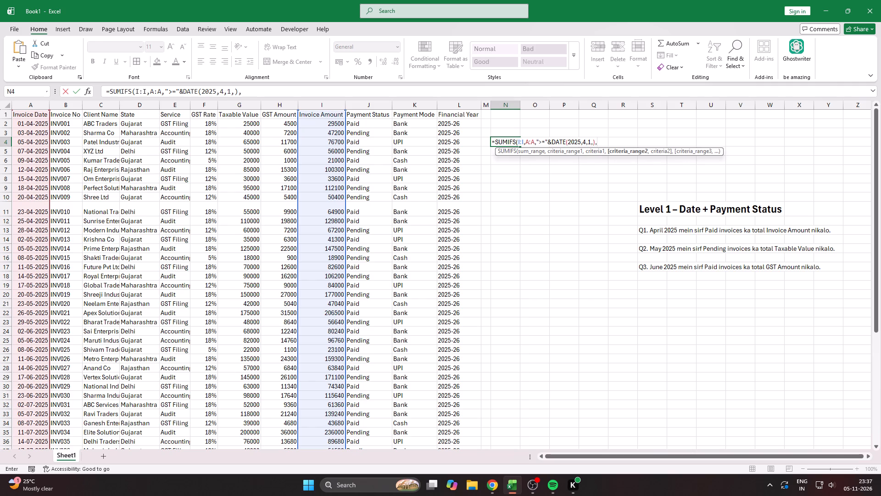
{"action": "key", "text": "BackSpace"}
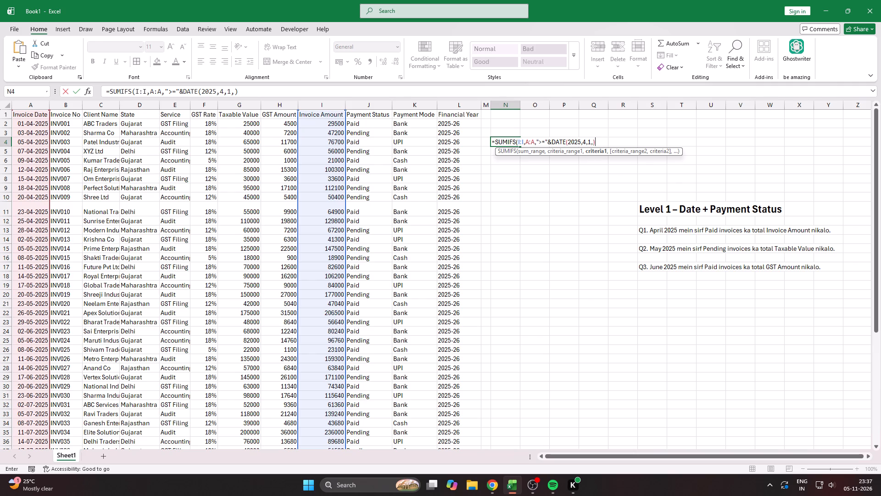
{"action": "key", "text": "shift+parenright"}
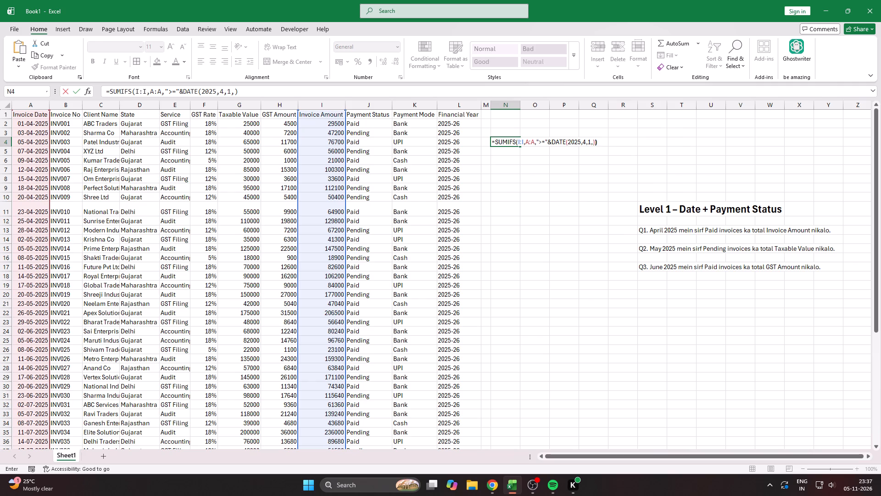
{"action": "key", "text": "comma"}
{"action": "key", "text": "BackSpace"}
{"action": "key", "text": "BackSpace"}
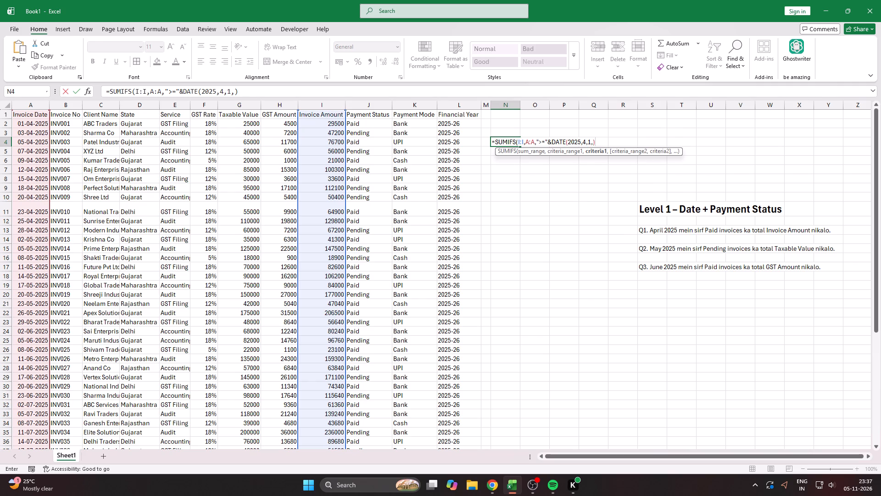
{"action": "key", "text": "comma"}
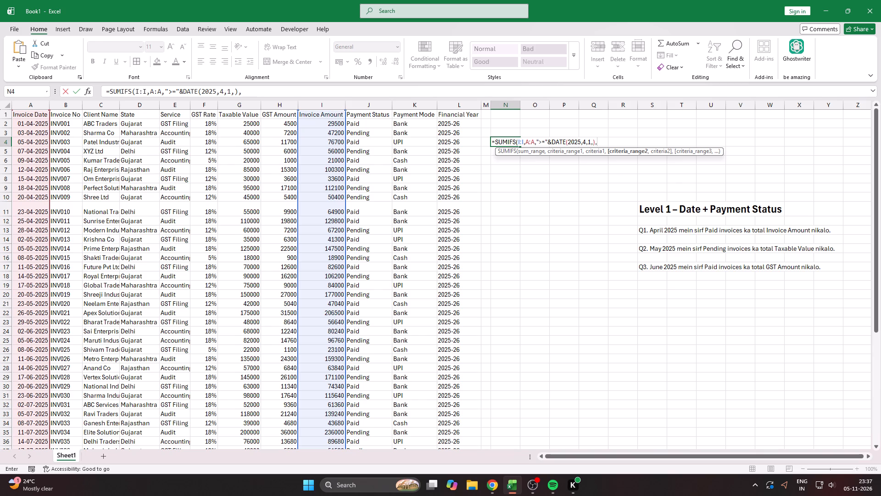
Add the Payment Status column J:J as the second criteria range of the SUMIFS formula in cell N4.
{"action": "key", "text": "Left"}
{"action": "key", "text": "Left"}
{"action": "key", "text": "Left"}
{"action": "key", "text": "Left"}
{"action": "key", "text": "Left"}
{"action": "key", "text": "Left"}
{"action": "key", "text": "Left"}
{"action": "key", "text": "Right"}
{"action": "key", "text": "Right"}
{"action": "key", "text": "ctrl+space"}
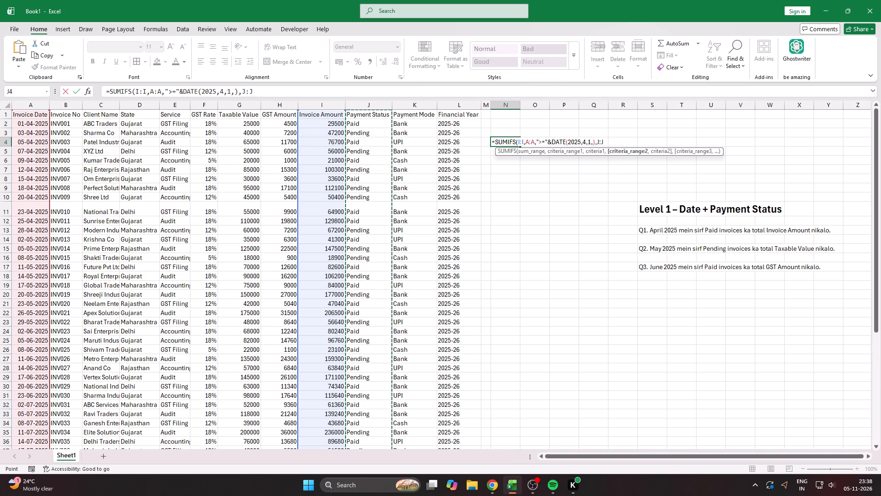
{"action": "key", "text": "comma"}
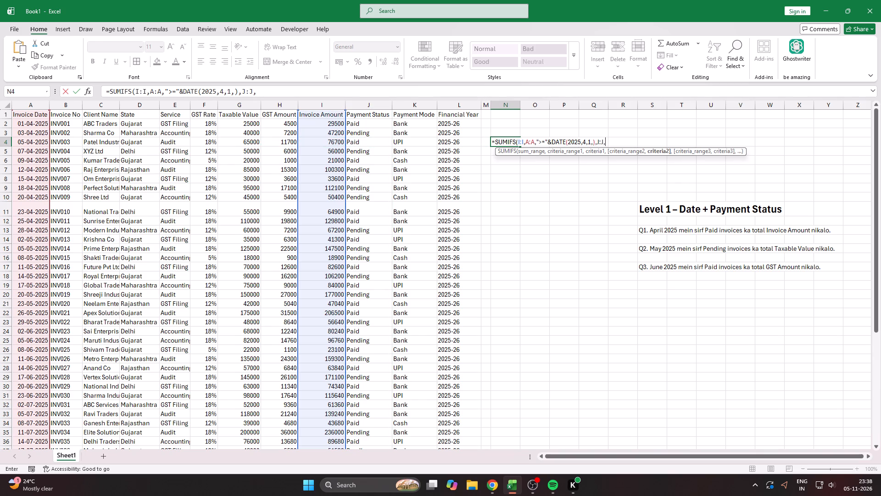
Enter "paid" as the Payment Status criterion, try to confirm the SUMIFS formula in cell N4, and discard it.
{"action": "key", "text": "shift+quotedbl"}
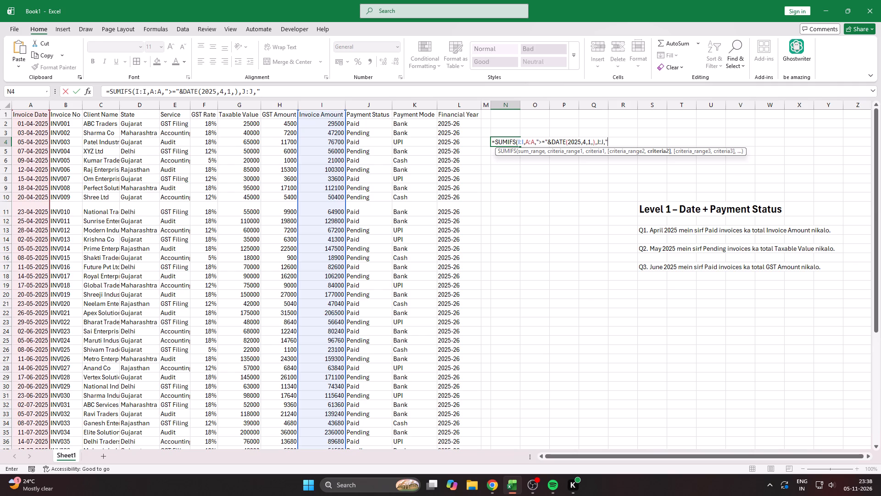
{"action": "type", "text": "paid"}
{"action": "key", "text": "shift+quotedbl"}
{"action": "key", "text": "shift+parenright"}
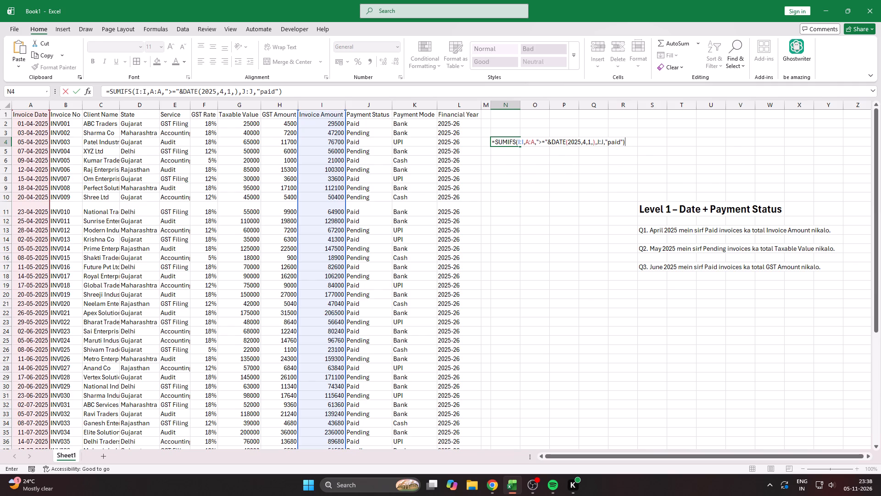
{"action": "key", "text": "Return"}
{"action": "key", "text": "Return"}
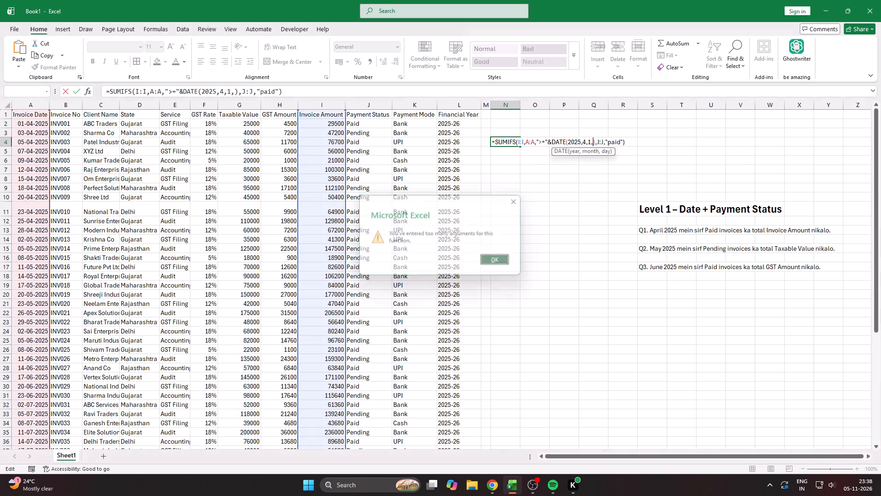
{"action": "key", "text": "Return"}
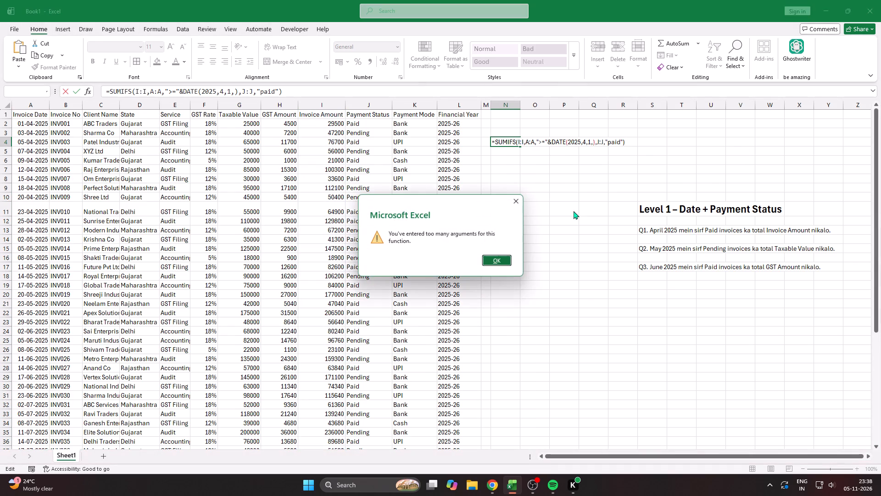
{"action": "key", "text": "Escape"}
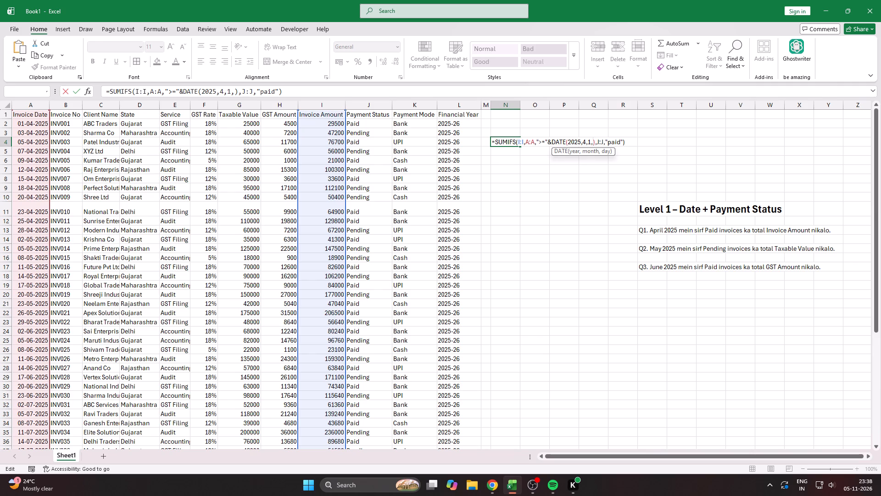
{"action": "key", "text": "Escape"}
{"action": "key", "text": "alt+Tab"}
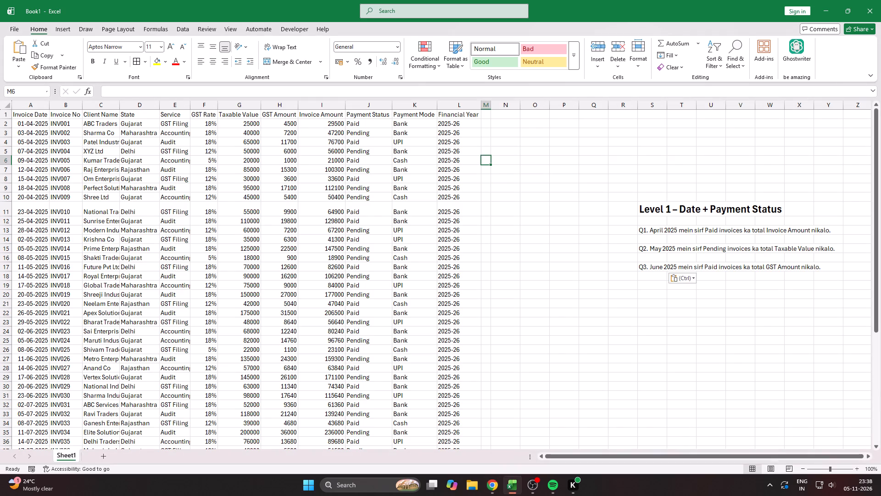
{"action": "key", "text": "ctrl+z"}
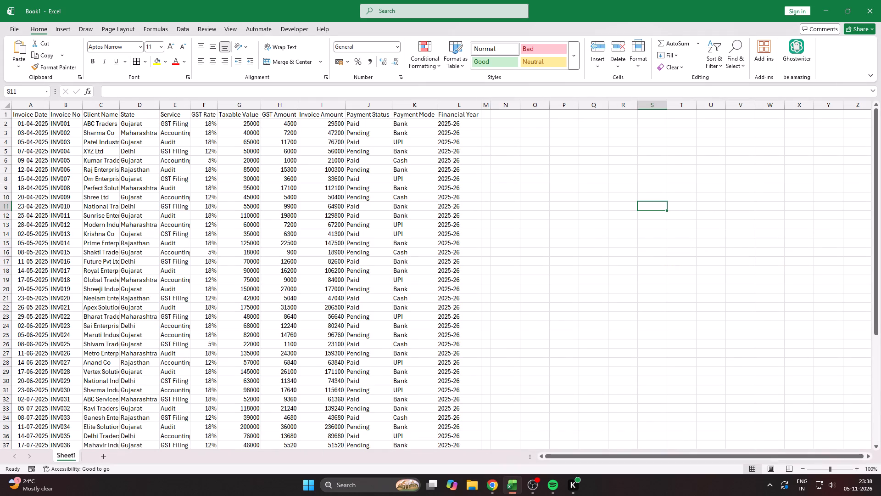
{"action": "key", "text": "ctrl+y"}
Start a new SUMIFS formula for Q1 in cell N4 with the Invoice Amount column I:I as the sum range.
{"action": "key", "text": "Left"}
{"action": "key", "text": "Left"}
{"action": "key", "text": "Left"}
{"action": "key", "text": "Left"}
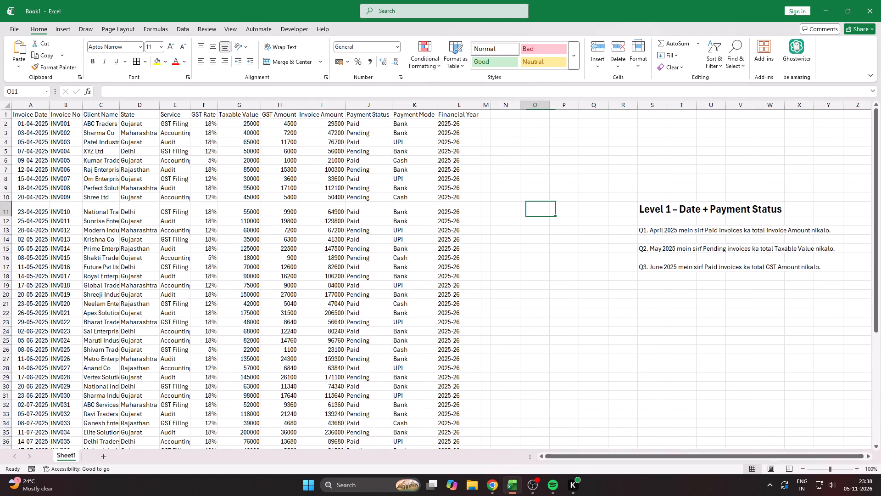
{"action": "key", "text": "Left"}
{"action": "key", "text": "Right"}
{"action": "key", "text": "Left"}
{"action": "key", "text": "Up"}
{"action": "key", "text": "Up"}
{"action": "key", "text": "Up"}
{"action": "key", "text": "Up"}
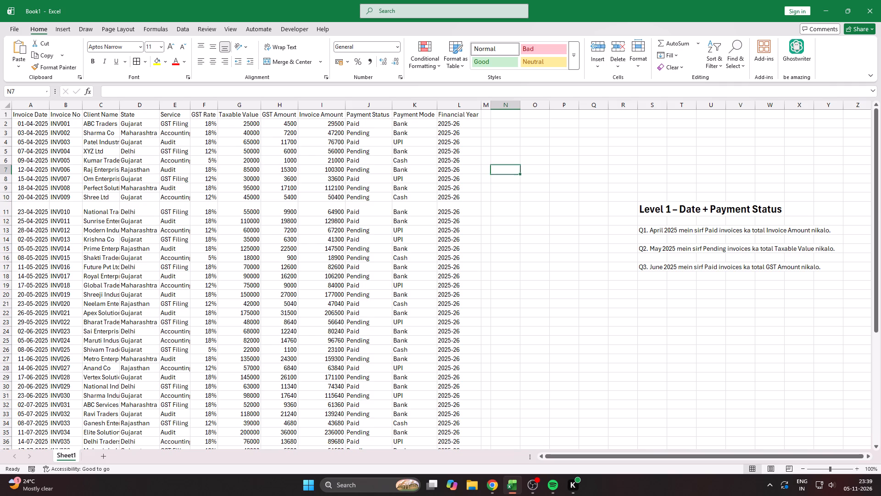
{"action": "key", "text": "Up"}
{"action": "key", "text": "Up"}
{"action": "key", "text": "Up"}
{"action": "type", "text": "=sumi"}
{"action": "key", "text": "Down"}
{"action": "key", "text": "Tab"}
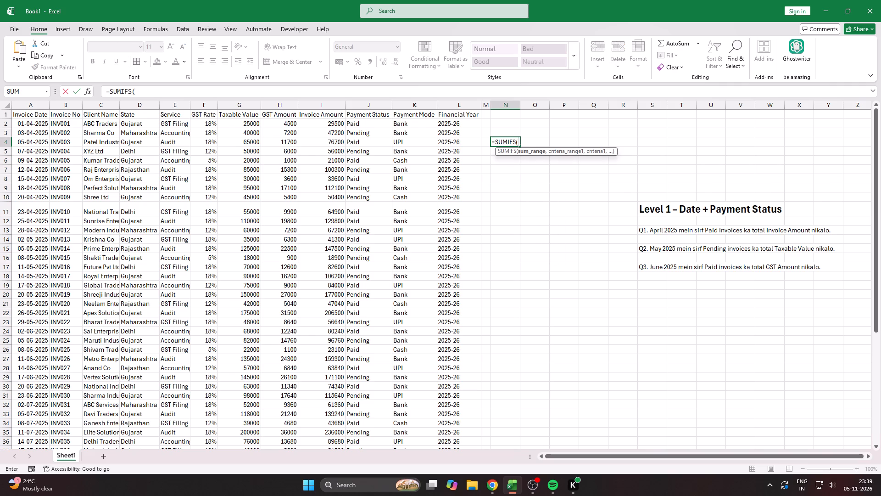
{"action": "key", "text": "Left"}
{"action": "key", "text": "Left"}
{"action": "key", "text": "Left"}
{"action": "key", "text": "Left"}
{"action": "key", "text": "Left"}
{"action": "key", "text": "Right"}
{"action": "key", "text": "Left"}
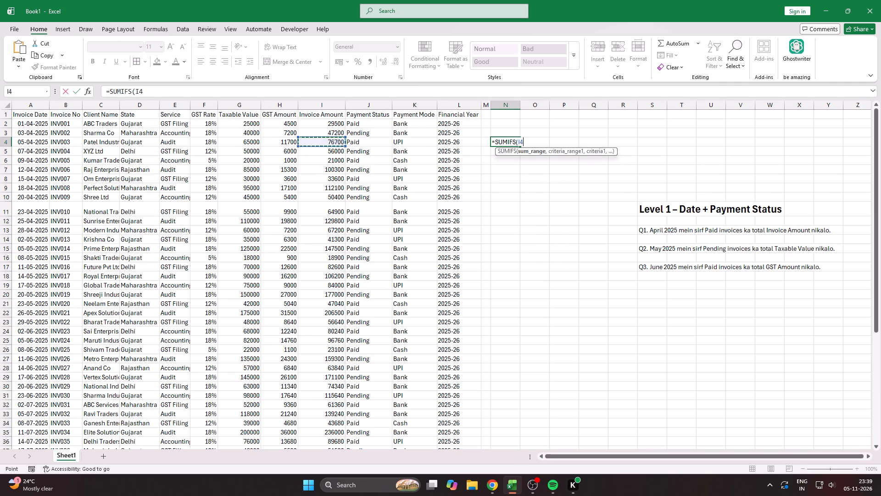
{"action": "key", "text": "ctrl+space"}
{"action": "key", "text": "comma"}
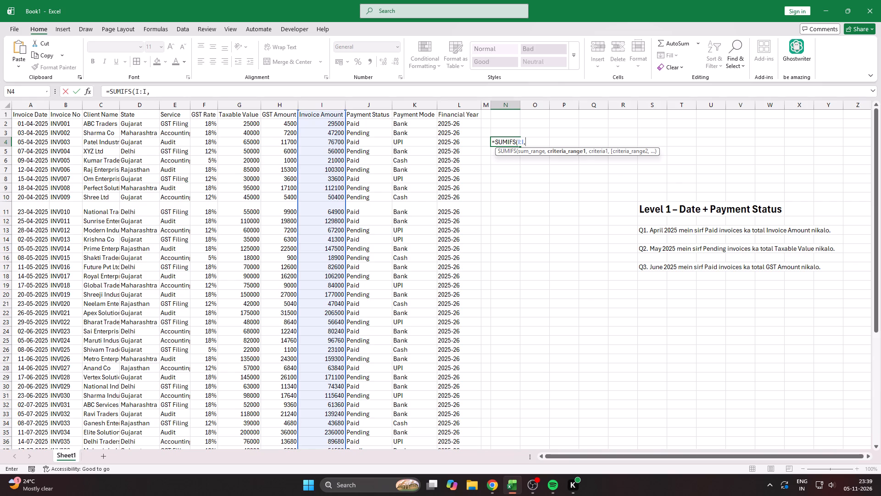
Add the Invoice Date column A:A as the first criteria range of the SUMIFS formula in cell N4.
{"action": "key", "text": "Left"}
{"action": "key", "text": "Left"}
{"action": "key", "text": "Left"}
{"action": "key", "text": "Left"}
{"action": "key", "text": "Left"}
{"action": "key", "text": "Left"}
{"action": "key", "text": "Left"}
{"action": "key", "text": "Left"}
{"action": "key", "text": "Left"}
{"action": "key", "text": "Left"}
{"action": "key", "text": "Left"}
{"action": "key", "text": "Left"}
{"action": "key", "text": "Left"}
{"action": "key", "text": "Left"}
{"action": "key", "text": "ctrl+Left"}
{"action": "key", "text": "ctrl+space"}
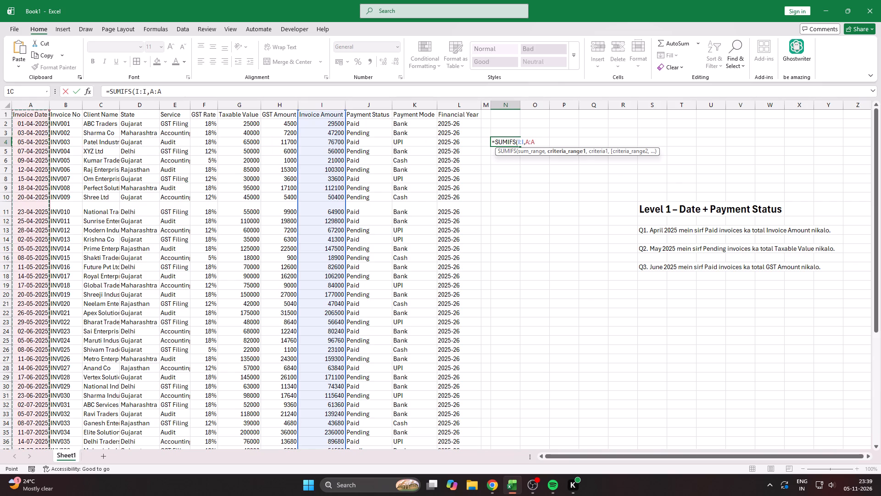
{"action": "key", "text": "comma"}
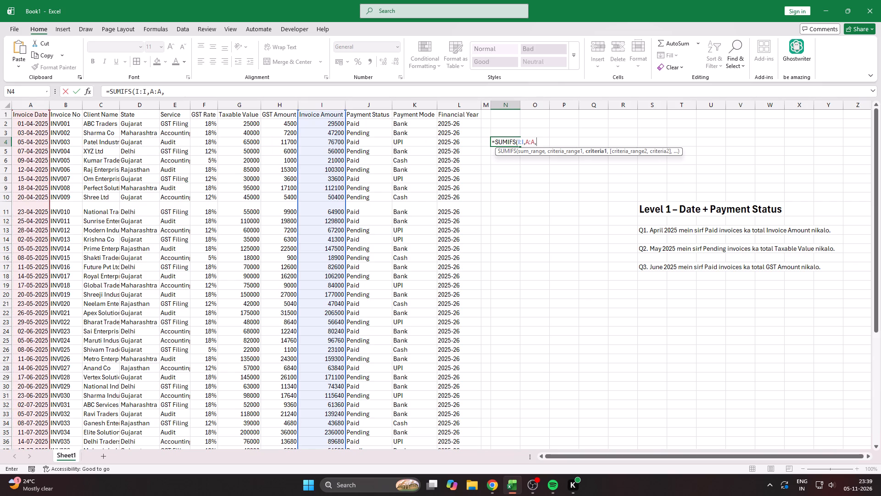
Set the first criterion of the SUMIFS formula in cell N4 to "="&DATE(2025,4,1).
{"action": "key", "text": "shift+quotedbl"}
{"action": "key", "text": "shift+less"}
{"action": "key", "text": "shift+plus"}
{"action": "key", "text": "BackSpace"}
{"action": "key", "text": "F12"}
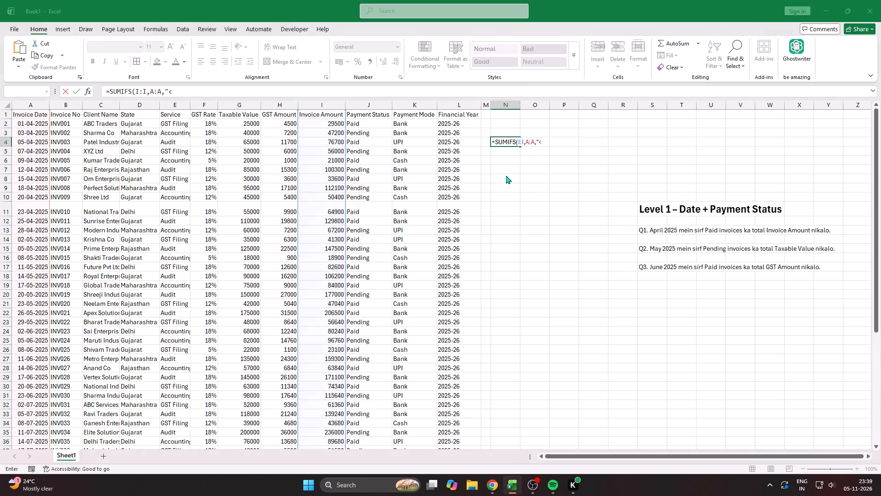
{"action": "key", "text": "Right"}
{"action": "key", "text": "Return"}
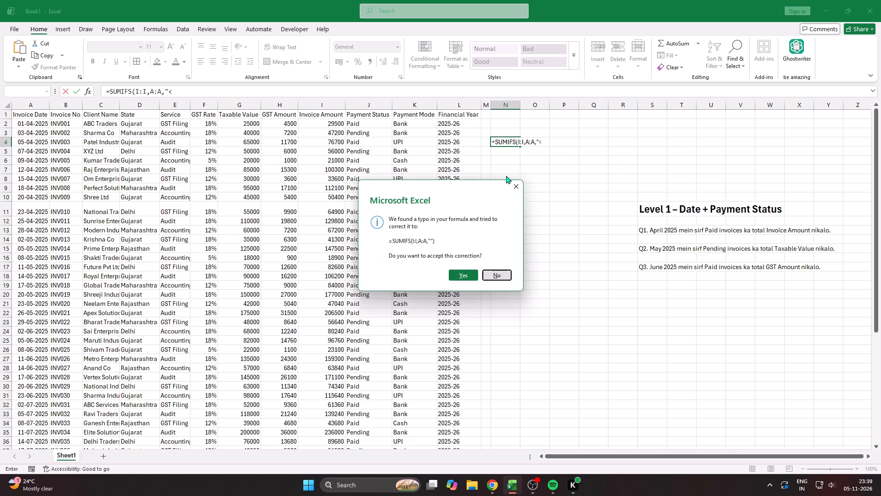
{"action": "key", "text": "Escape"}
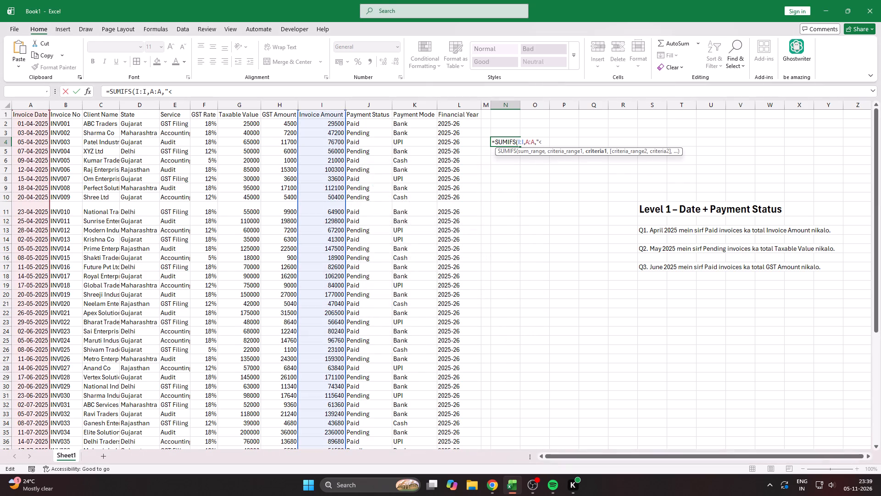
{"action": "key", "text": "BackSpace"}
{"action": "key", "text": "equal"}
{"action": "key", "text": "shift+quotedbl"}
{"action": "type", "text": "&date"}
{"action": "key", "text": "Tab"}
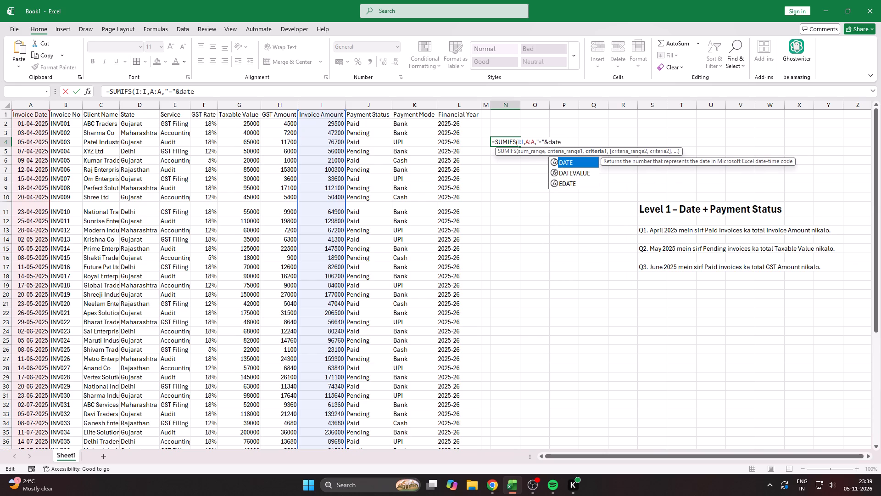
{"action": "type", "text": "2025"}
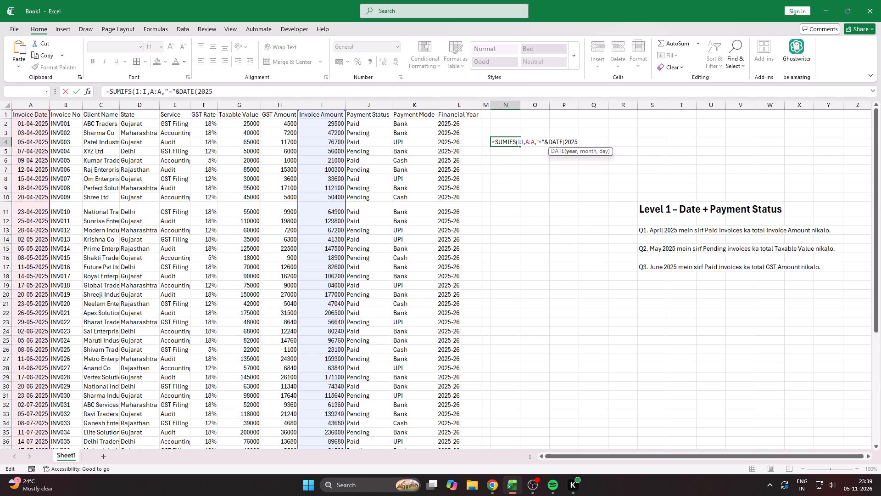
{"action": "key", "text": "comma"}
{"action": "key", "text": "4"}
{"action": "key", "text": "comma"}
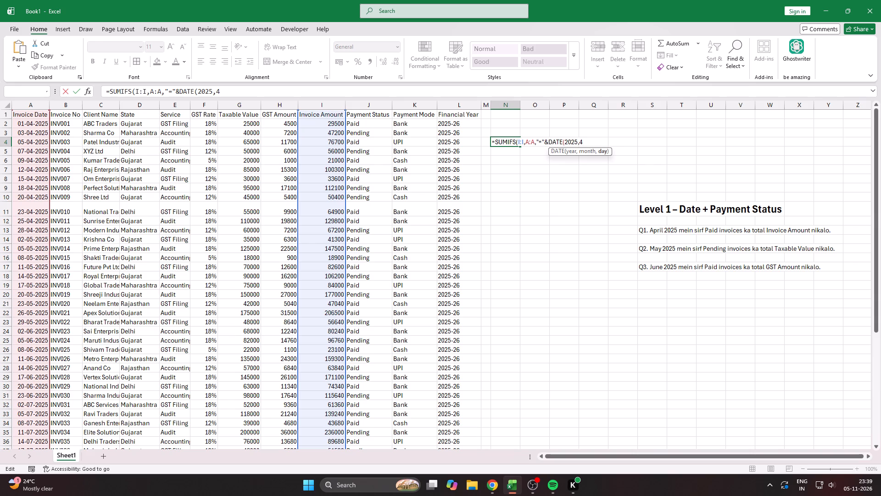
{"action": "key", "text": "1"}
{"action": "key", "text": "comma"}
{"action": "key", "text": "BackSpace"}
{"action": "key", "text": "shift+parenright"}
{"action": "key", "text": "comma"}
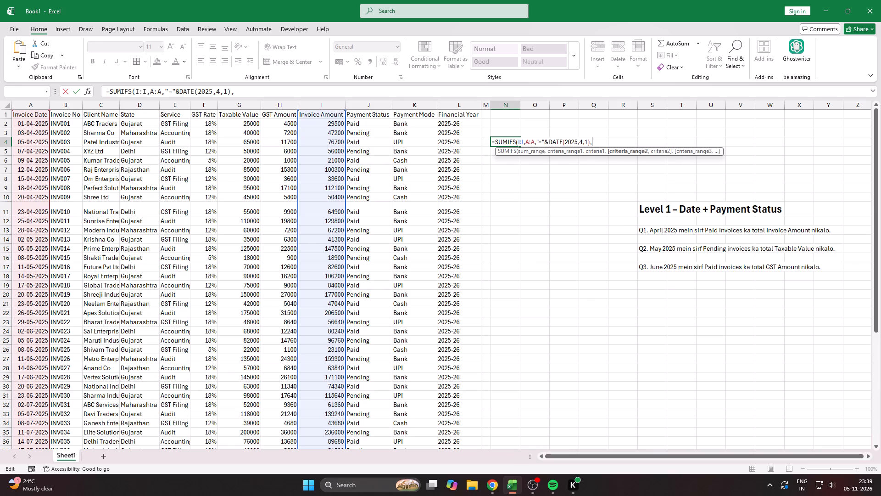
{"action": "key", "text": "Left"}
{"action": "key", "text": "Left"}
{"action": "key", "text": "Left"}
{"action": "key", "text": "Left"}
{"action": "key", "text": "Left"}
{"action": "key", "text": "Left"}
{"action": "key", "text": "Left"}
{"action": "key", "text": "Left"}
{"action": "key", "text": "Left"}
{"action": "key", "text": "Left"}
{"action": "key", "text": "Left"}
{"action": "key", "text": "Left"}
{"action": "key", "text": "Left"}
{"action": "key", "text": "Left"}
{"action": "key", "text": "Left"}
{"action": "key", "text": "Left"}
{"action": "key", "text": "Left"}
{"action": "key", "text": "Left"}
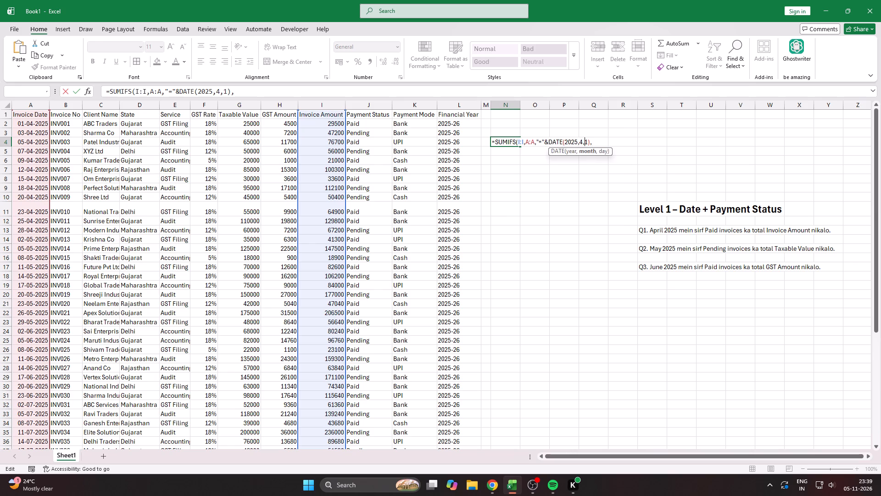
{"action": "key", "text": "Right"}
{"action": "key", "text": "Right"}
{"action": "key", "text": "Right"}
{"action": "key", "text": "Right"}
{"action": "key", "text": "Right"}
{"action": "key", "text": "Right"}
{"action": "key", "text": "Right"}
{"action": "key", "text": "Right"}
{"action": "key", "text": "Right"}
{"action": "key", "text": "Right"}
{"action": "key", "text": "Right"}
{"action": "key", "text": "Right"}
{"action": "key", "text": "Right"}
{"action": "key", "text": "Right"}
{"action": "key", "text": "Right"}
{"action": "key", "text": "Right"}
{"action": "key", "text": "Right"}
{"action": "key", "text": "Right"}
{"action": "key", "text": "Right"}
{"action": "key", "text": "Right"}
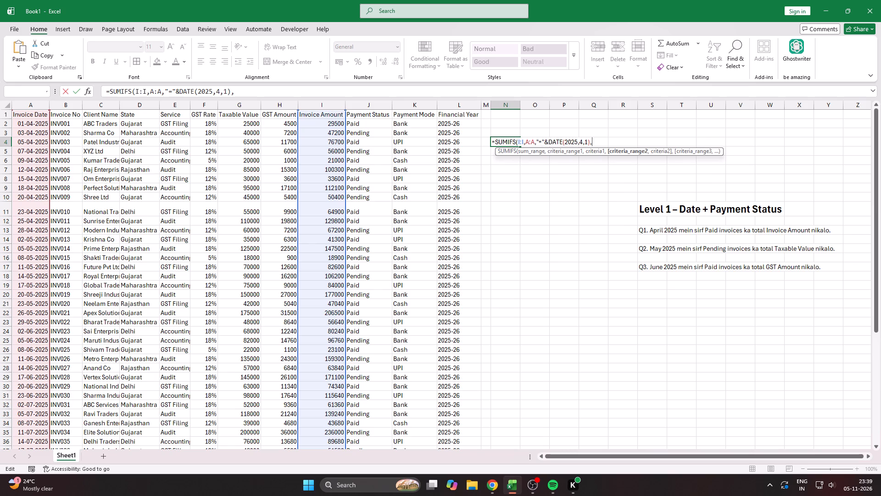
Add the Payment Status column J:J as the second criteria range of the SUMIFS formula in cell N4.
{"action": "key", "text": "F2"}
{"action": "key", "text": "Left"}
{"action": "key", "text": "Left"}
{"action": "key", "text": "Left"}
{"action": "key", "text": "Left"}
{"action": "key", "text": "Left"}
{"action": "key", "text": "Left"}
{"action": "key", "text": "Right"}
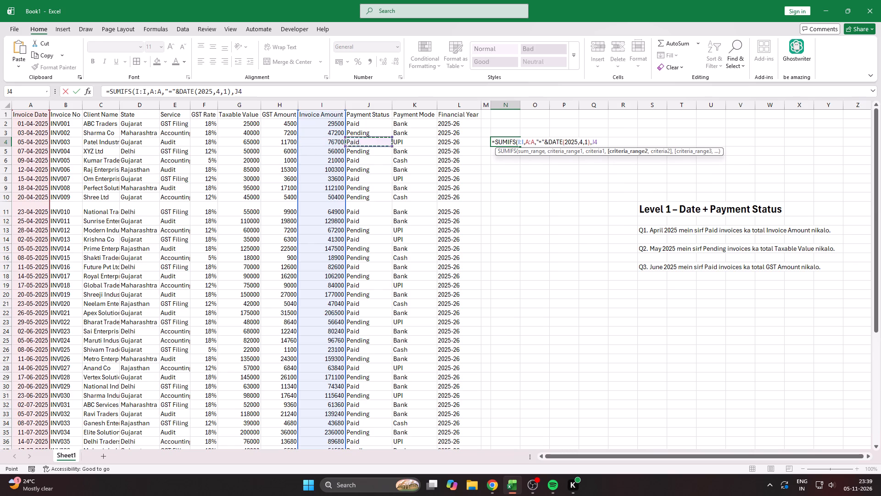
{"action": "key", "text": "ctrl+space"}
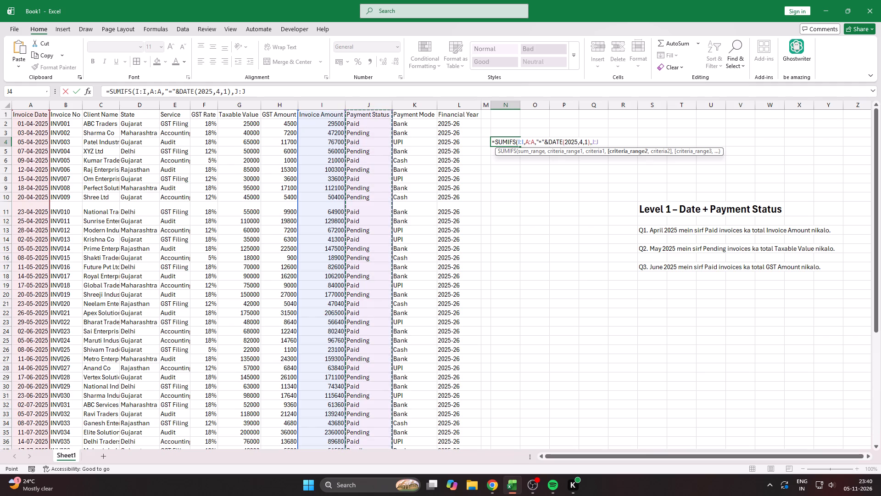
{"action": "key", "text": "comma"}
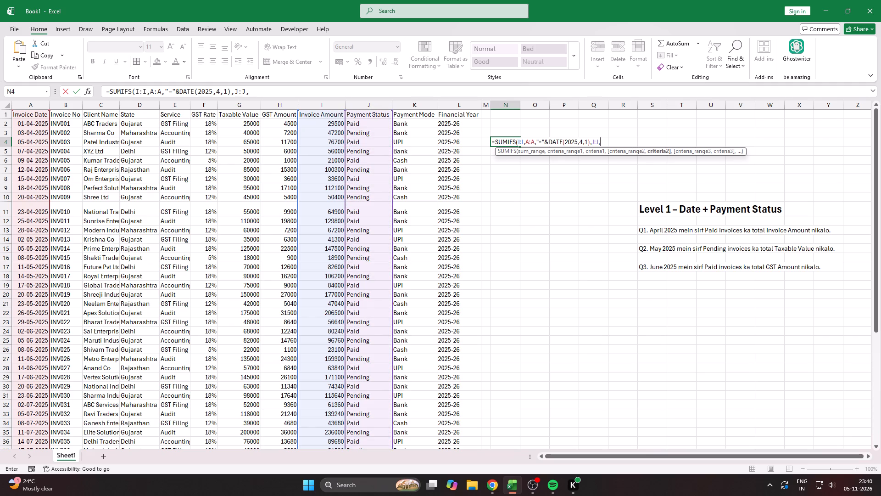
Set the second criterion to "paid" and complete the SUMIFS formula in cell N4.
{"action": "key", "text": "shift+quotedbl"}
{"action": "type", "text": "pai"}
{"action": "key", "text": "d"}
{"action": "key", "text": "shift+quotedbl"}
{"action": "key", "text": "shift+parenright"}
{"action": "key", "text": "Return"}
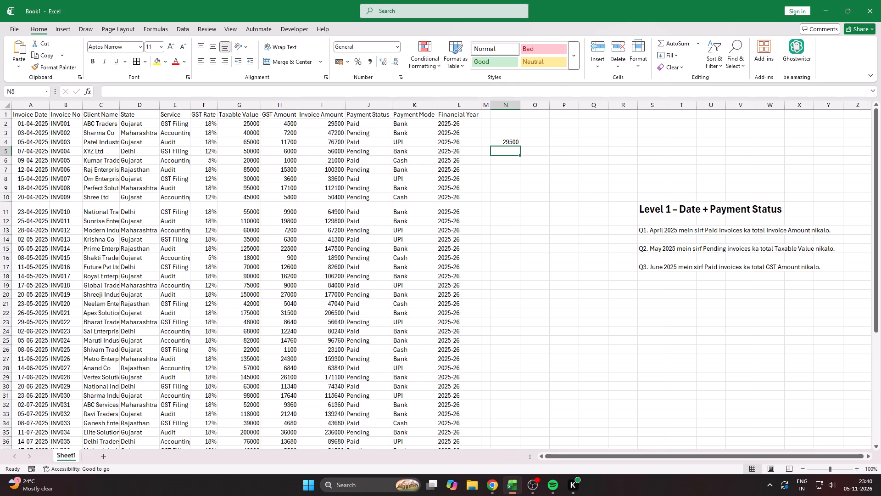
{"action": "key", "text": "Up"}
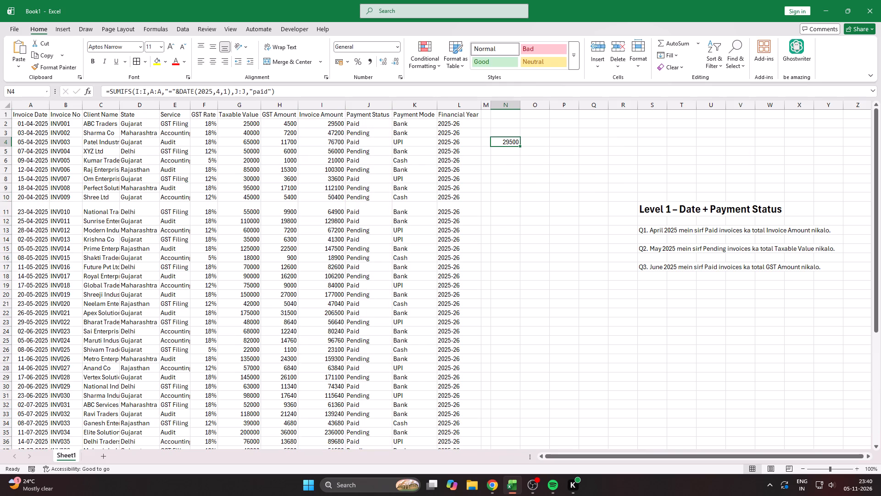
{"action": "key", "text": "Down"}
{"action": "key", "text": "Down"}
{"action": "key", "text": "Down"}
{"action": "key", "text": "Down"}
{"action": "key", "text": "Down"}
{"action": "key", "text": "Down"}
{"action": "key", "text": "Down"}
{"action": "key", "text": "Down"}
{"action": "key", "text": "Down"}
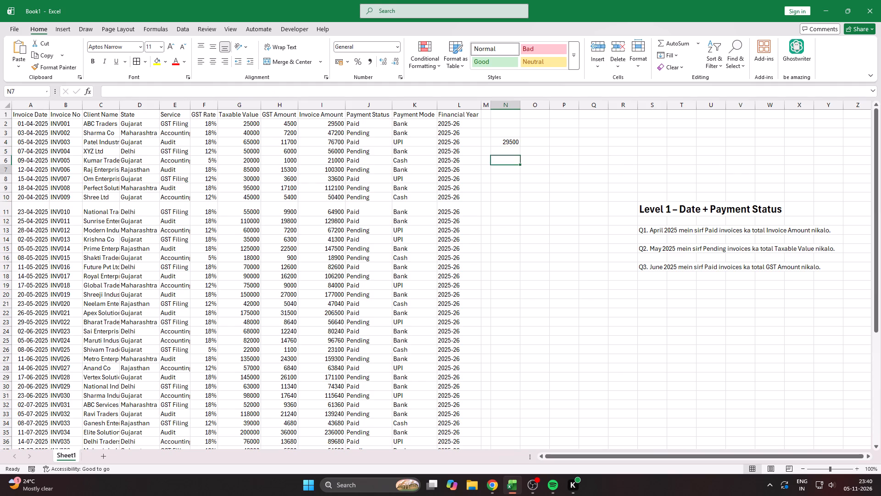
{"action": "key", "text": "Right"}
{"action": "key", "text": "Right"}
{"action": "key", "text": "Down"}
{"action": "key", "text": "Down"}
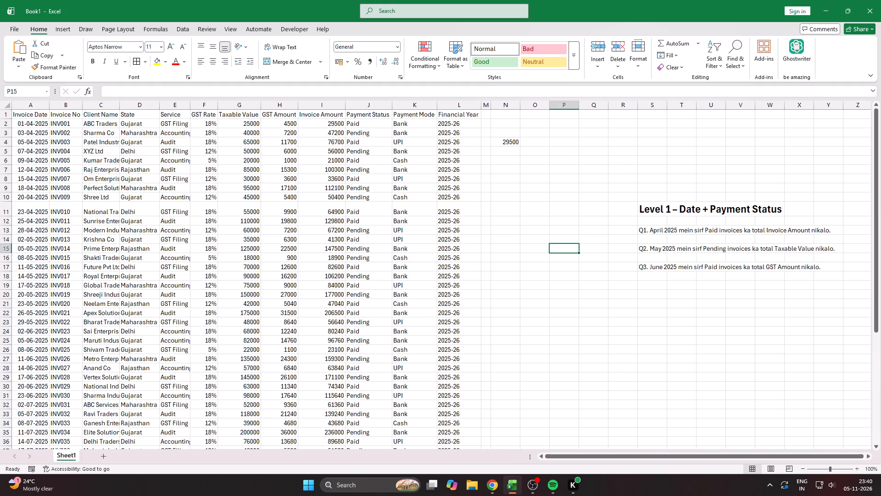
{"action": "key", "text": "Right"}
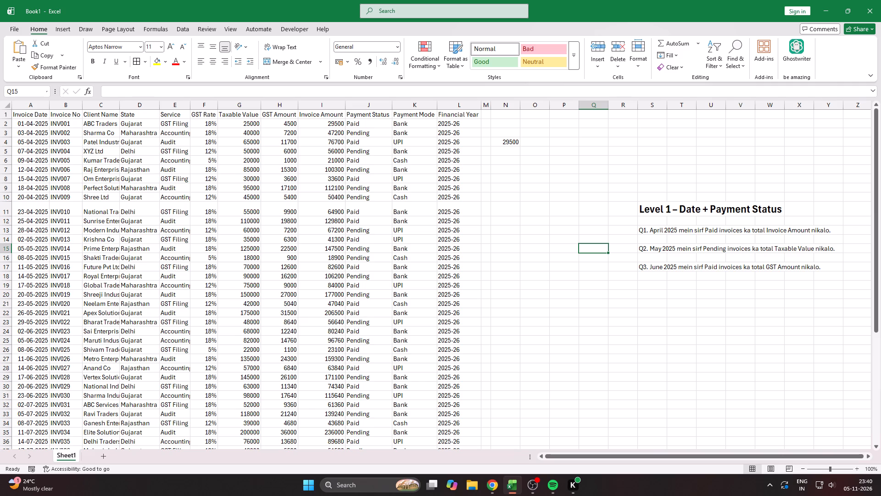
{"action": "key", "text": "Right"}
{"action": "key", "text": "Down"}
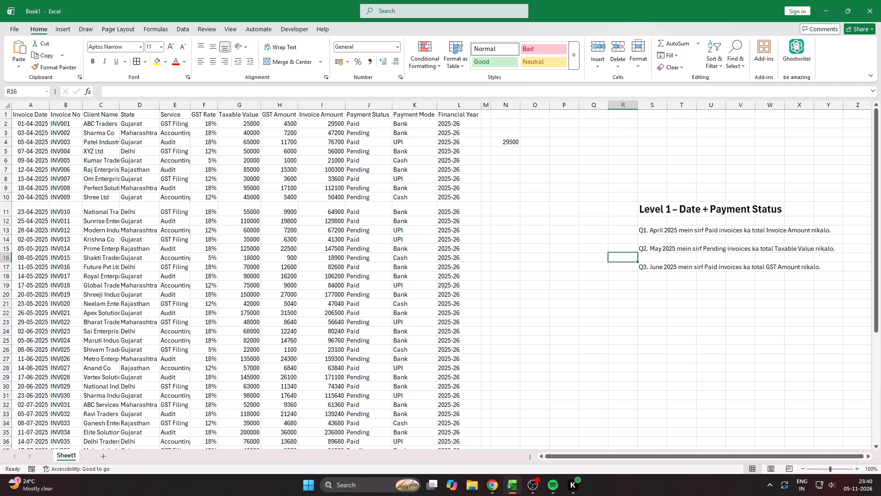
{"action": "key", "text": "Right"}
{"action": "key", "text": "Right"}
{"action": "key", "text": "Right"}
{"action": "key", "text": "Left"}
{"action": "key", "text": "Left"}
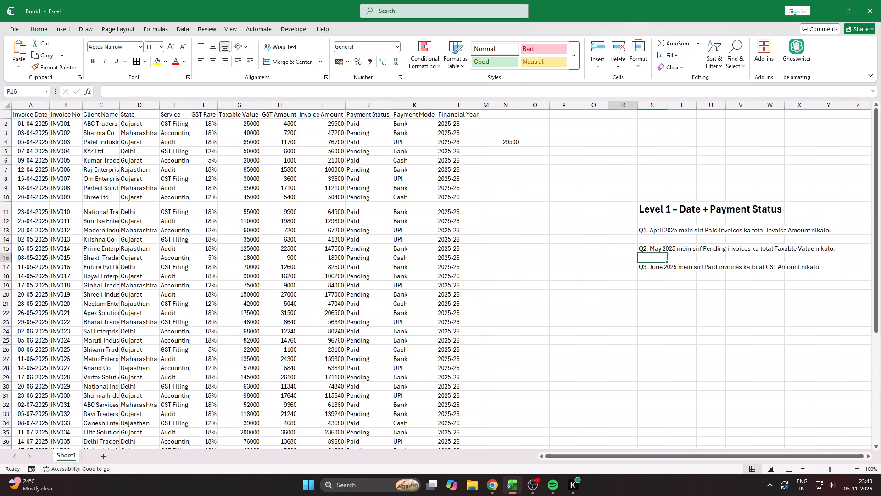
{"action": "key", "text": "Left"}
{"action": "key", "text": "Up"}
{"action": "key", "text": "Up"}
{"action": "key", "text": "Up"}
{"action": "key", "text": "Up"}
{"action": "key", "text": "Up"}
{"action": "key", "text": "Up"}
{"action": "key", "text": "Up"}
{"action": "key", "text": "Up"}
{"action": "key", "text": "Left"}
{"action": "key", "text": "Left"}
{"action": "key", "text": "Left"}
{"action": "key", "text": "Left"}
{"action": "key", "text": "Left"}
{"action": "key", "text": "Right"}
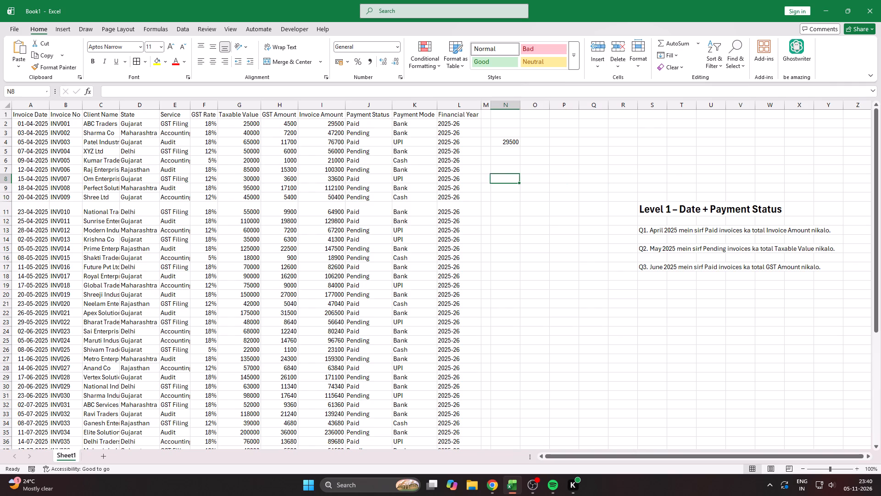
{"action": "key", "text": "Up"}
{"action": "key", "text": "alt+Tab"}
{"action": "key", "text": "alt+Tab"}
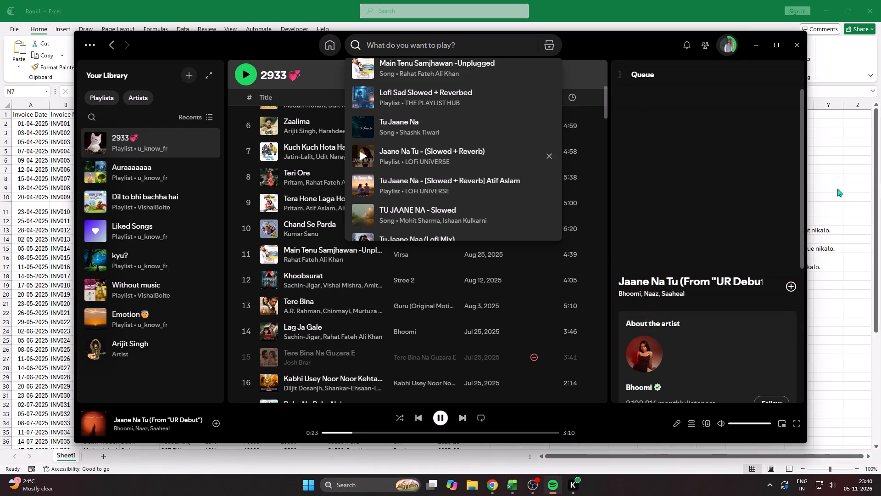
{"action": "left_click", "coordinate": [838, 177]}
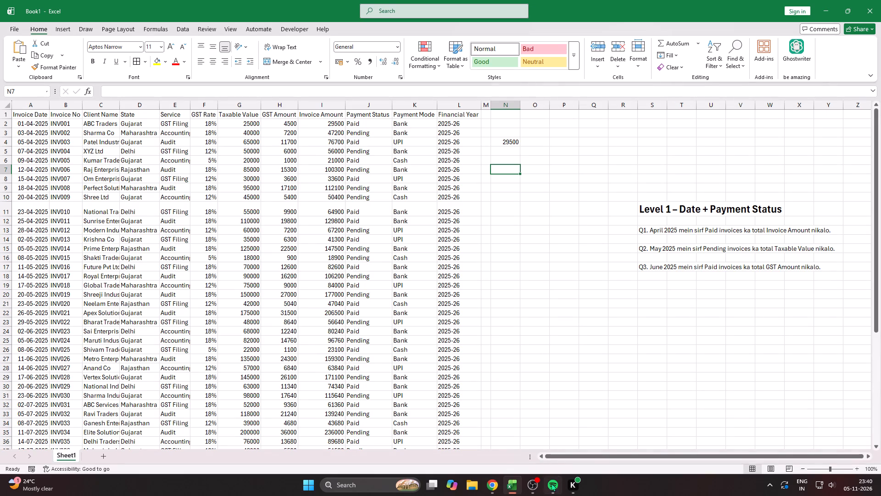
Switch to Spotify and play the song Rajaji Ke Dilwa from the recent searches.
{"action": "left_click", "coordinate": [553, 486]}
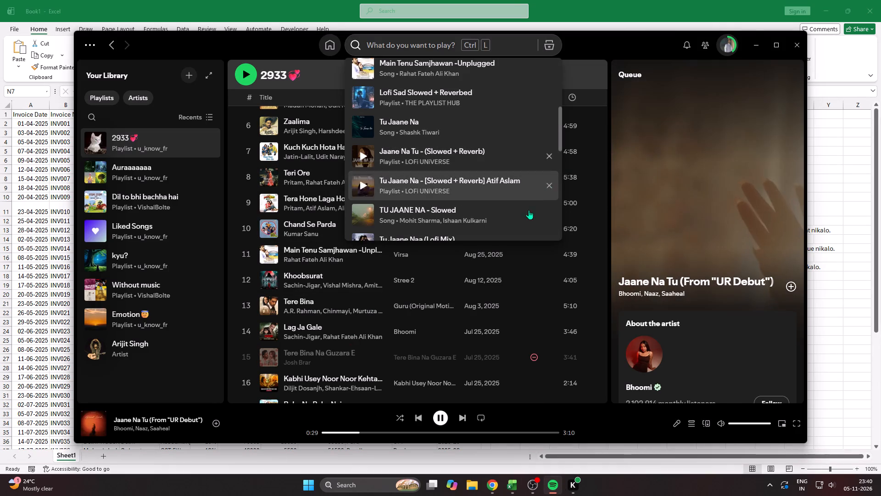
{"action": "scroll", "coordinate": [445, 186], "scroll_direction": "down", "scroll_amount": 5}
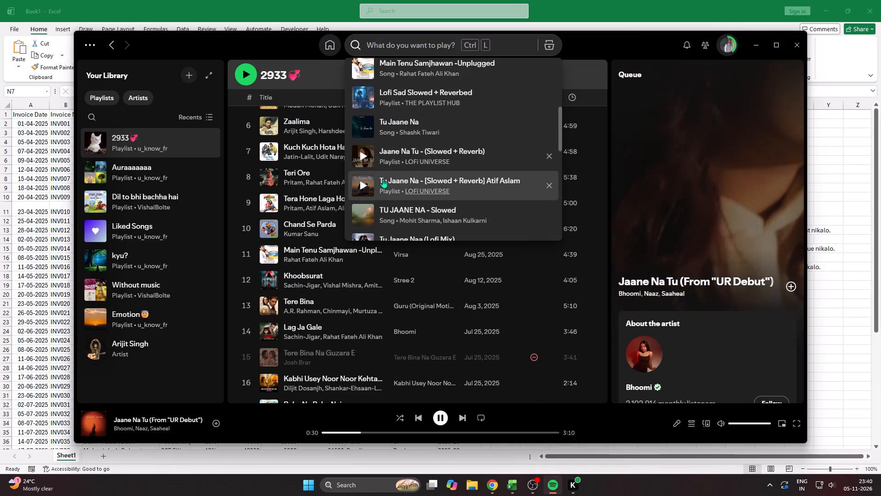
{"action": "scroll", "coordinate": [374, 189], "scroll_direction": "down", "scroll_amount": 4}
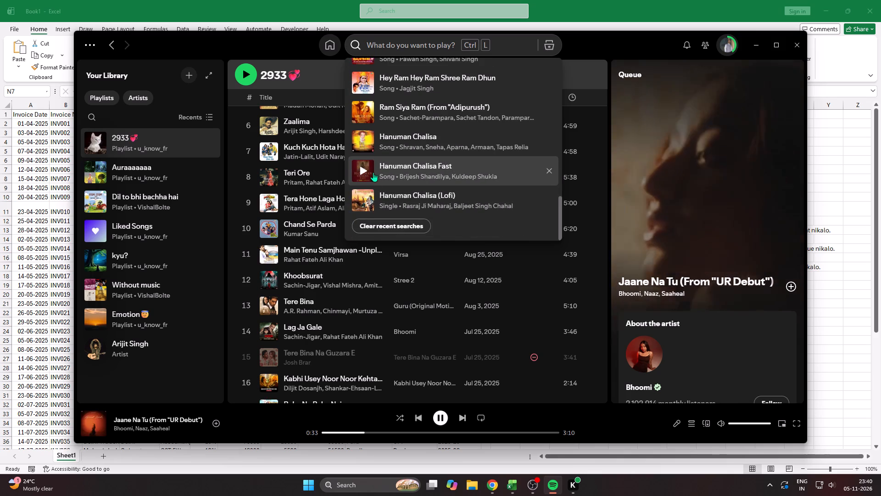
{"action": "scroll", "coordinate": [382, 135], "scroll_direction": "up", "scroll_amount": 1}
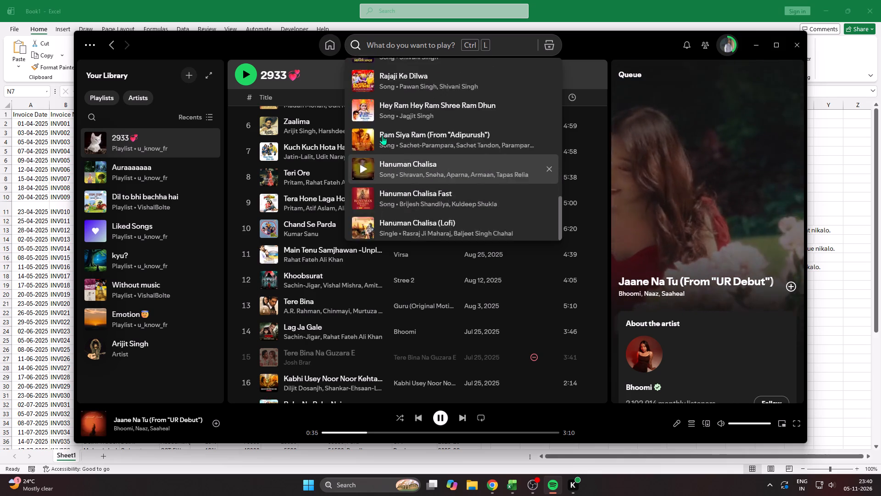
{"action": "scroll", "coordinate": [382, 135], "scroll_direction": "up", "scroll_amount": 2}
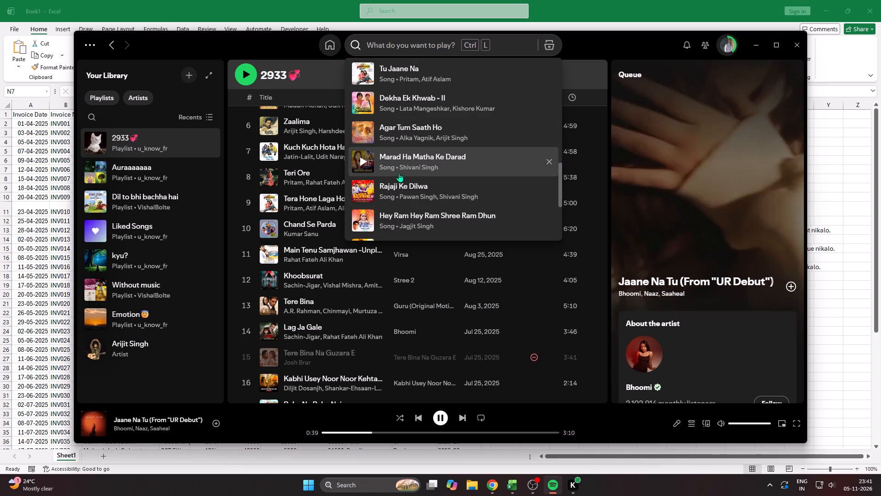
{"action": "left_click", "coordinate": [360, 188]}
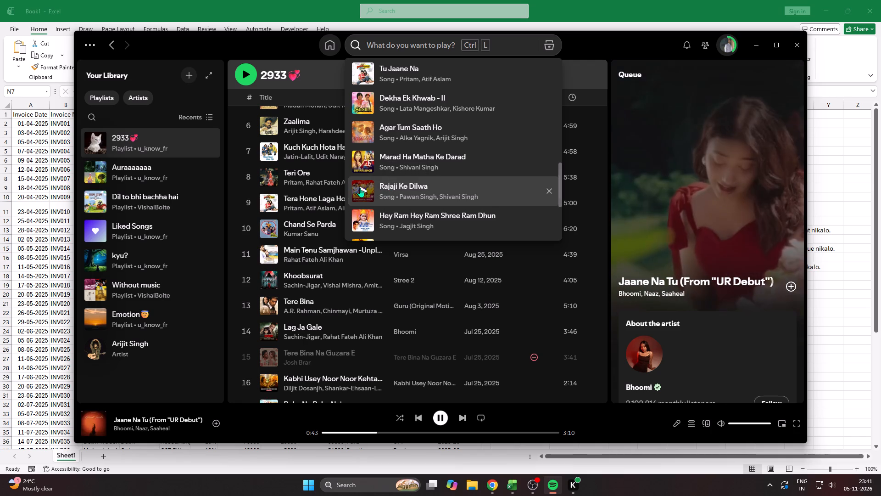
Search Spotify for "bhojpur" and add the song Hook Raja Ji to the queue.
{"action": "scroll", "coordinate": [406, 182], "scroll_direction": "up", "scroll_amount": 4}
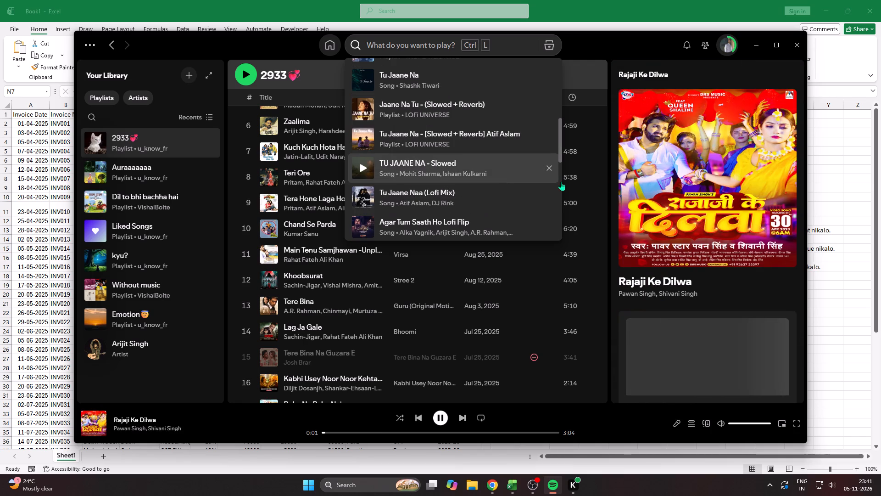
{"action": "left_click", "coordinate": [397, 45]}
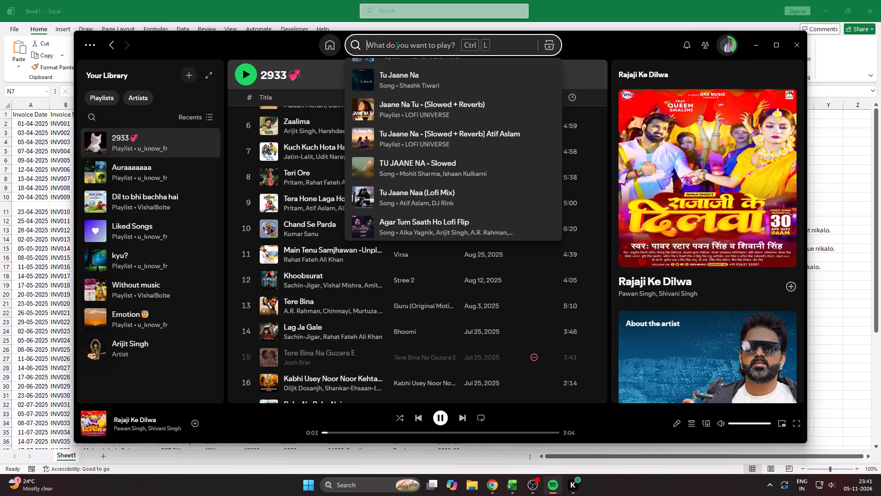
{"action": "type", "text": "bhojpur"}
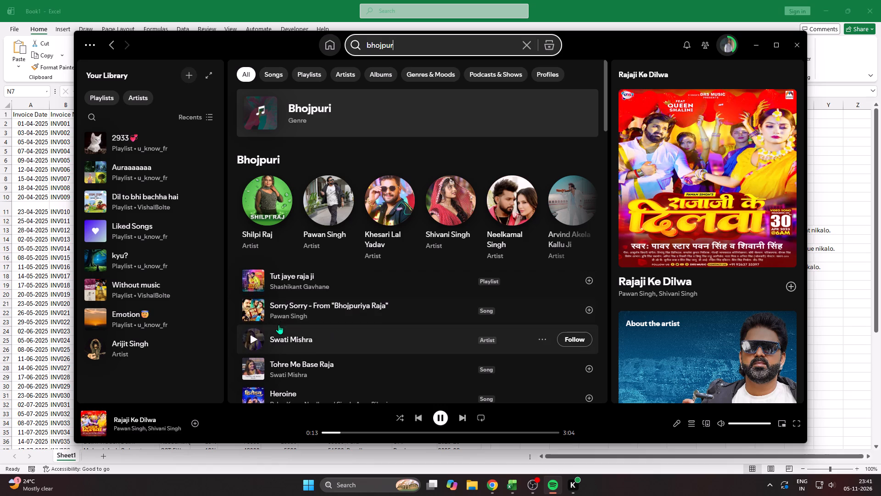
{"action": "scroll", "coordinate": [340, 329], "scroll_direction": "down", "scroll_amount": 2}
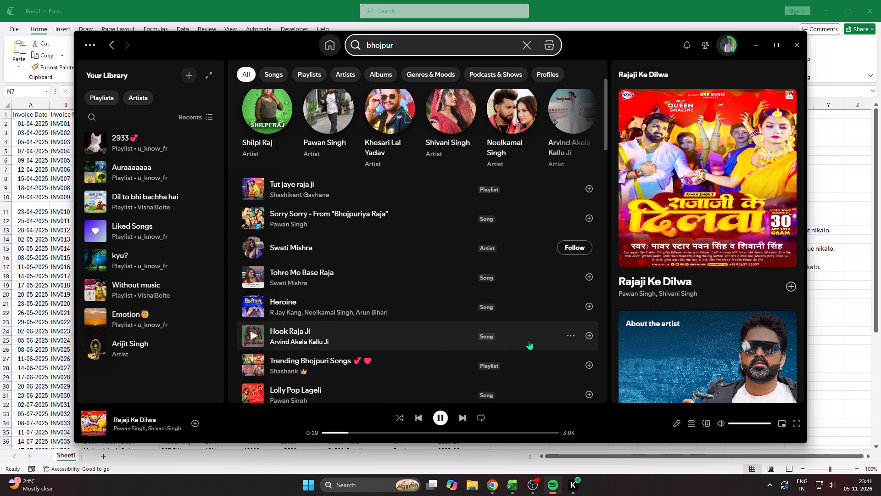
{"action": "left_click", "coordinate": [569, 335]}
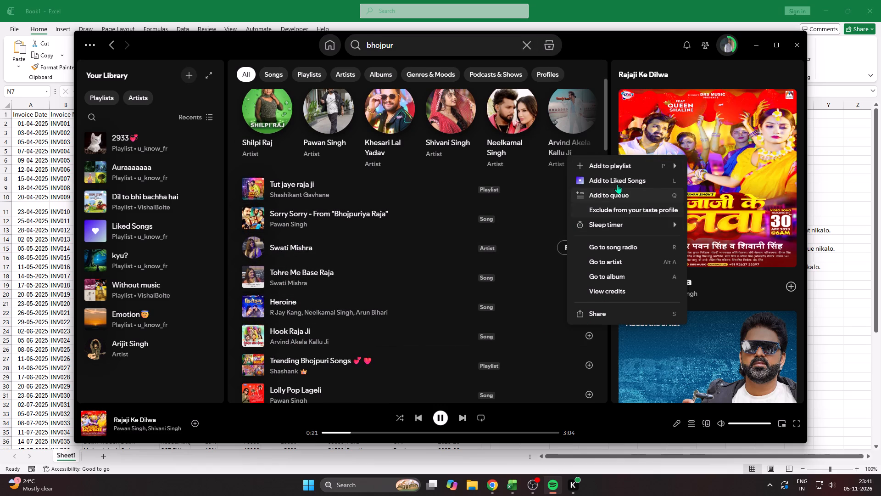
{"action": "left_click", "coordinate": [608, 190]}
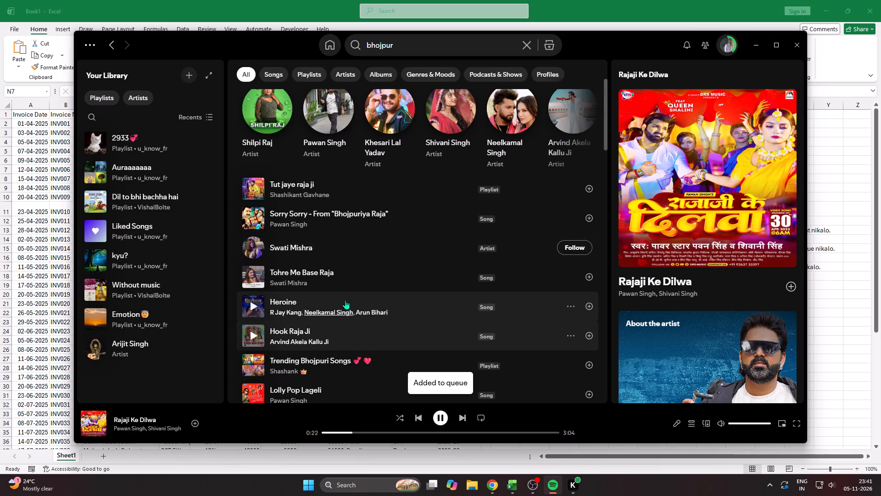
Open the available options for the Trending Bhojpuri Songs playlist in the search results.
{"action": "scroll", "coordinate": [345, 299], "scroll_direction": "down", "scroll_amount": 2}
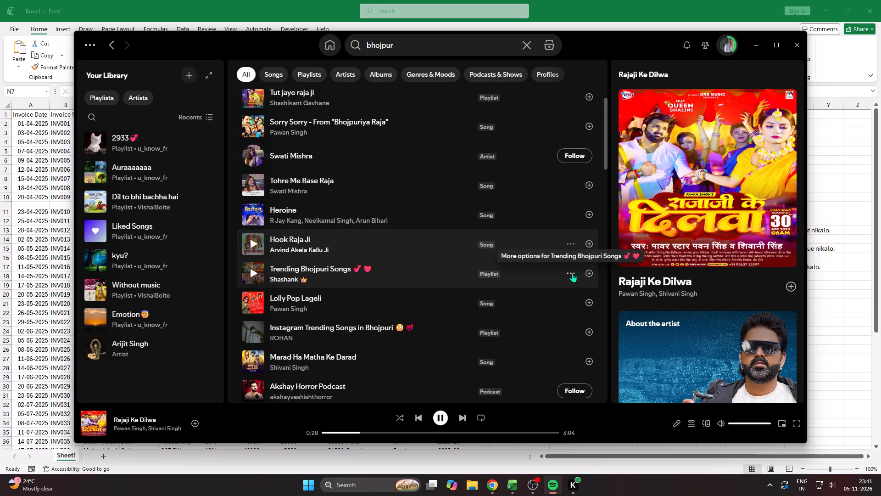
{"action": "left_click", "coordinate": [572, 273]}
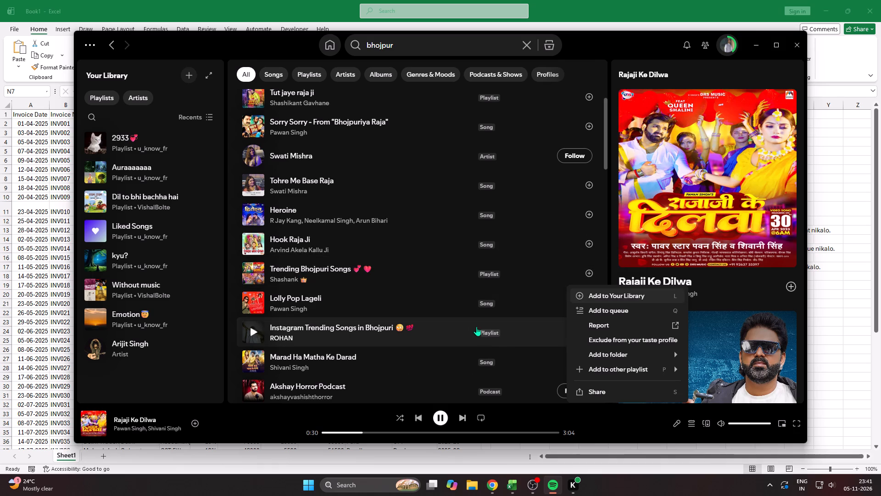
{"action": "left_click", "coordinate": [836, 286]}
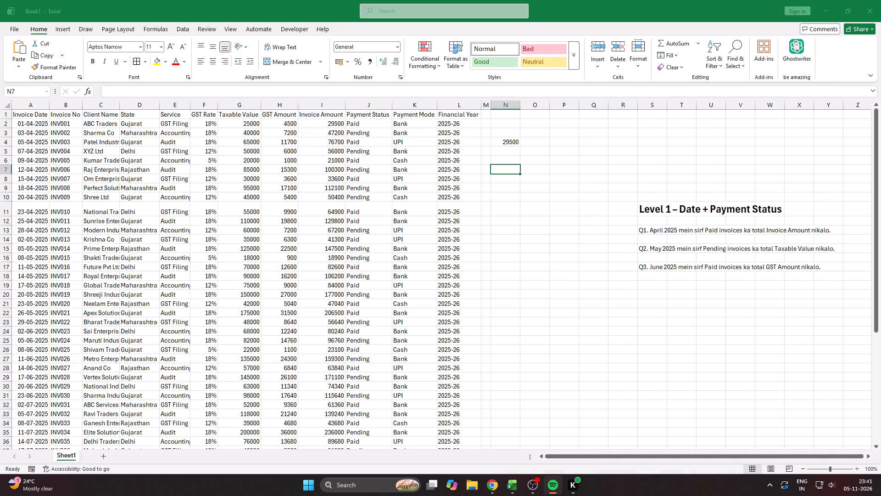
{"action": "key", "text": "alt+Tab"}
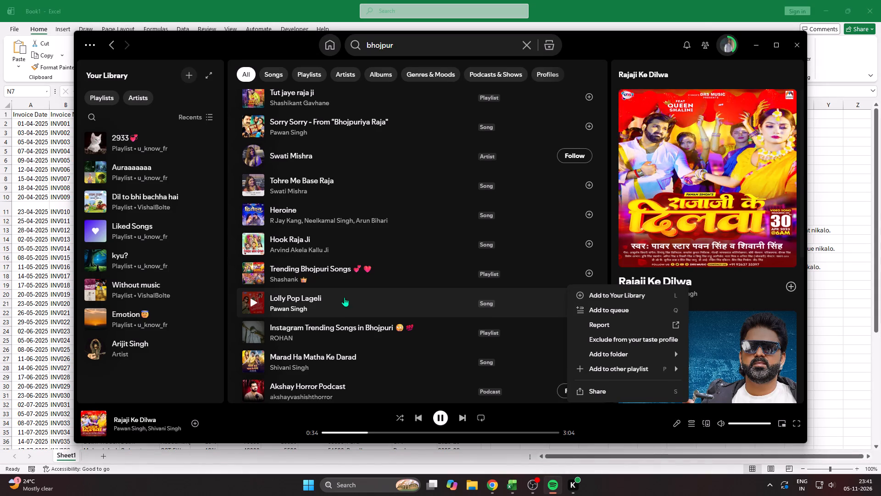
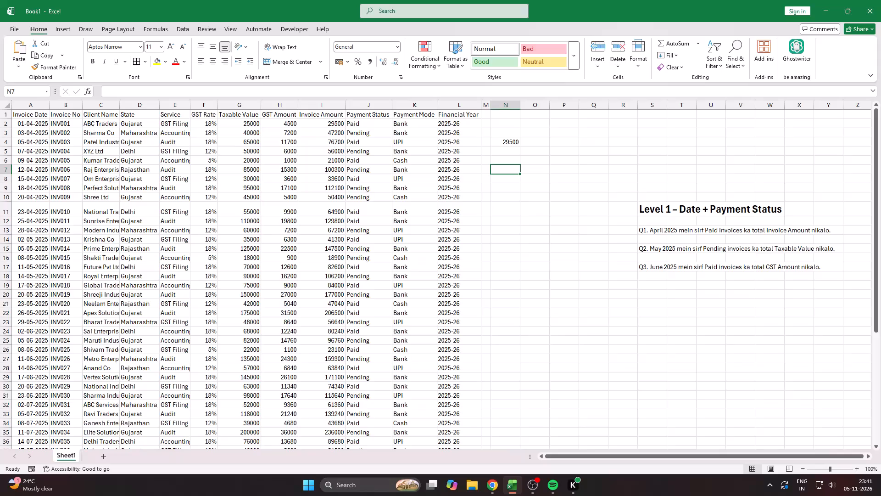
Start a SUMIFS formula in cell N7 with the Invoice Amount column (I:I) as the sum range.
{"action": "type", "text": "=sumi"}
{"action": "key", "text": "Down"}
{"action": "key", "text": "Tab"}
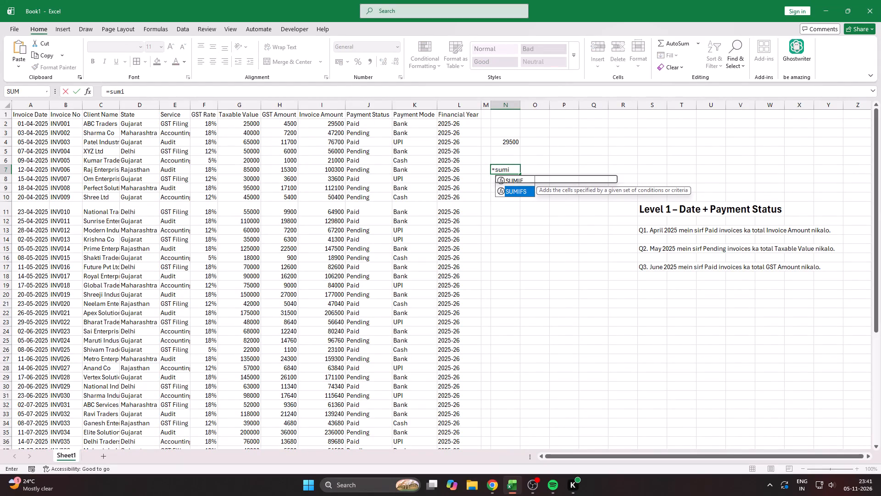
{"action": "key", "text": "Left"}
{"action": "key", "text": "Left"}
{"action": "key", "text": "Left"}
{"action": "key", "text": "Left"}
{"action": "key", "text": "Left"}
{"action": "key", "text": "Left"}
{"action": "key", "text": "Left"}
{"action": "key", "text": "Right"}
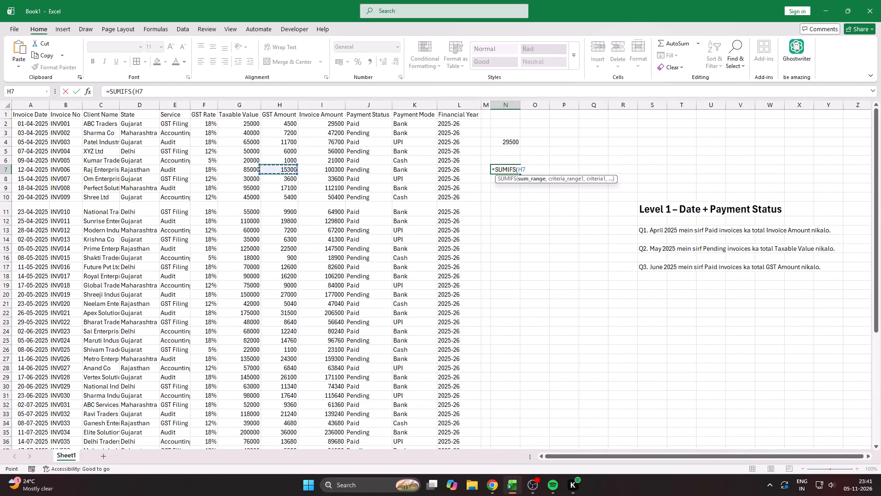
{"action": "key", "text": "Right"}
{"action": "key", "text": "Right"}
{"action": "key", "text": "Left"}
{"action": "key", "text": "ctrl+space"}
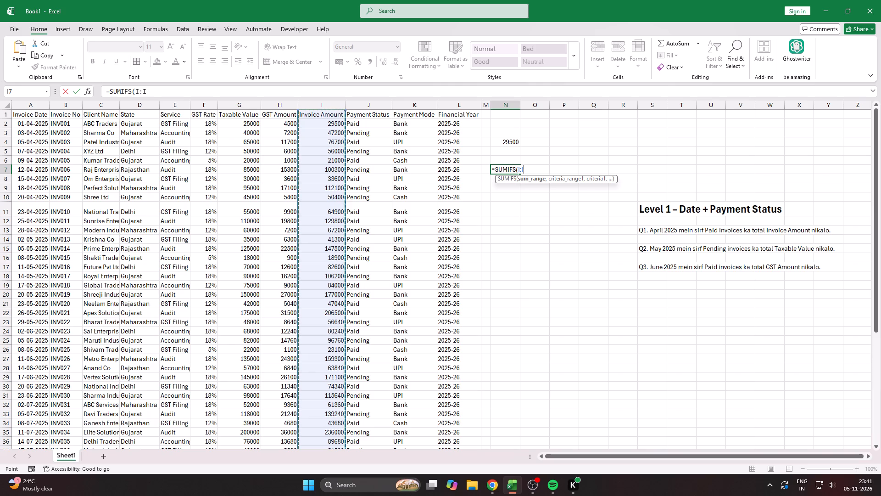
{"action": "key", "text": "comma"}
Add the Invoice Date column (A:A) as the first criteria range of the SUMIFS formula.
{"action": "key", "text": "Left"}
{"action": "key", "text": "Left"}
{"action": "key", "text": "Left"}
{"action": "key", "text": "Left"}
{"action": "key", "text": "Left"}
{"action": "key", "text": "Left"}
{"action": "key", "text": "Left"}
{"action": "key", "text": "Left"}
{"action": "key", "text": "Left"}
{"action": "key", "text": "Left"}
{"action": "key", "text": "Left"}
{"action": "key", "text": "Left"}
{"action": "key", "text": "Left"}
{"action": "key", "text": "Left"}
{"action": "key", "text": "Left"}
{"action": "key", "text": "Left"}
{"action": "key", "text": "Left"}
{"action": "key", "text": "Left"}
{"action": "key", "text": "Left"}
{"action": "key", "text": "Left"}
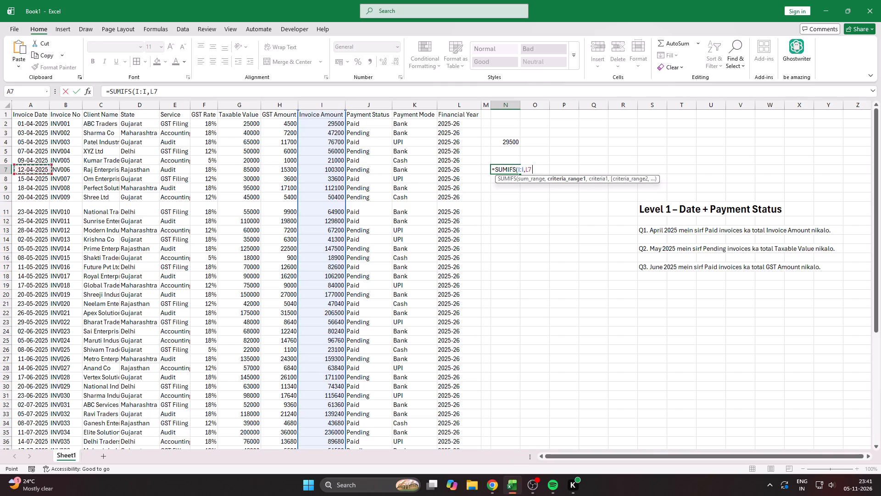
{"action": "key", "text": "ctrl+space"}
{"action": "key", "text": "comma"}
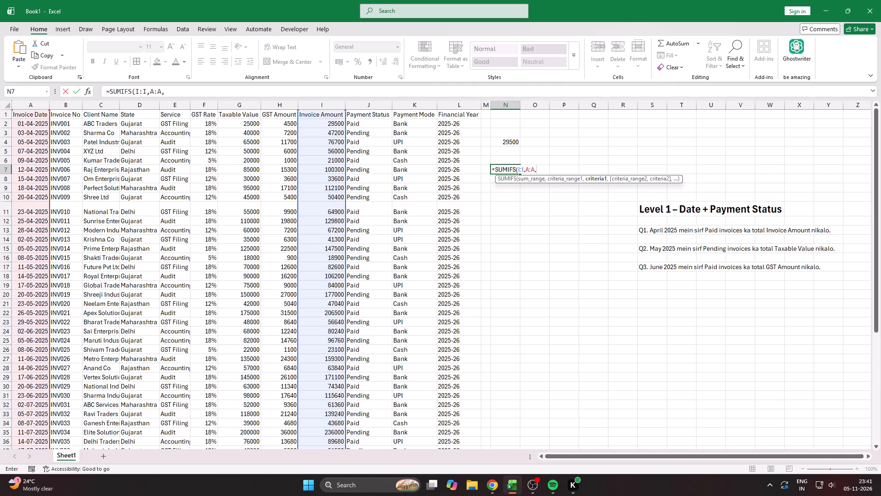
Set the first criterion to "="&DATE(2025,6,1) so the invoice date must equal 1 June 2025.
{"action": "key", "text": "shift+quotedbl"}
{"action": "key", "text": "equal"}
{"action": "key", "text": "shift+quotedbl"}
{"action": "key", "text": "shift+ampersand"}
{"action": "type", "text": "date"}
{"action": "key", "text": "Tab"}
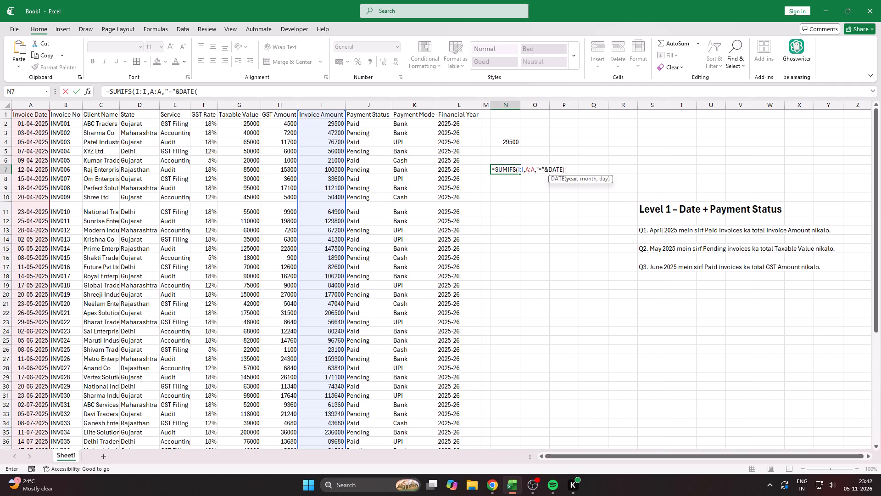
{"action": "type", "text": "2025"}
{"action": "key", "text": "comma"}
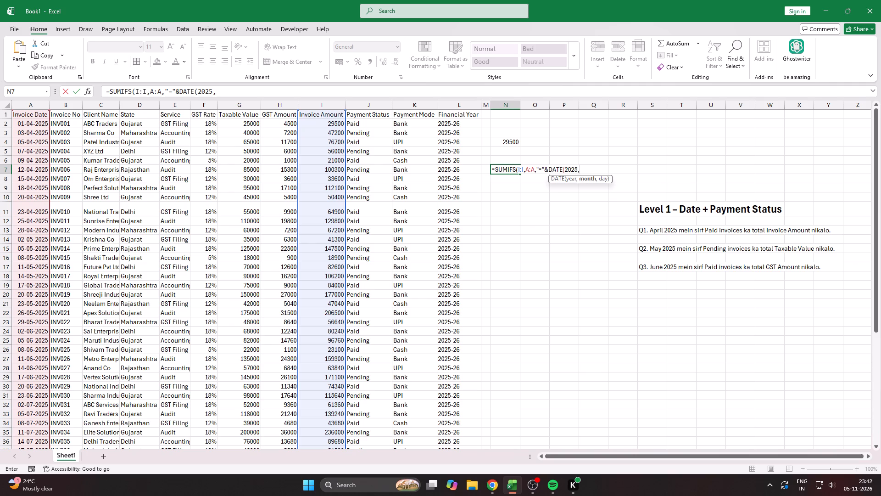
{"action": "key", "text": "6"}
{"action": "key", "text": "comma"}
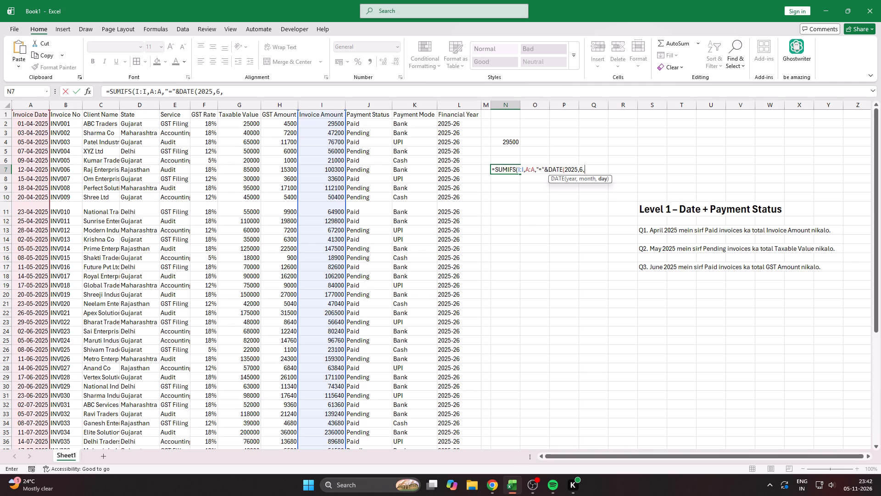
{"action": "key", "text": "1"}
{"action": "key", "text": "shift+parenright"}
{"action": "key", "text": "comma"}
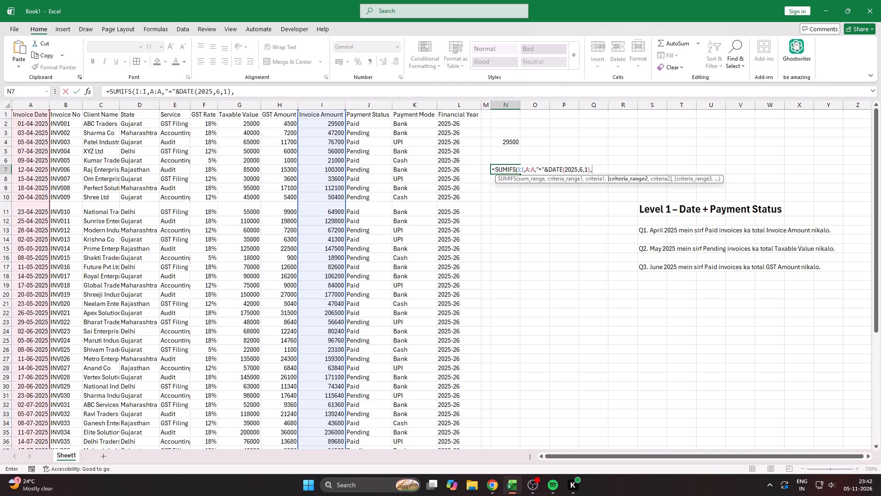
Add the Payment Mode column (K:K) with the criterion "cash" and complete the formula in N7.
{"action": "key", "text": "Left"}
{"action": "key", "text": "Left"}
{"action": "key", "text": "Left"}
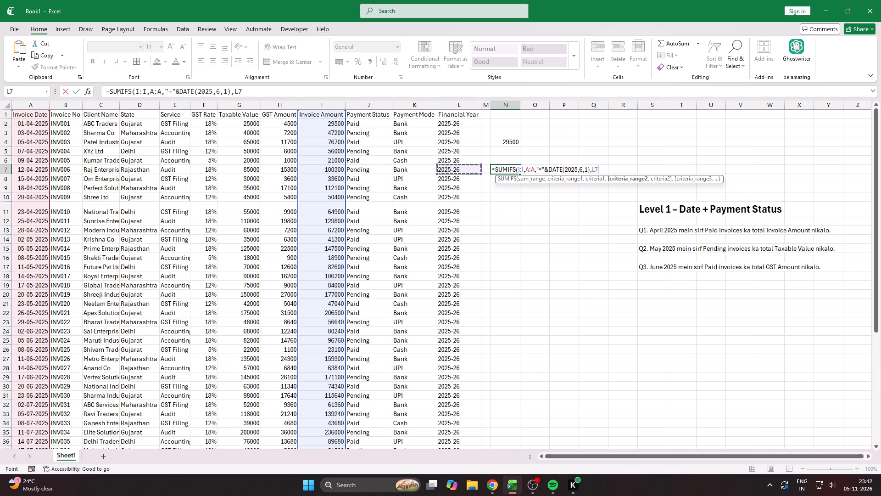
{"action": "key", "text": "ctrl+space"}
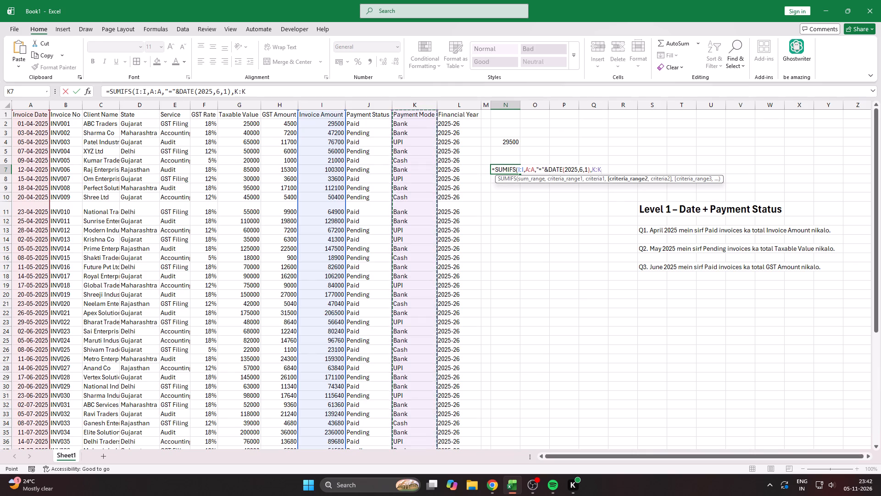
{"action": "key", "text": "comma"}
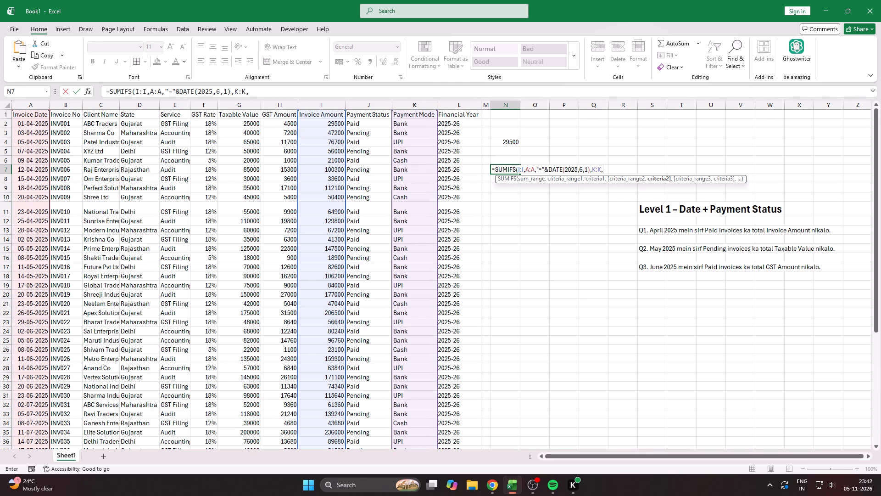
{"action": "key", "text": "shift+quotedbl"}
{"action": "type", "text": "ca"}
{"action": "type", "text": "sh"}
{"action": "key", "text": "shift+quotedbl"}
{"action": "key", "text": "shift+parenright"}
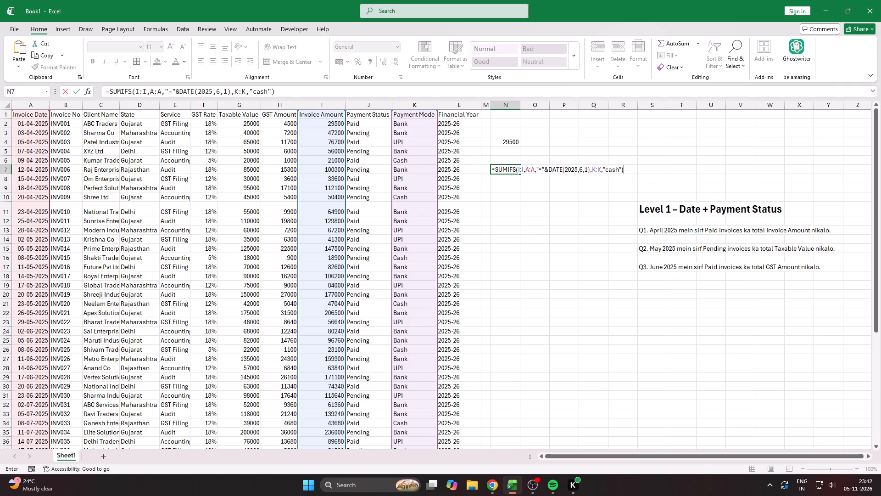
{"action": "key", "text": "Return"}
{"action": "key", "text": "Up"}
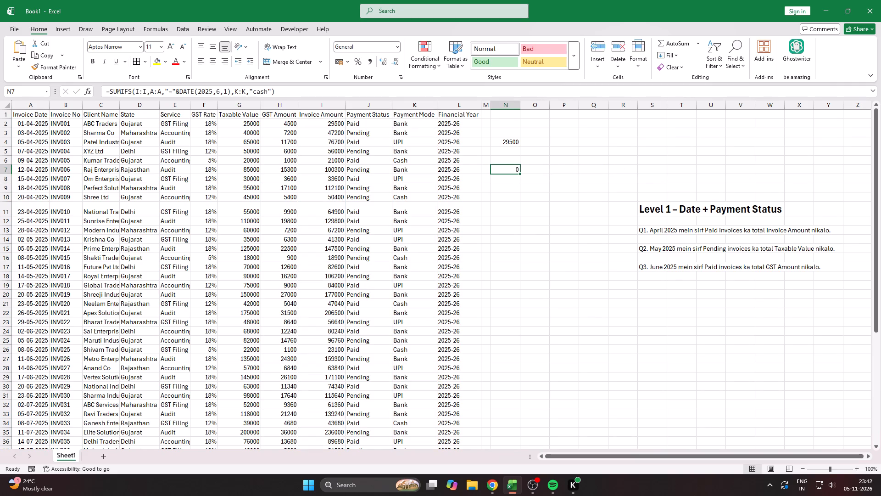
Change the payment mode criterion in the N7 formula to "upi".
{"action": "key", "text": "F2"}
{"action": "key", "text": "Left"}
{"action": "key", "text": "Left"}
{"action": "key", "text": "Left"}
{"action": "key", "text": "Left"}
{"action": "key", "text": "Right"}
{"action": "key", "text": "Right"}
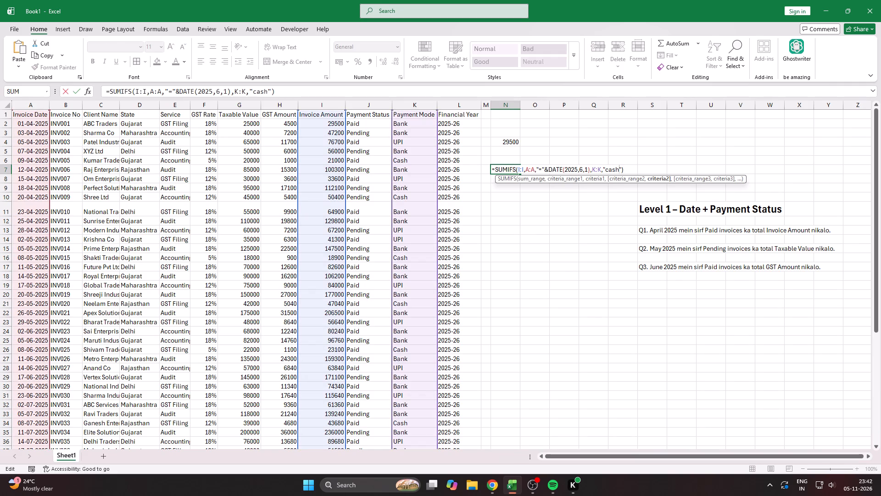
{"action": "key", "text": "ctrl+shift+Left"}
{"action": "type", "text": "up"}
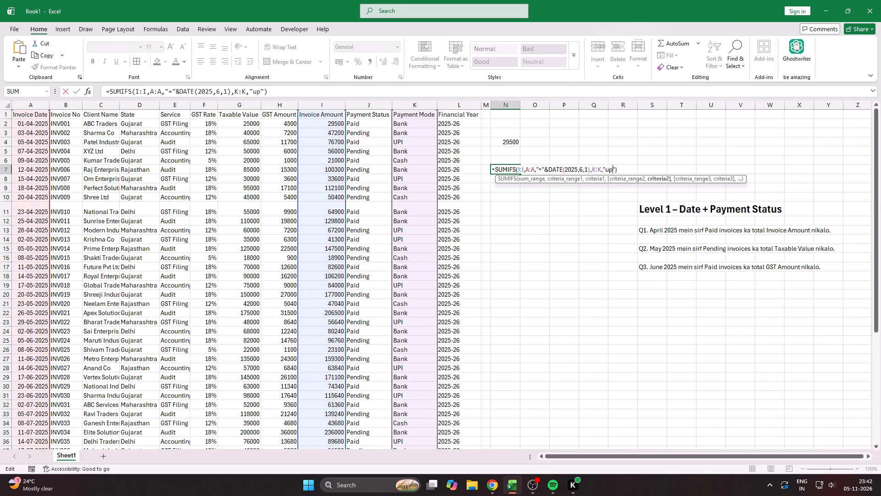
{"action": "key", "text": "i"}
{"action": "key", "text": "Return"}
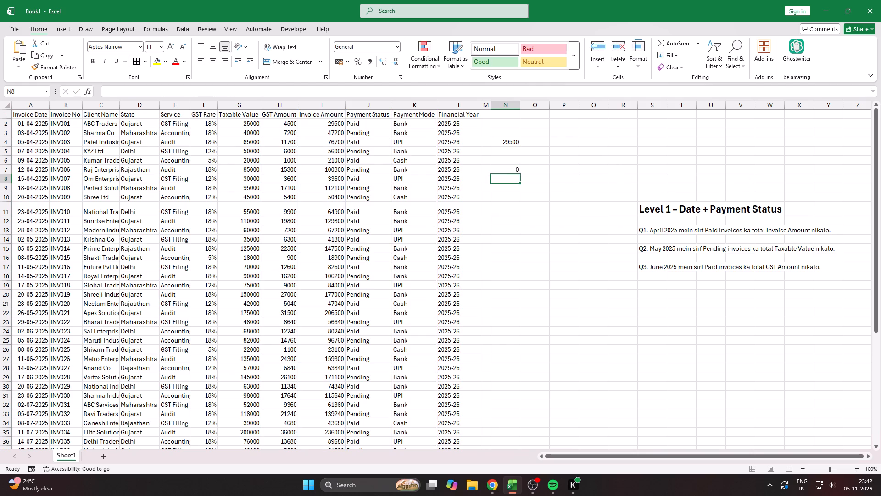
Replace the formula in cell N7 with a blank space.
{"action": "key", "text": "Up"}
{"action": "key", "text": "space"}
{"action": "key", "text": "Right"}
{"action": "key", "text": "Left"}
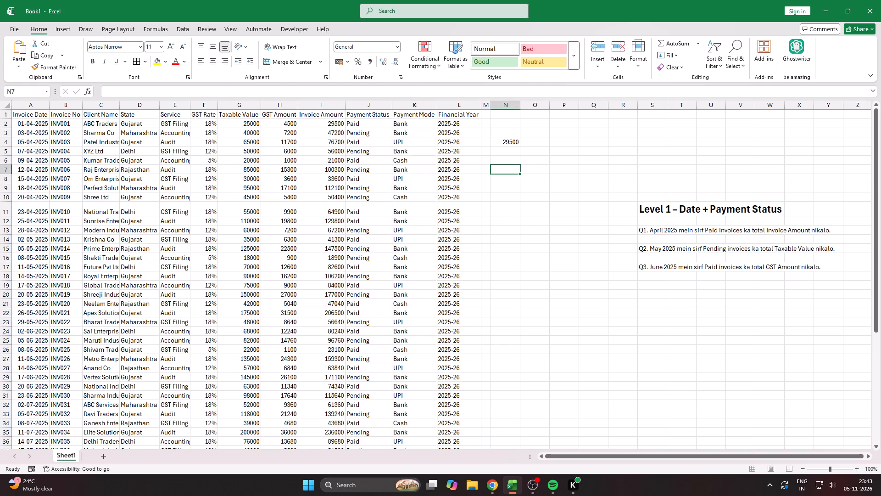
Start a new SUMIFS formula in cell N7 with the GST Amount column (H:H) as the sum range.
{"action": "type", "text": "=si"}
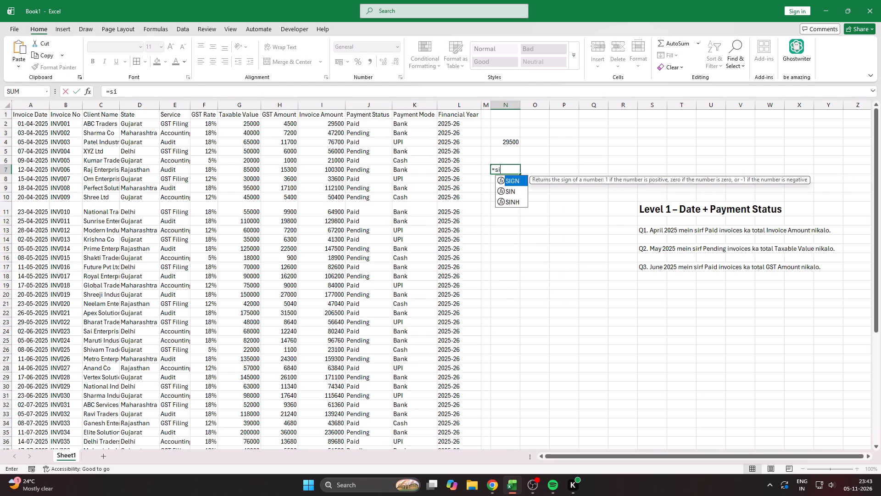
{"action": "key", "text": "BackSpace"}
{"action": "type", "text": "um"}
{"action": "key", "text": "Down"}
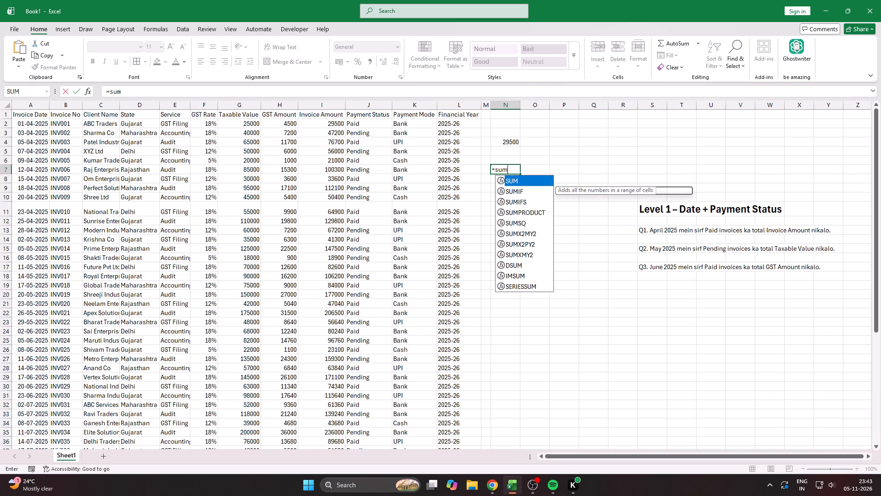
{"action": "key", "text": "Down"}
{"action": "key", "text": "Tab"}
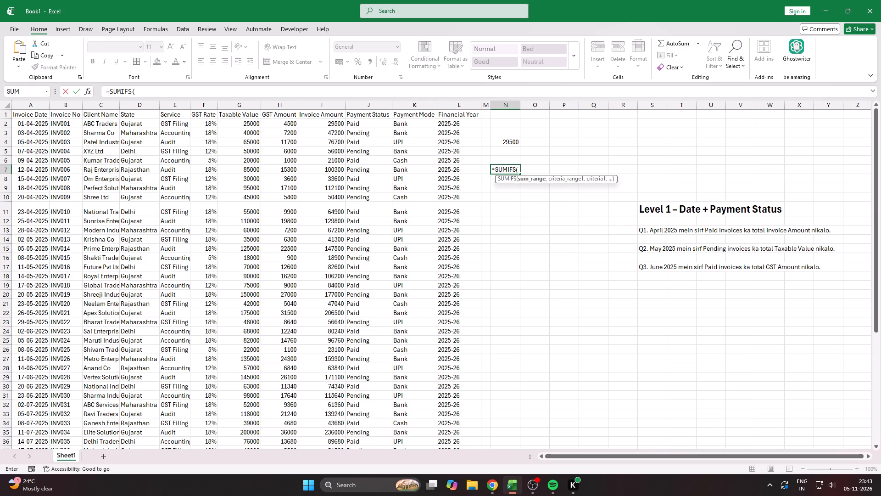
{"action": "key", "text": "Left"}
{"action": "key", "text": "Left"}
{"action": "key", "text": "Left"}
{"action": "key", "text": "Left"}
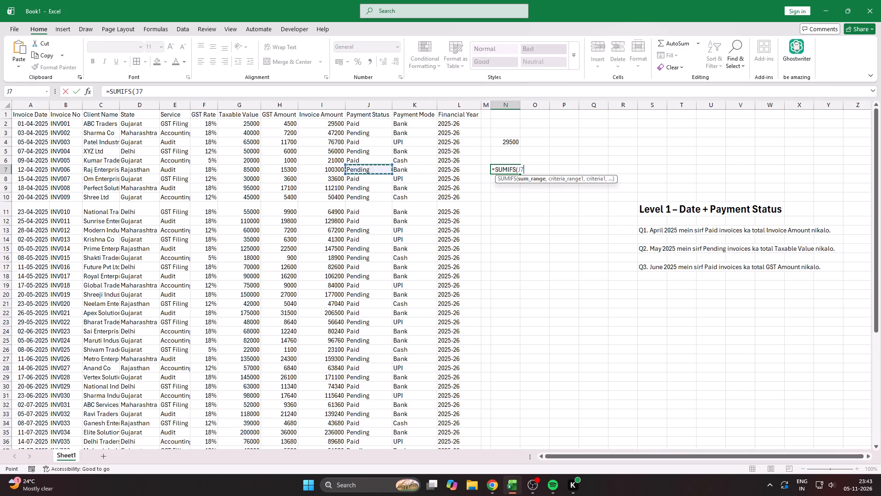
{"action": "key", "text": "Left"}
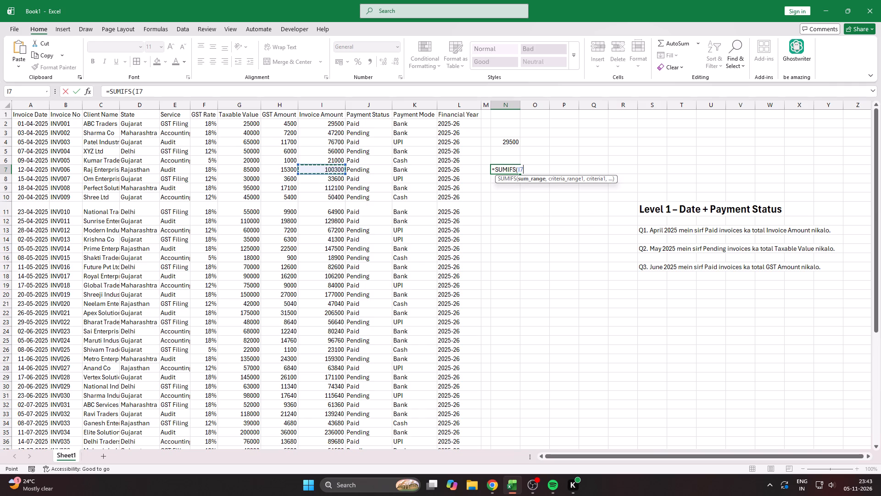
{"action": "key", "text": "Left"}
{"action": "key", "text": "ctrl+space"}
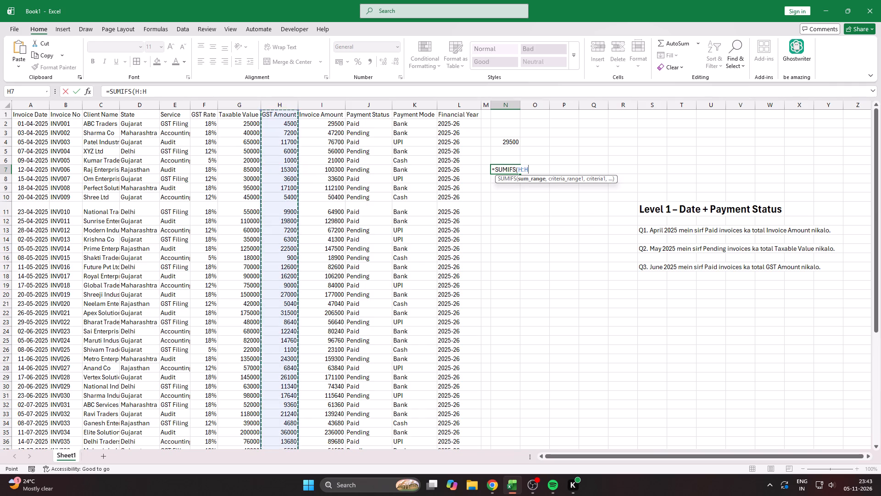
{"action": "key", "text": "comma"}
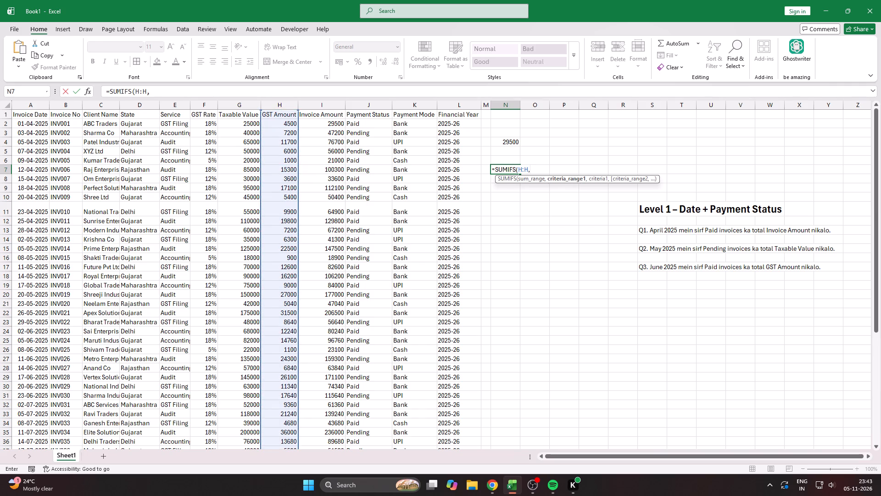
Add the Invoice Date column (A:A) as the first criteria range of the N7 formula.
{"action": "key", "text": "Left"}
{"action": "key", "text": "Left"}
{"action": "key", "text": "Left"}
{"action": "key", "text": "Left"}
{"action": "key", "text": "Left"}
{"action": "key", "text": "Left"}
{"action": "key", "text": "Left"}
{"action": "key", "text": "Left"}
{"action": "key", "text": "Left"}
{"action": "key", "text": "Left"}
{"action": "key", "text": "Left"}
{"action": "key", "text": "Left"}
{"action": "key", "text": "Left"}
{"action": "key", "text": "Left"}
{"action": "key", "text": "Left"}
{"action": "key", "text": "Left"}
{"action": "key", "text": "Left"}
{"action": "key", "text": "Left"}
{"action": "key", "text": "Left"}
{"action": "key", "text": "Left"}
{"action": "key", "text": "ctrl+space"}
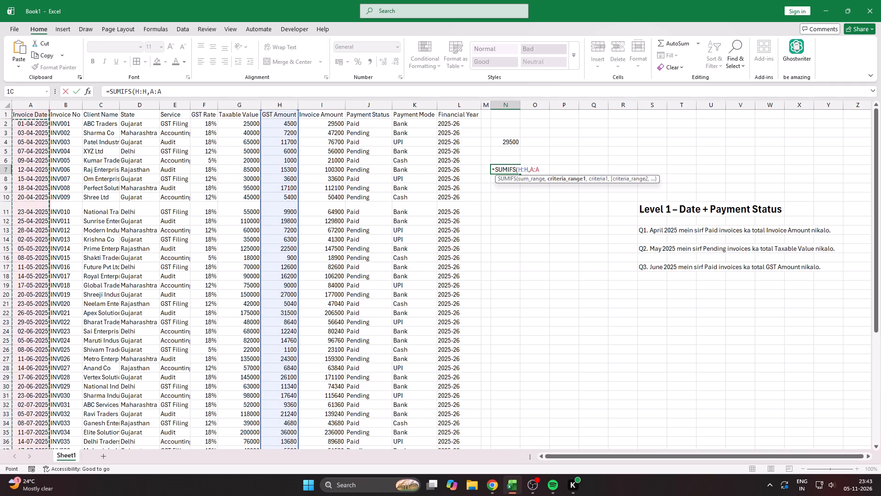
{"action": "key", "text": "comma"}
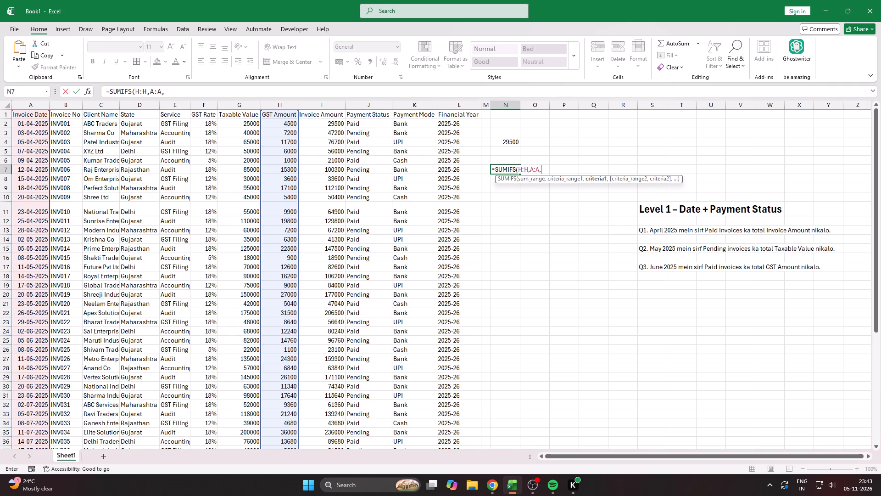
Enter "="&DATE(2025,6,1) as the invoice date criterion in the N7 formula.
{"action": "key", "text": "shift+quotedbl"}
{"action": "key", "text": "equal"}
{"action": "key", "text": "shift+quotedbl"}
{"action": "type", "text": "&date"}
{"action": "key", "text": "Tab"}
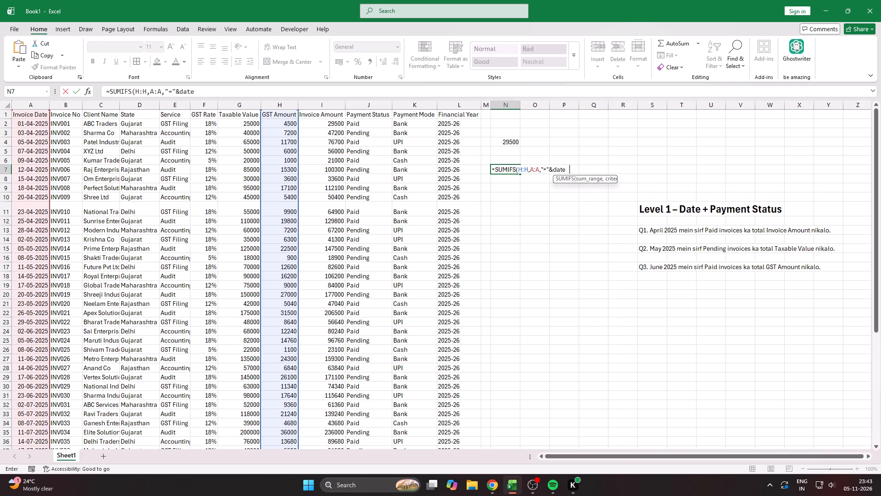
{"action": "type", "text": "2025"}
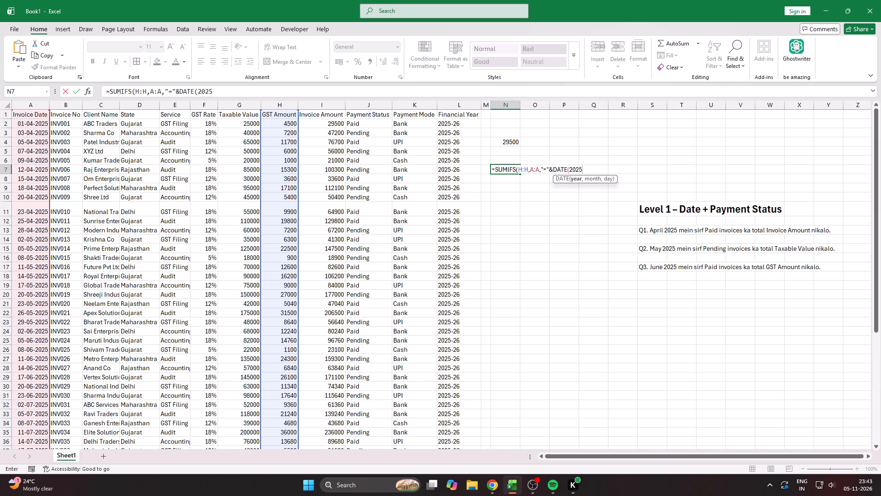
{"action": "key", "text": "comma"}
{"action": "key", "text": "6"}
{"action": "key", "text": "comma"}
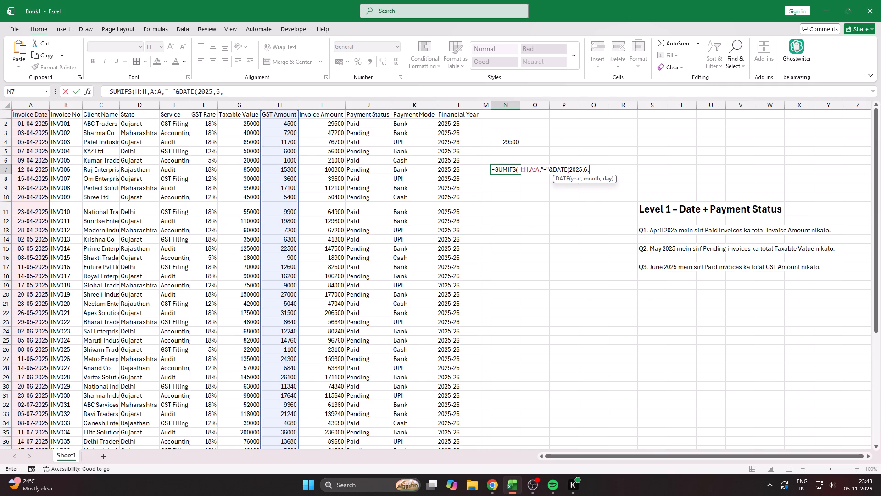
{"action": "key", "text": "1"}
{"action": "key", "text": "comma"}
{"action": "key", "text": "BackSpace"}
{"action": "key", "text": "shift+parenright"}
{"action": "key", "text": "comma"}
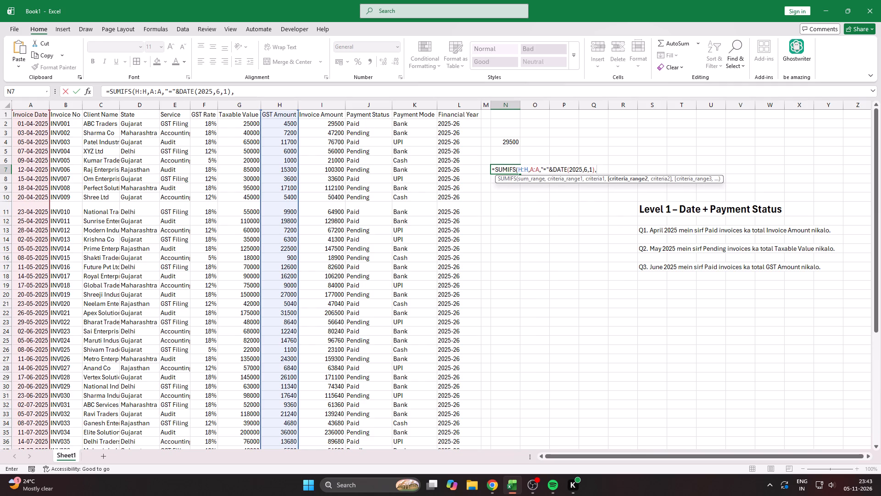
Add the Payment Status column (J:J) with the criterion "paid" and complete the formula in N7.
{"action": "key", "text": "Left"}
{"action": "key", "text": "Left"}
{"action": "key", "text": "Left"}
{"action": "key", "text": "Left"}
{"action": "key", "text": "Left"}
{"action": "key", "text": "Right"}
{"action": "key", "text": "Right"}
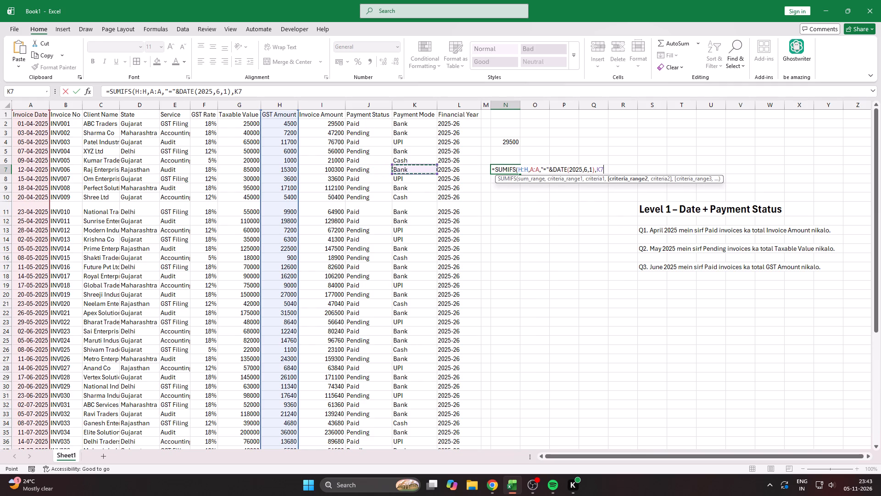
{"action": "key", "text": "Left"}
{"action": "key", "text": "ctrl+space"}
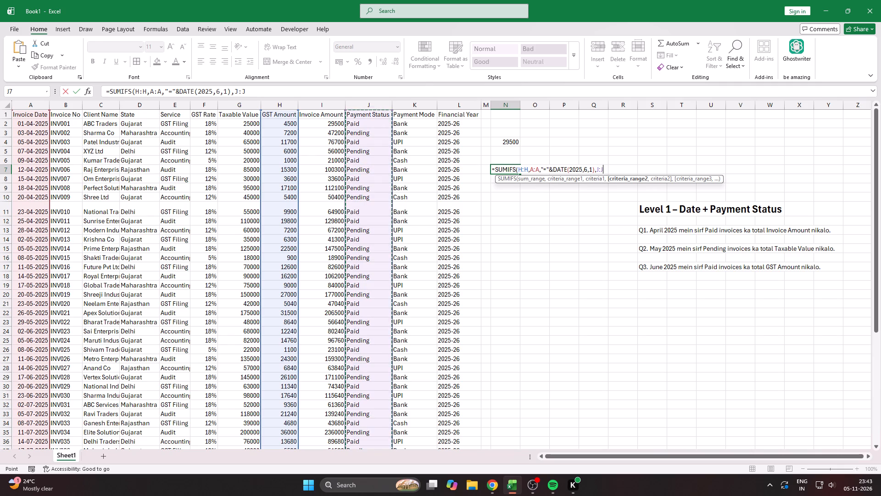
{"action": "type", "text": ",\""}
{"action": "type", "text": "paid"}
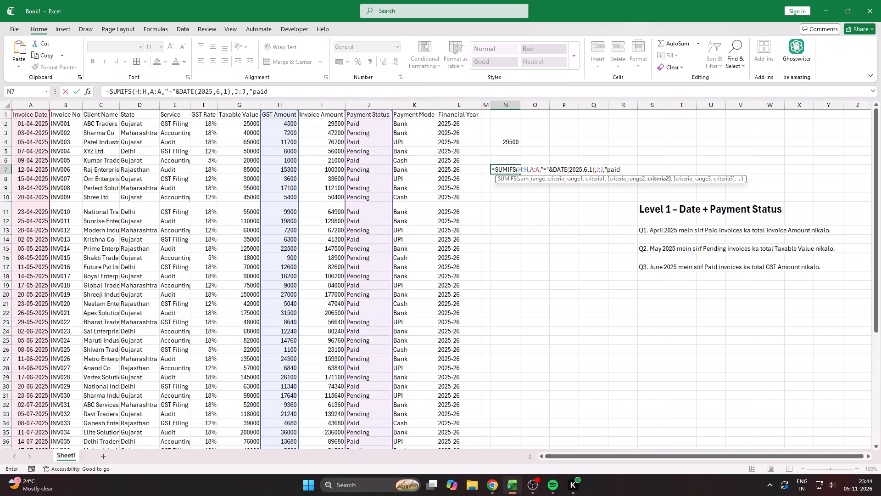
{"action": "key", "text": "shift+quotedbl"}
{"action": "key", "text": "shift+parenright"}
{"action": "key", "text": "Return"}
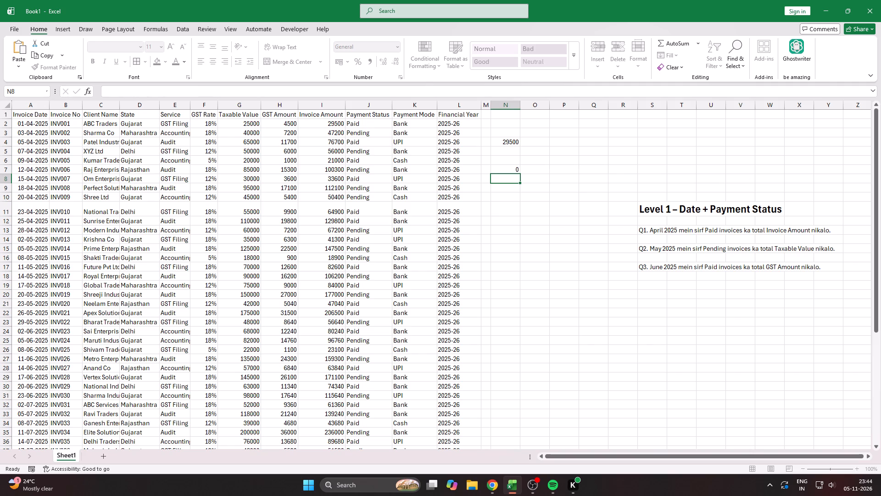
Copy cell N7 and open its formula for editing.
{"action": "key", "text": "Up"}
{"action": "key", "text": "Up"}
{"action": "key", "text": "Down"}
{"action": "key", "text": "ctrl+c"}
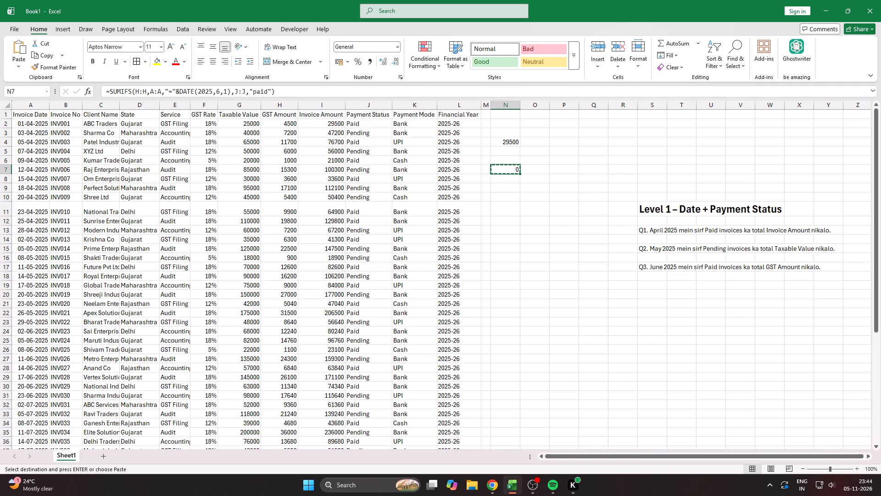
{"action": "key", "text": "F2"}
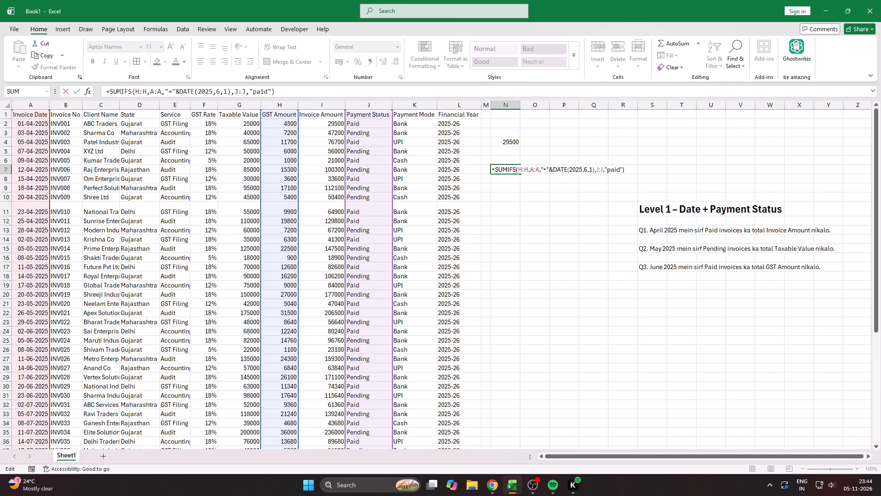
Switch to Spotify, play Hook Raja Ji by Arvind Akela Kallu Ji from the queue, and return to the worksheet.
{"action": "key", "text": "alt+Tab"}
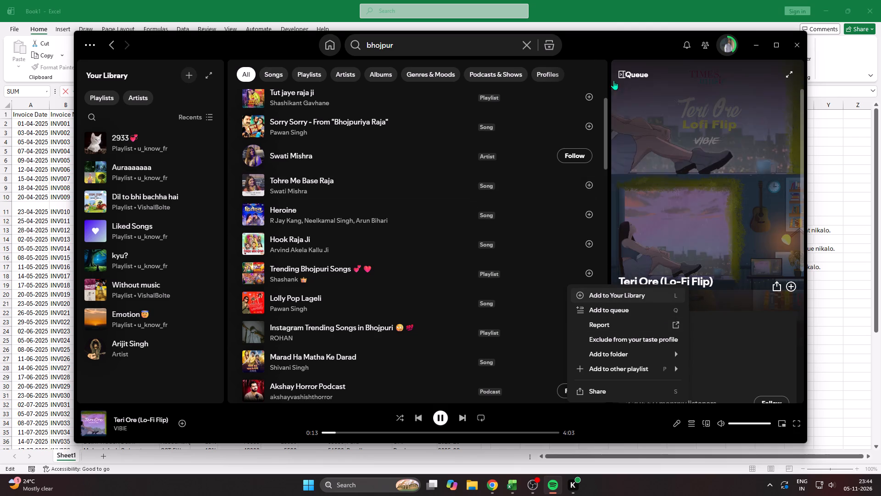
{"action": "left_click", "coordinate": [642, 74]}
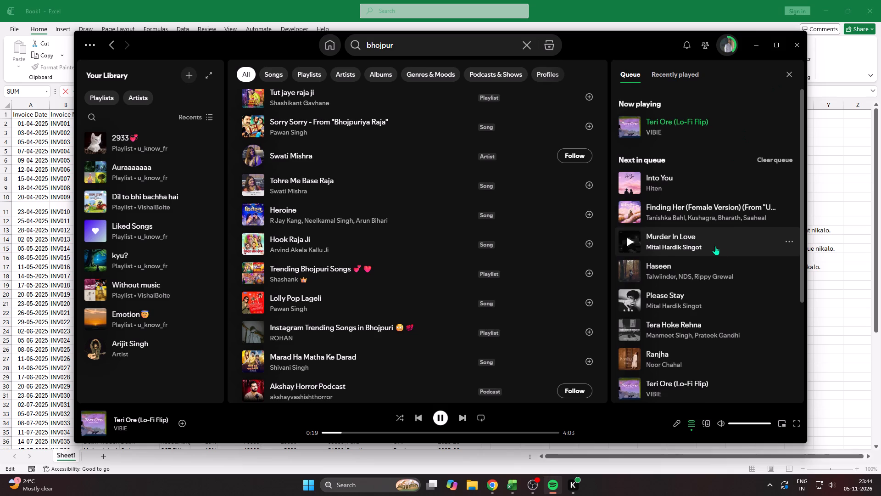
{"action": "scroll", "coordinate": [715, 246], "scroll_direction": "down", "scroll_amount": 5}
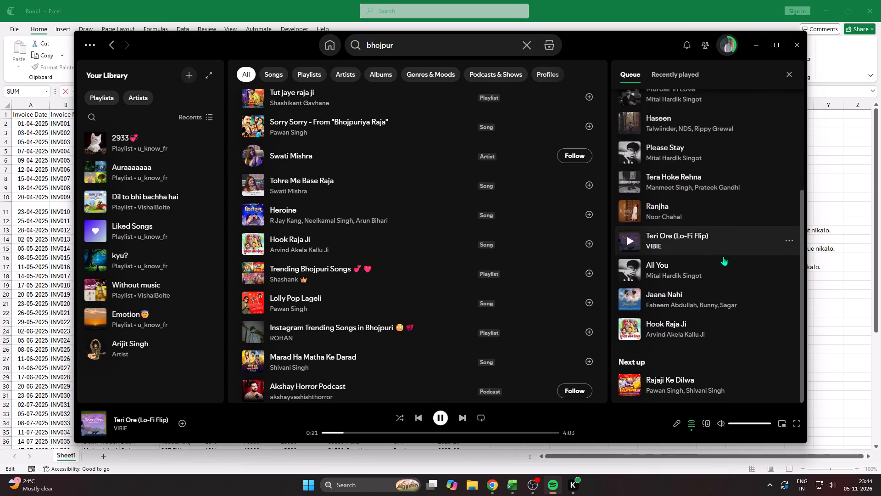
{"action": "scroll", "coordinate": [700, 326], "scroll_direction": "down", "scroll_amount": 3}
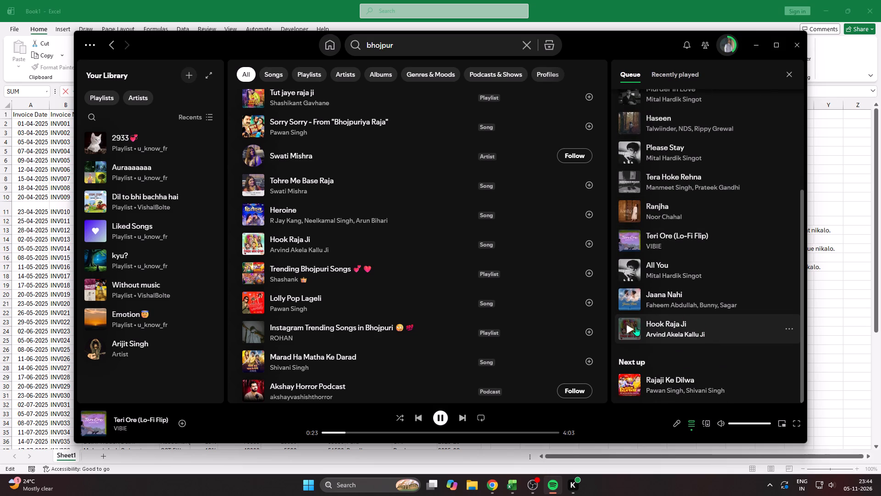
{"action": "left_click", "coordinate": [630, 328]}
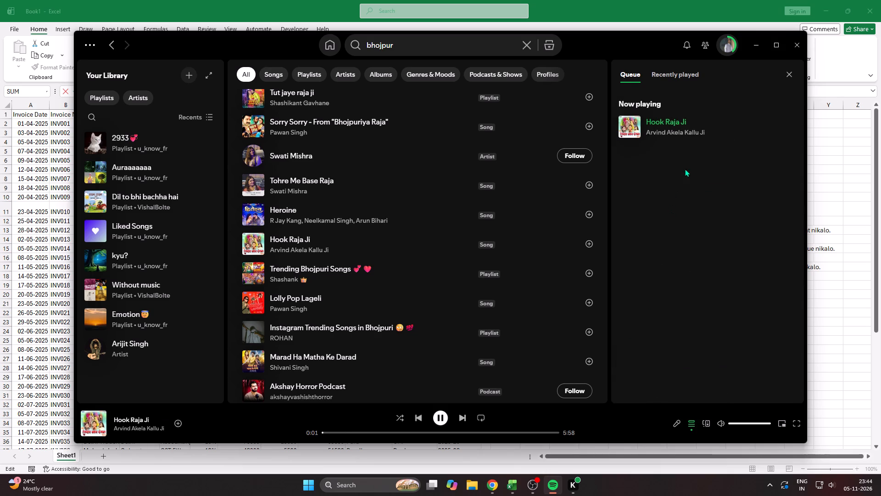
{"action": "left_click", "coordinate": [752, 40]}
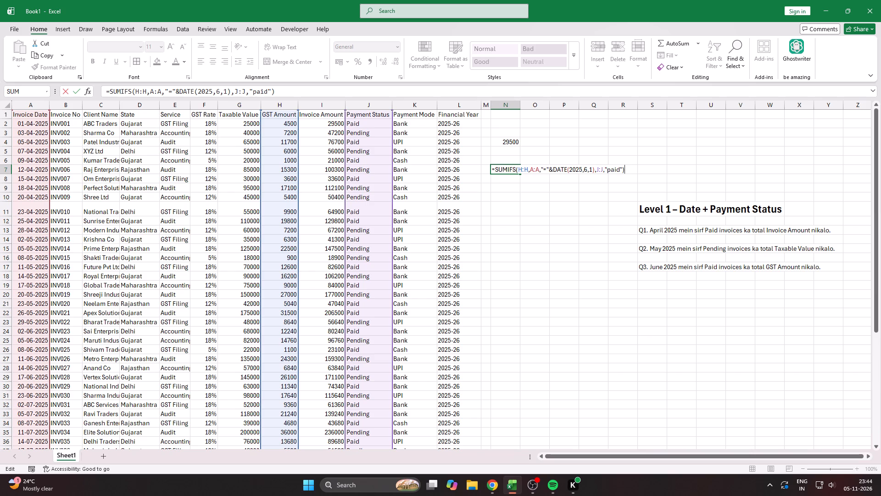
Select and copy the whole N7 formula text, and capture a screenshot of the entire worksheet window.
{"action": "key", "text": "ctrl+a"}
{"action": "key", "text": "ctrl+c"}
{"action": "key", "text": "alt+Tab"}
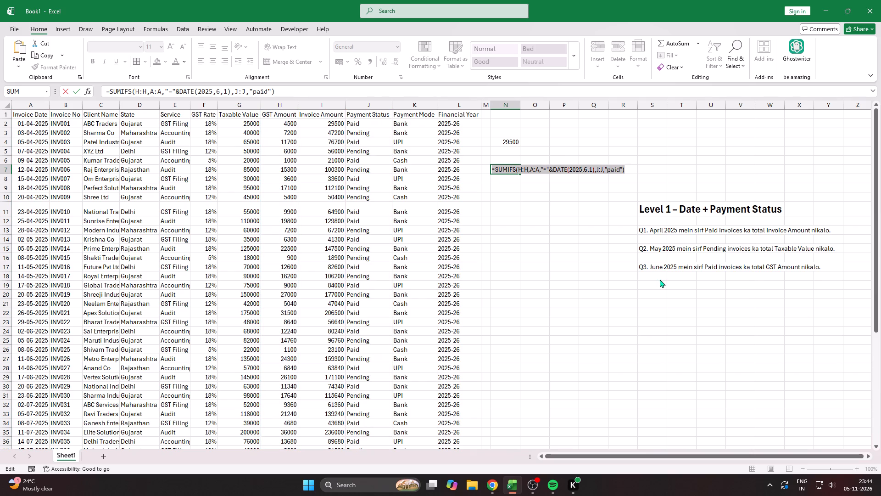
{"action": "key", "text": "alt+Left"}
{"action": "key", "text": "shift+super+s"}
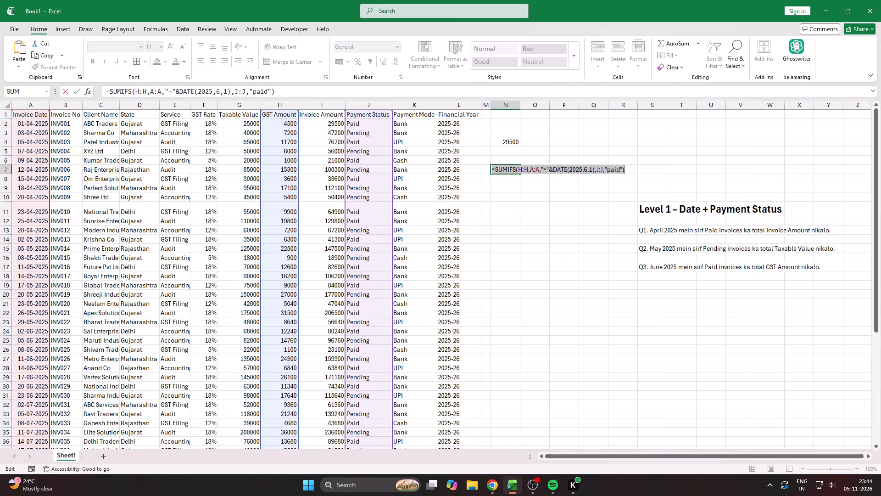
{"action": "left_click_drag", "start_coordinate": [0, 0], "coordinate": [880, 486]}
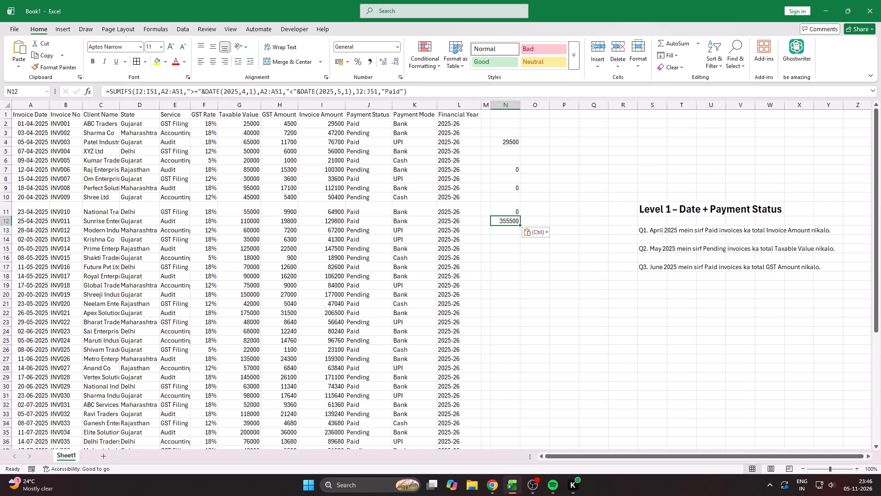
Copy the N12 formula text without its equals sign and paste it as plain text into cell N13.
{"action": "key", "text": "F2"}
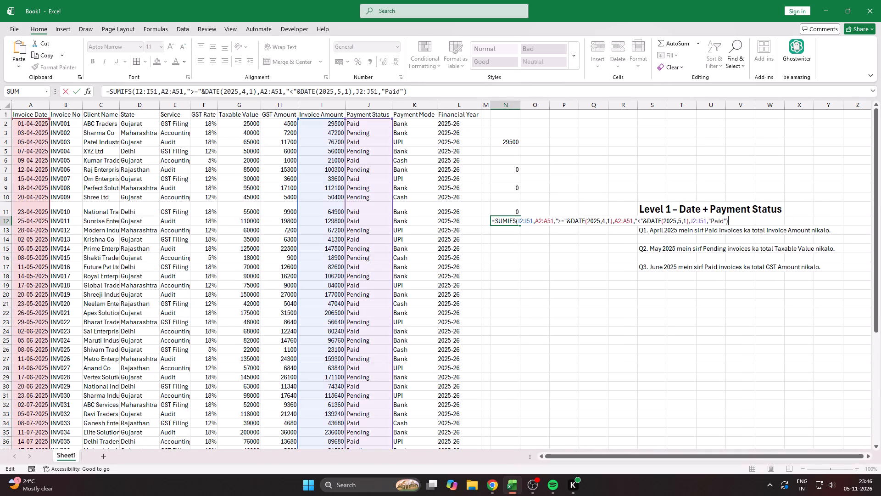
{"action": "key", "text": "ctrl+shift+Left"}
{"action": "key", "text": "ctrl+shift+Left"}
{"action": "key", "text": "ctrl+shift+Left"}
{"action": "key", "text": "ctrl+shift+Left"}
{"action": "key", "text": "ctrl+shift+Left"}
{"action": "key", "text": "ctrl+shift+Left"}
{"action": "key", "text": "ctrl+shift+Left"}
{"action": "key", "text": "ctrl+shift+Left"}
{"action": "key", "text": "ctrl+shift+Left"}
{"action": "key", "text": "ctrl+shift+Left"}
{"action": "key", "text": "ctrl+shift+Left"}
{"action": "key", "text": "ctrl+shift+Left"}
{"action": "key", "text": "ctrl+shift+Left"}
{"action": "key", "text": "ctrl+shift+Left"}
{"action": "key", "text": "ctrl+shift+Left"}
{"action": "key", "text": "ctrl+shift+Left"}
{"action": "key", "text": "ctrl+shift+Left"}
{"action": "key", "text": "ctrl+shift+Left"}
{"action": "key", "text": "ctrl+shift+Left"}
{"action": "key", "text": "ctrl+shift+Left"}
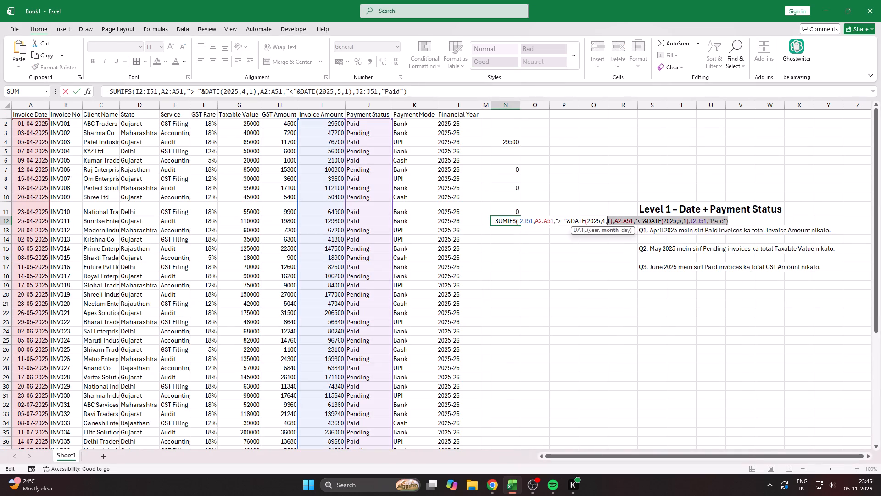
{"action": "key", "text": "ctrl+shift+Right"}
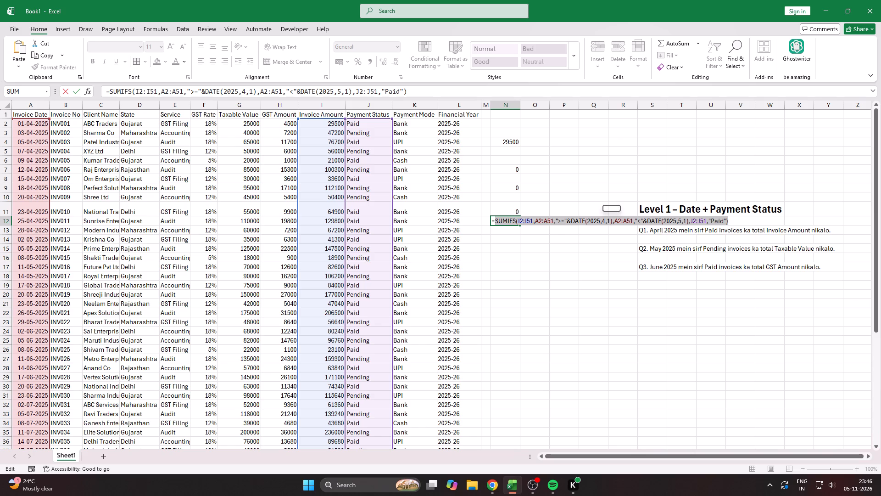
{"action": "key", "text": "ctrl+c"}
{"action": "key", "text": "Down"}
{"action": "key", "text": "Down"}
{"action": "key", "text": "Escape"}
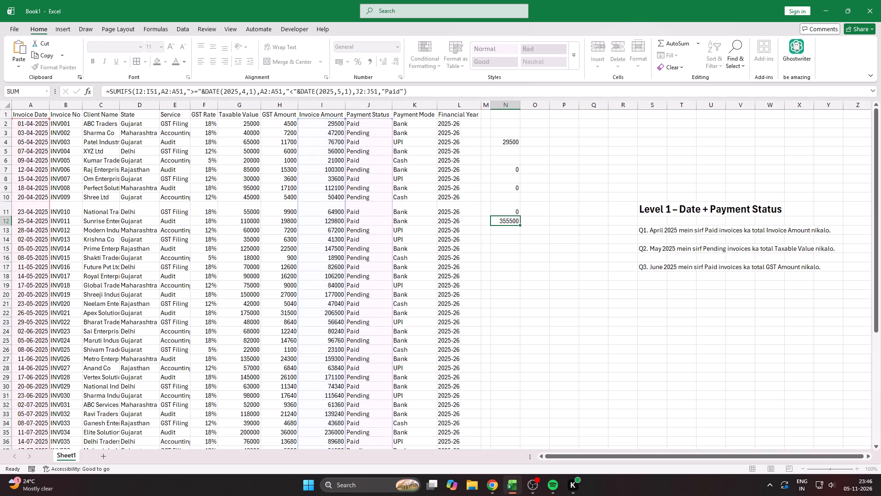
{"action": "key", "text": "Down"}
{"action": "key", "text": "ctrl+v"}
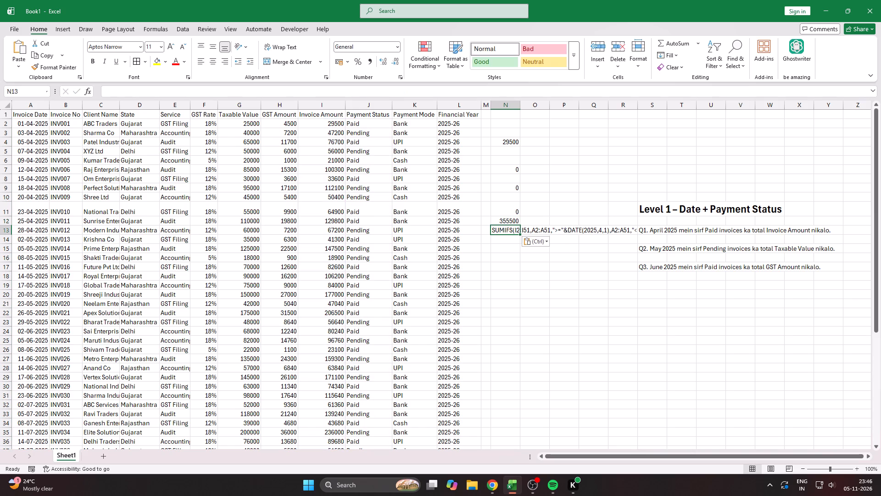
AutoFit the width of column N to the formula text in N13.
{"action": "type", "text": "hoi"}
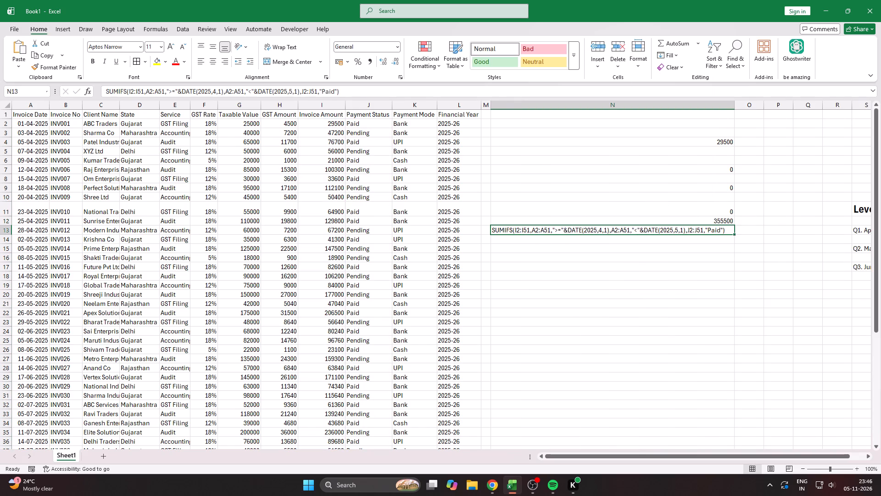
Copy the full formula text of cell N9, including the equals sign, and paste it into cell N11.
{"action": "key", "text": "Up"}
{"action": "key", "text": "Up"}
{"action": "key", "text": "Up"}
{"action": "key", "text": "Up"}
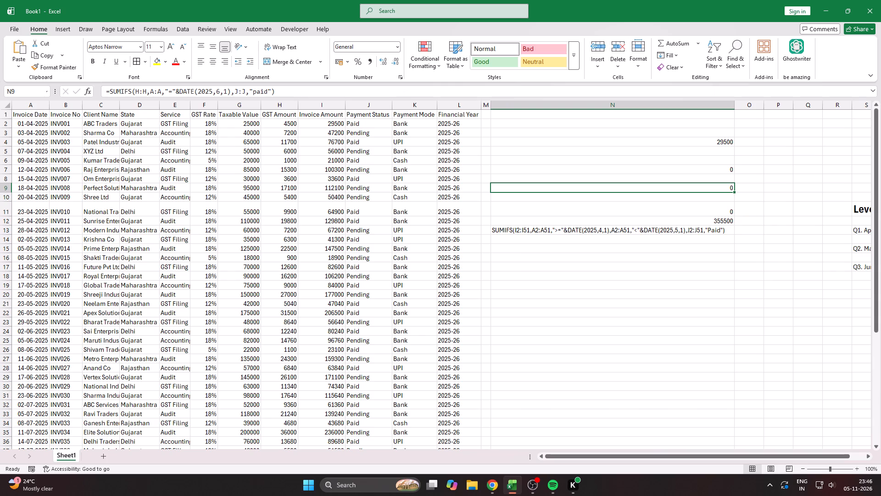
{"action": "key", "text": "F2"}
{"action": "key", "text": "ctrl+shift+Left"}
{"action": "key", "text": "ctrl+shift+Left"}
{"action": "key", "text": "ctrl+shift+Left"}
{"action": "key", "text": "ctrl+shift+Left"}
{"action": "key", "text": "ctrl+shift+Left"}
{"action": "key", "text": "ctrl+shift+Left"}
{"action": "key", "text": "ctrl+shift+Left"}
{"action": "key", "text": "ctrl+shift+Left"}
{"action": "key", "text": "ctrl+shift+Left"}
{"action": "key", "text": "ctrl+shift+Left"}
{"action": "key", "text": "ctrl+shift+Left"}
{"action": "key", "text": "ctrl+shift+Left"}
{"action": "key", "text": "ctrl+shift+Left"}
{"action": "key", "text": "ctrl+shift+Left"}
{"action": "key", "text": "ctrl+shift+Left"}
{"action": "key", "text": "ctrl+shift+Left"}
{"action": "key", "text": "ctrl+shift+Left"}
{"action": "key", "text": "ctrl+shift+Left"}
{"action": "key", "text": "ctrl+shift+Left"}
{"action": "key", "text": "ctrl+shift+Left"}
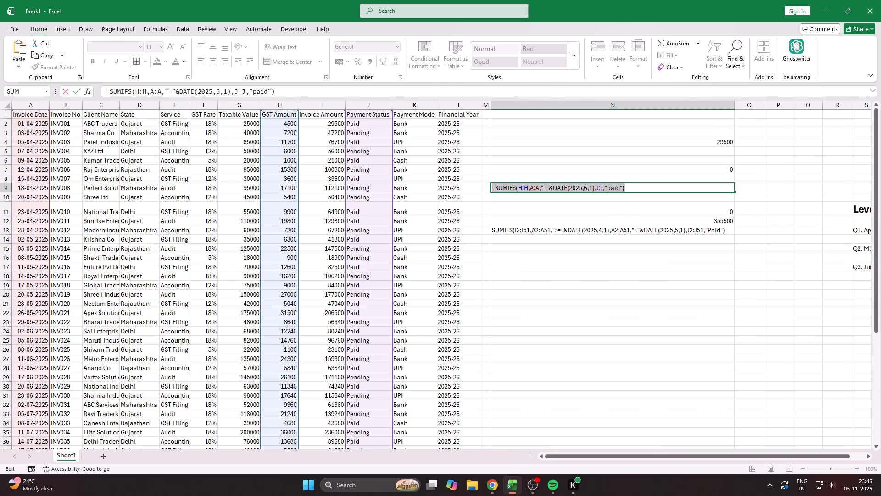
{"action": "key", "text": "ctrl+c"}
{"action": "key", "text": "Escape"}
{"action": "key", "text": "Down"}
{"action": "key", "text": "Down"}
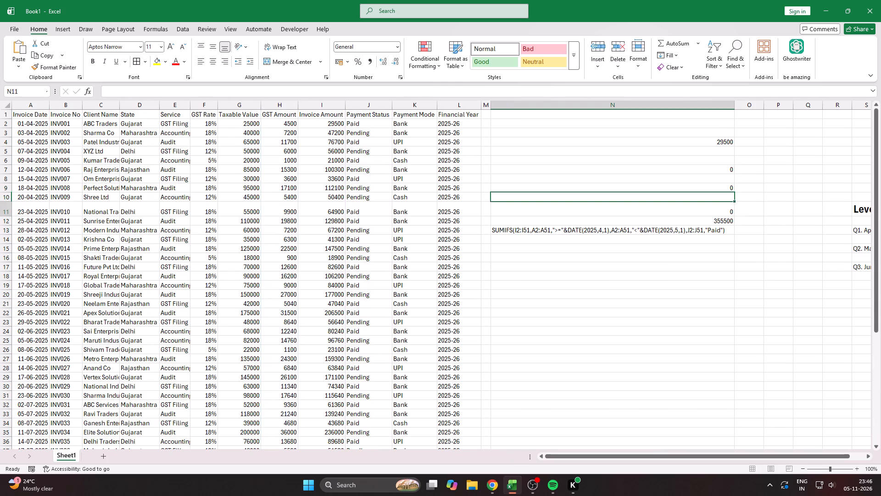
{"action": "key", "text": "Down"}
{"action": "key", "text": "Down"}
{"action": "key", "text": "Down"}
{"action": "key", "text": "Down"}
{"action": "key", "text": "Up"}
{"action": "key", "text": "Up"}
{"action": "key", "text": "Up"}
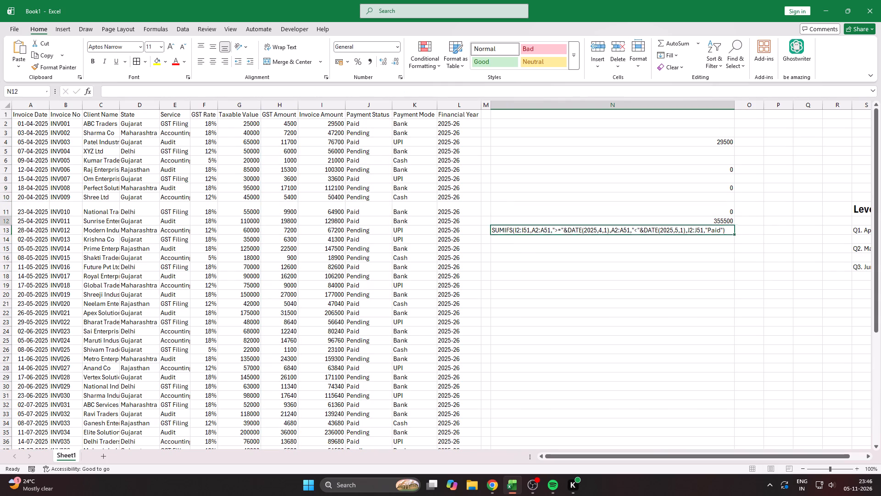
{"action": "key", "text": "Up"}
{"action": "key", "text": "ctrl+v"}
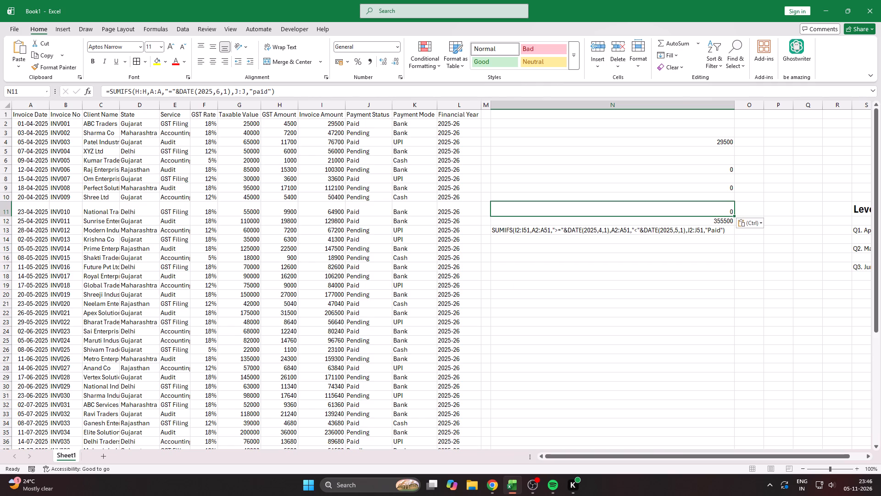
Copy the N9 formula text without its equals sign and enter it as plain text in cell N15.
{"action": "key", "text": "Down"}
{"action": "key", "text": "Down"}
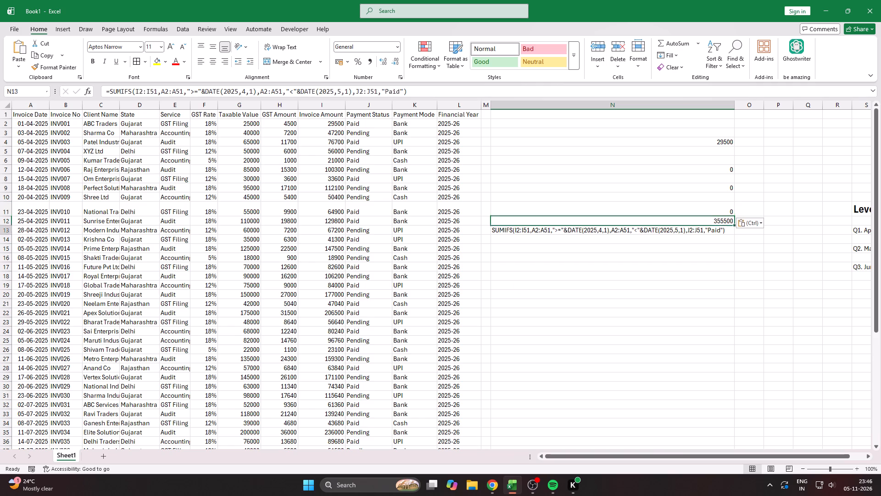
{"action": "key", "text": "Down"}
{"action": "key", "text": "Up"}
{"action": "key", "text": "Up"}
{"action": "key", "text": "Up"}
{"action": "key", "text": "Up"}
{"action": "key", "text": "Up"}
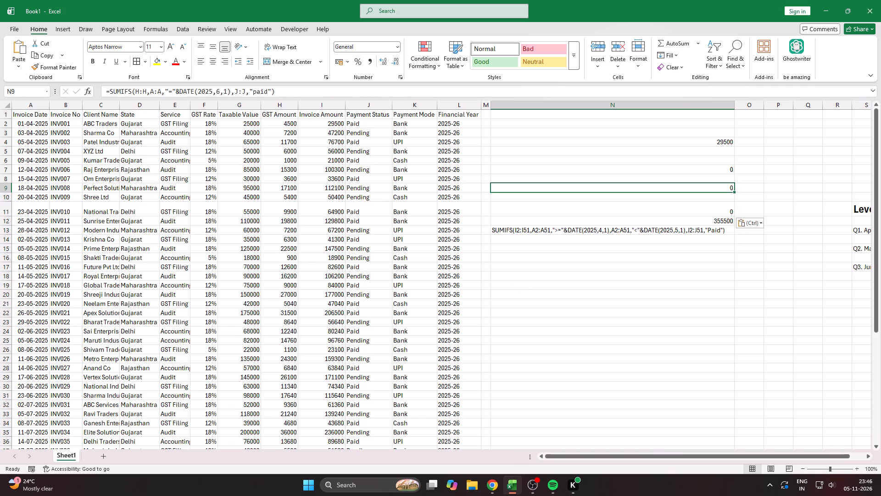
{"action": "key", "text": "F2"}
{"action": "key", "text": "ctrl+shift+Left"}
{"action": "key", "text": "ctrl+shift+Left"}
{"action": "key", "text": "ctrl+shift+Left"}
{"action": "key", "text": "ctrl+shift+Left"}
{"action": "key", "text": "ctrl+shift+Left"}
{"action": "key", "text": "ctrl+shift+Left"}
{"action": "key", "text": "ctrl+shift+Left"}
{"action": "key", "text": "ctrl+shift+Left"}
{"action": "key", "text": "ctrl+shift+Left"}
{"action": "key", "text": "ctrl+shift+Left"}
{"action": "key", "text": "ctrl+shift+Left"}
{"action": "key", "text": "ctrl+shift+Left"}
{"action": "key", "text": "ctrl+shift+Left"}
{"action": "key", "text": "ctrl+shift+Left"}
{"action": "key", "text": "ctrl+shift+Left"}
{"action": "key", "text": "ctrl+shift+Left"}
{"action": "key", "text": "ctrl+shift+Left"}
{"action": "key", "text": "ctrl+shift+Left"}
{"action": "key", "text": "ctrl+shift+Left"}
{"action": "key", "text": "ctrl+shift+Left"}
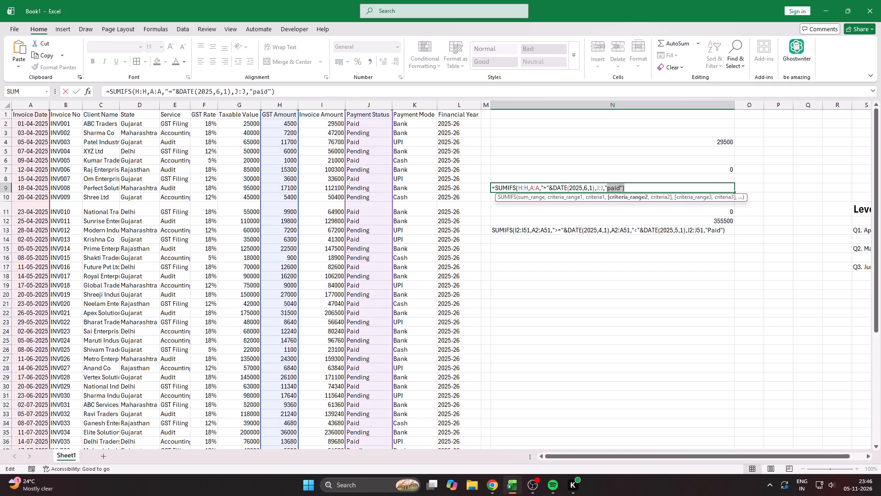
{"action": "key", "text": "ctrl+shift+Left"}
{"action": "key", "text": "ctrl+shift+Left"}
{"action": "key", "text": "ctrl+shift+Right"}
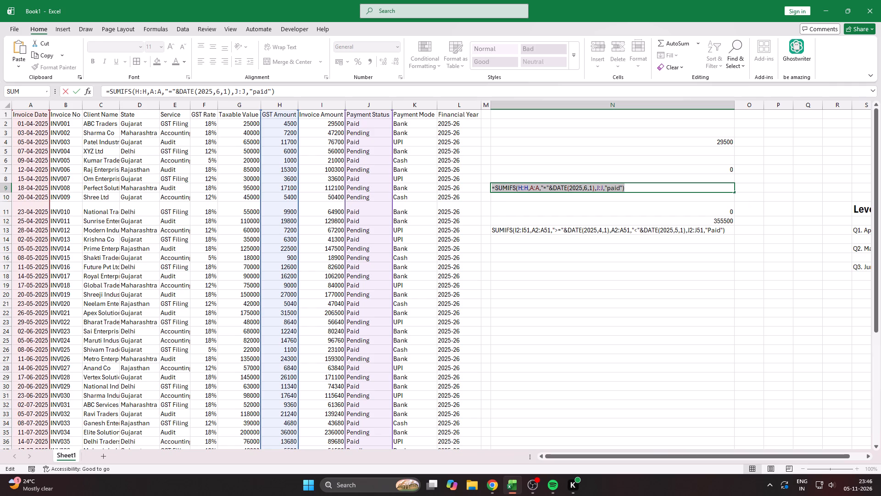
{"action": "key", "text": "ctrl+c"}
{"action": "key", "text": "Escape"}
{"action": "key", "text": "Down"}
{"action": "key", "text": "Down"}
{"action": "key", "text": "Down"}
{"action": "key", "text": "Down"}
{"action": "key", "text": "Down"}
{"action": "key", "text": "Down"}
{"action": "key", "text": "Down"}
{"action": "key", "text": "Down"}
{"action": "key", "text": "Down"}
{"action": "key", "text": "Down"}
{"action": "key", "text": "Up"}
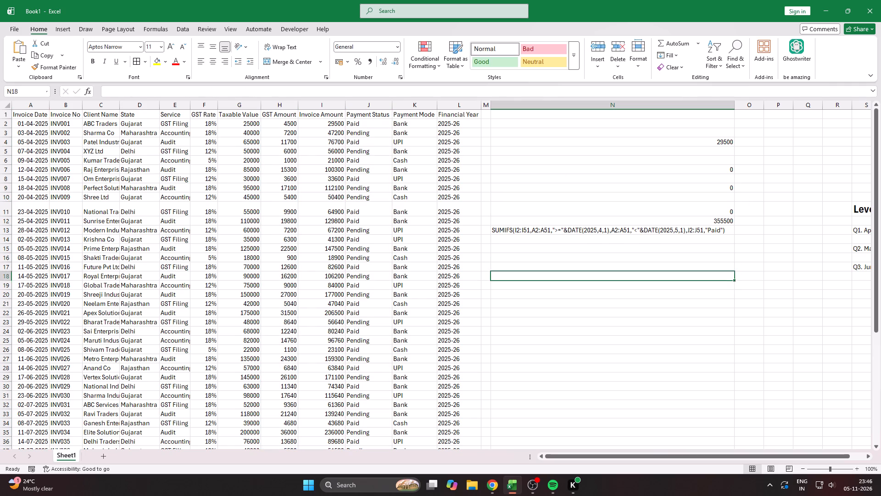
{"action": "key", "text": "Up"}
{"action": "key", "text": "Up"}
{"action": "key", "text": "Up"}
{"action": "key", "text": "F2"}
{"action": "key", "text": "ctrl+v"}
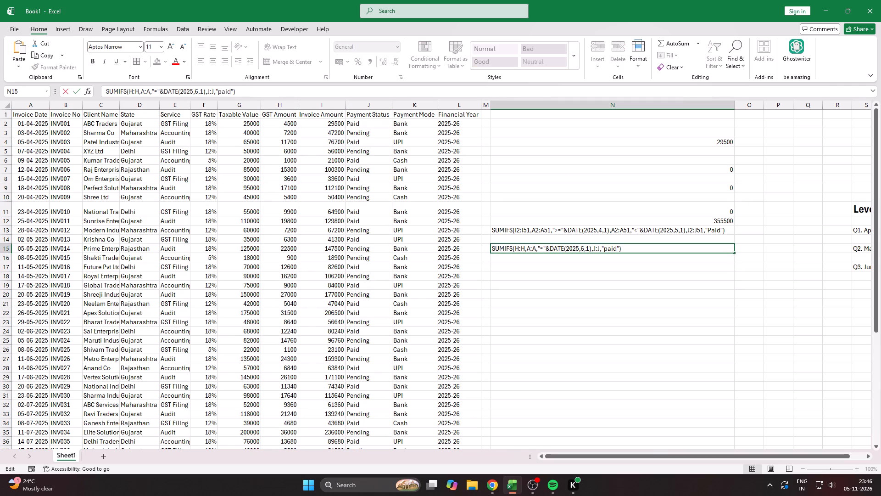
{"action": "key", "text": "Right"}
{"action": "key", "text": "Return"}
{"action": "key", "text": "Up"}
{"action": "key", "text": "Down"}
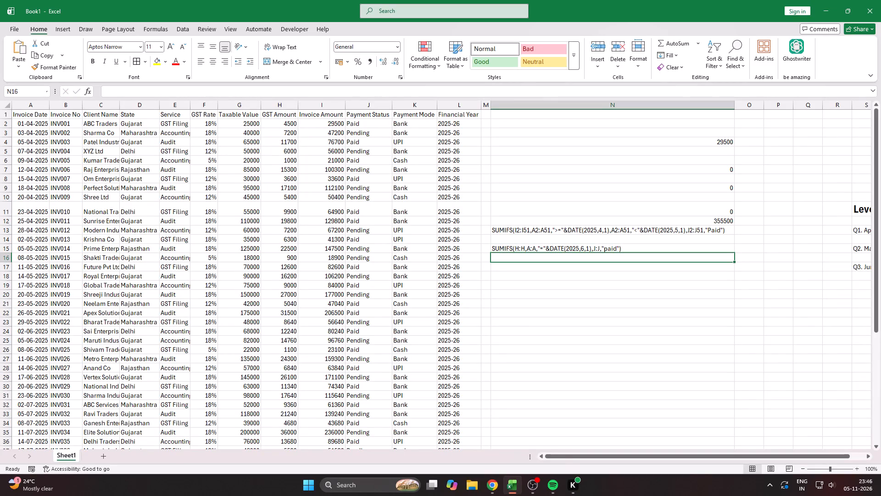
Change the date comparison operator in the N15 formula text to ">", before DATE(2025,6,1).
{"action": "left_click_drag", "start_coordinate": [563, 457], "coordinate": [571, 458]}
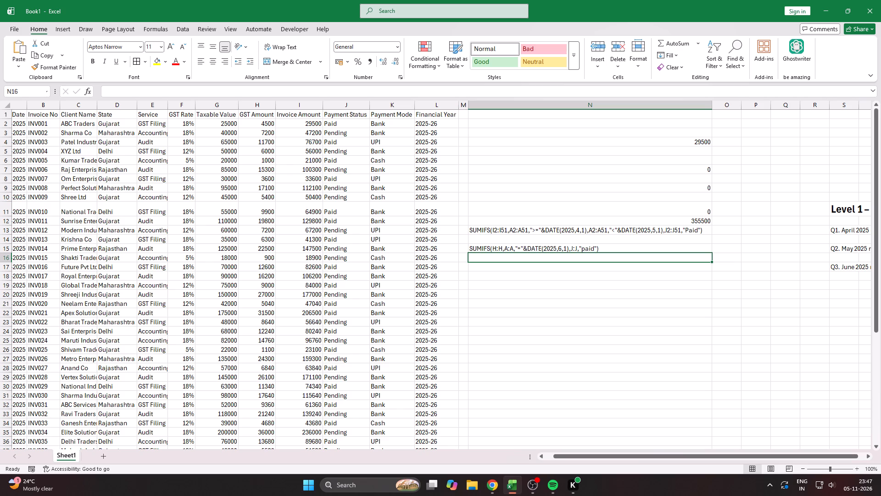
{"action": "left_click", "coordinate": [519, 248]}
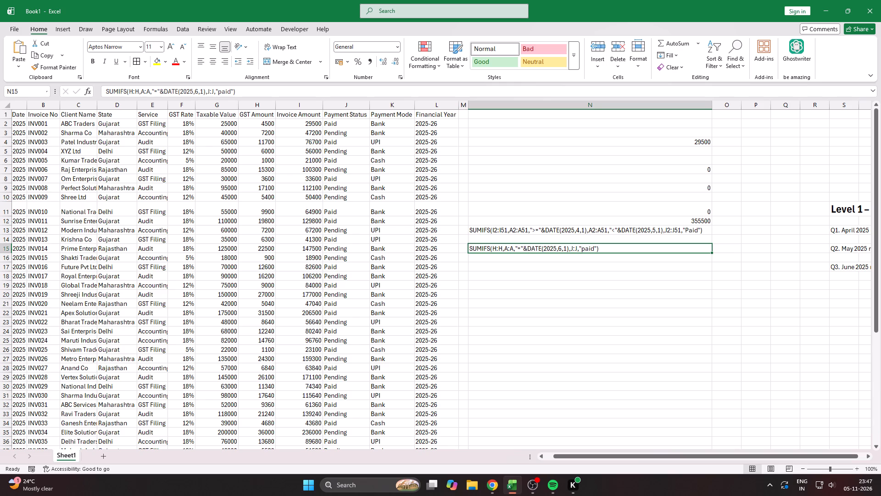
{"action": "left_click", "coordinate": [652, 233]}
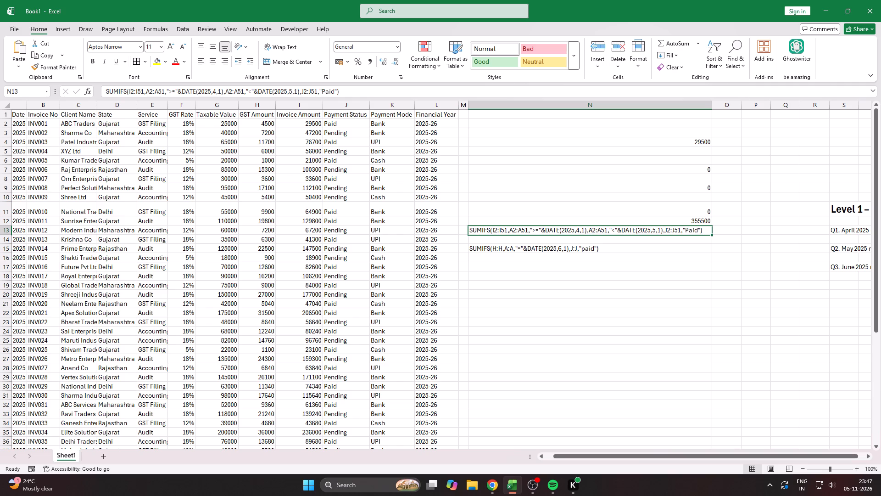
{"action": "left_click", "coordinate": [561, 252]}
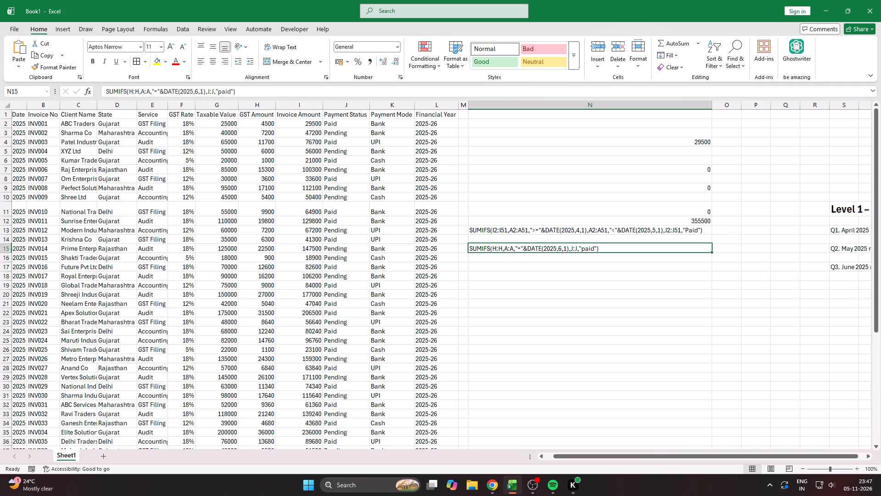
{"action": "key", "text": "F2"}
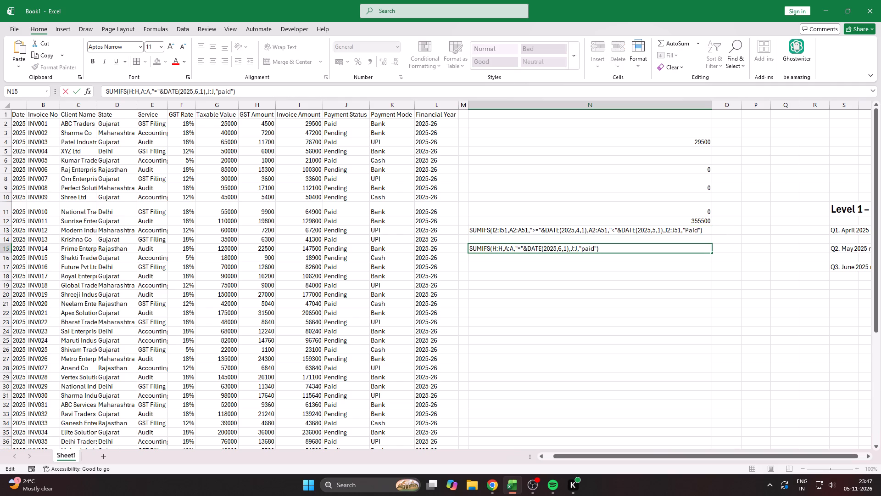
{"action": "key", "text": "ctrl+Left"}
{"action": "key", "text": "ctrl+Left"}
{"action": "key", "text": "ctrl+Left"}
{"action": "key", "text": "ctrl+Left"}
{"action": "key", "text": "ctrl+Left"}
{"action": "key", "text": "ctrl+Left"}
{"action": "key", "text": "ctrl+Left"}
{"action": "key", "text": "ctrl+Left"}
{"action": "key", "text": "ctrl+Left"}
{"action": "key", "text": "ctrl+Left"}
{"action": "key", "text": "ctrl+Left"}
{"action": "key", "text": "ctrl+Left"}
{"action": "key", "text": "ctrl+Left"}
{"action": "key", "text": "ctrl+Left"}
{"action": "key", "text": "ctrl+Left"}
{"action": "key", "text": "ctrl+Left"}
{"action": "key", "text": "ctrl+Left"}
{"action": "key", "text": "ctrl+Left"}
{"action": "key", "text": "ctrl+Right"}
{"action": "key", "text": "ctrl+Right"}
{"action": "key", "text": "ctrl+Right"}
{"action": "key", "text": "ctrl+Right"}
{"action": "key", "text": "ctrl+Right"}
{"action": "key", "text": "ctrl+Left"}
{"action": "key", "text": "ctrl+Left"}
{"action": "key", "text": "Right"}
{"action": "key", "text": "Right"}
{"action": "key", "text": "Right"}
{"action": "key", "text": "BackSpace"}
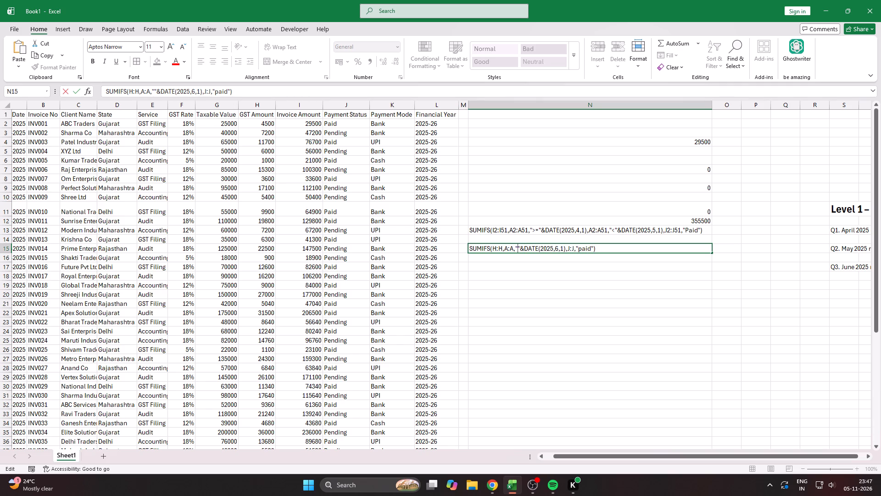
{"action": "key", "text": "shift+greater"}
{"action": "key", "text": "Return"}
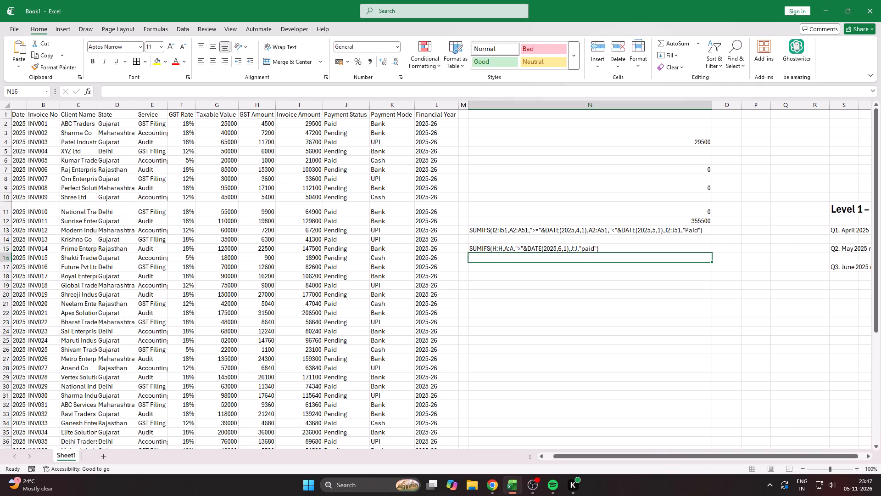
Copy the N15 formula text and enter it in N17 with a leading equals sign as a live SUMIFS formula.
{"action": "key", "text": "Up"}
{"action": "key", "text": "F2"}
{"action": "key", "text": "ctrl+a"}
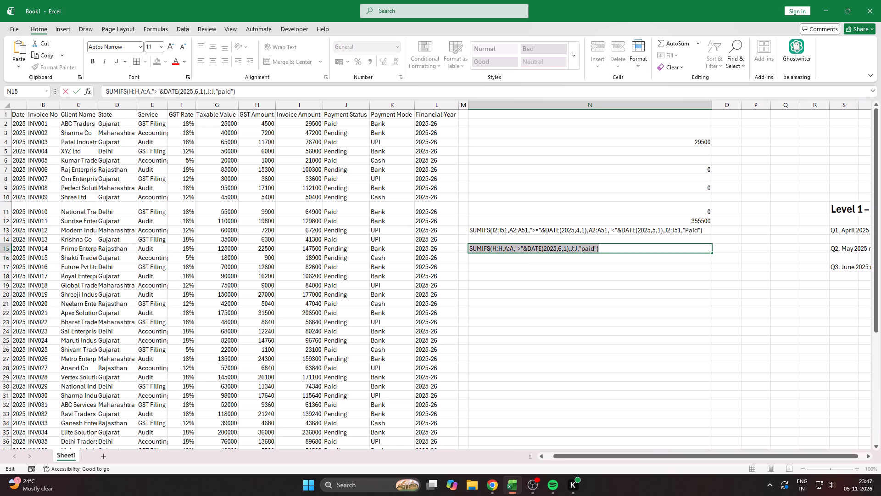
{"action": "key", "text": "ctrl+c"}
{"action": "key", "text": "Escape"}
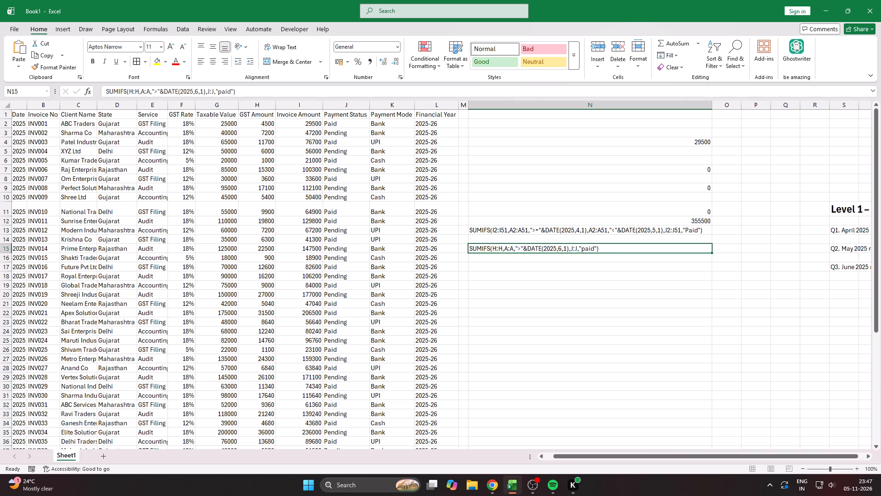
{"action": "key", "text": "Down"}
{"action": "key", "text": "Down"}
{"action": "key", "text": "equal"}
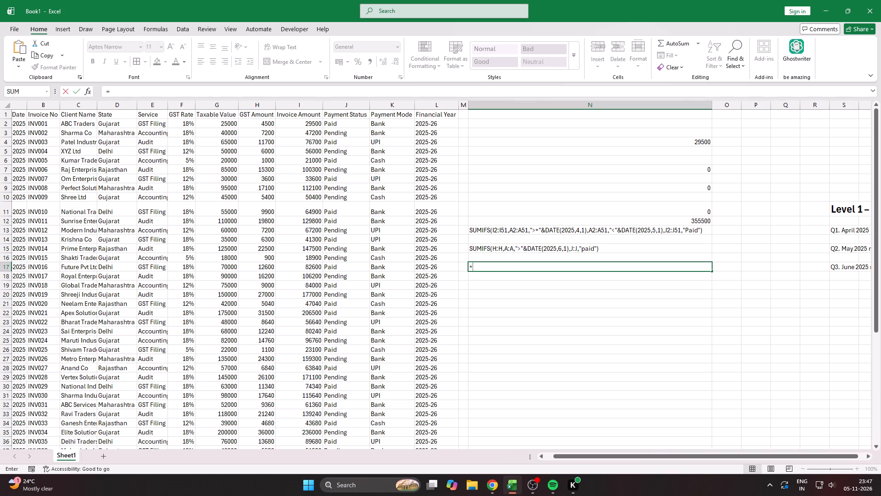
{"action": "key", "text": "ctrl+v"}
{"action": "key", "text": "Left"}
{"action": "key", "text": "Left"}
{"action": "key", "text": "Left"}
{"action": "key", "text": "Left"}
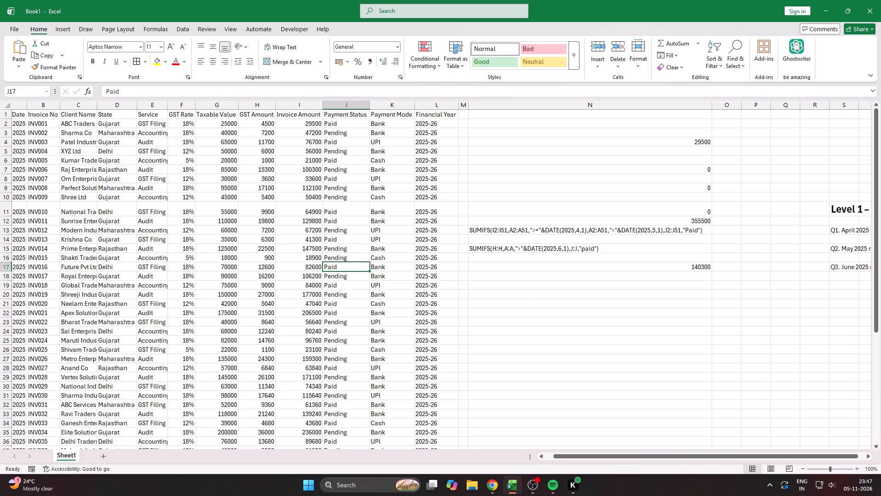
{"action": "key", "text": "Right"}
{"action": "key", "text": "Right"}
{"action": "key", "text": "Right"}
{"action": "key", "text": "Right"}
{"action": "key", "text": "Right"}
{"action": "key", "text": "Left"}
{"action": "key", "text": "Right"}
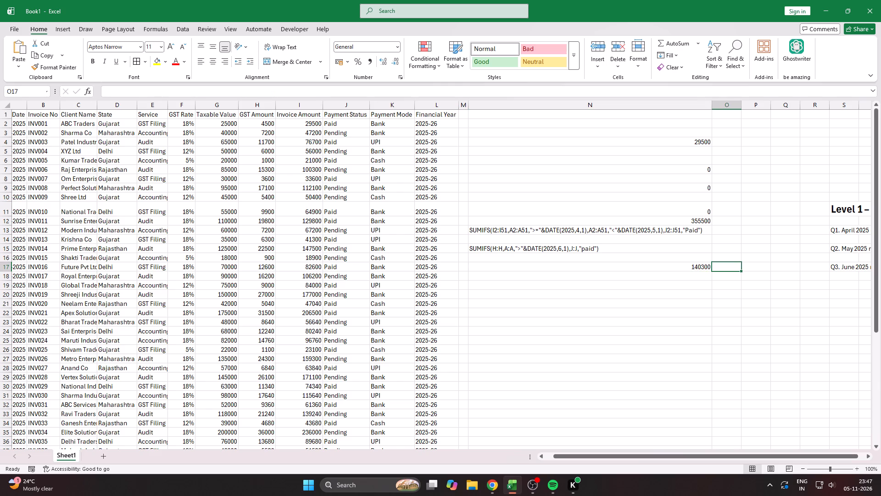
{"action": "key", "text": "Left"}
{"action": "key", "text": "Right"}
{"action": "key", "text": "Left"}
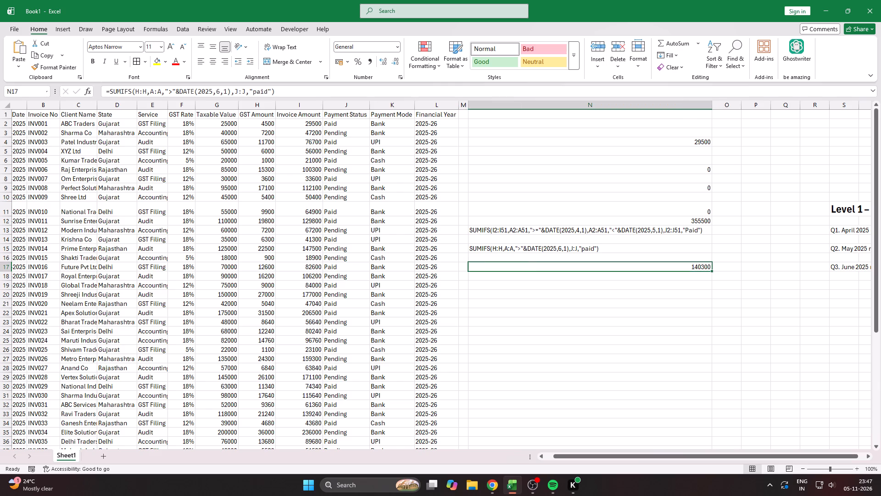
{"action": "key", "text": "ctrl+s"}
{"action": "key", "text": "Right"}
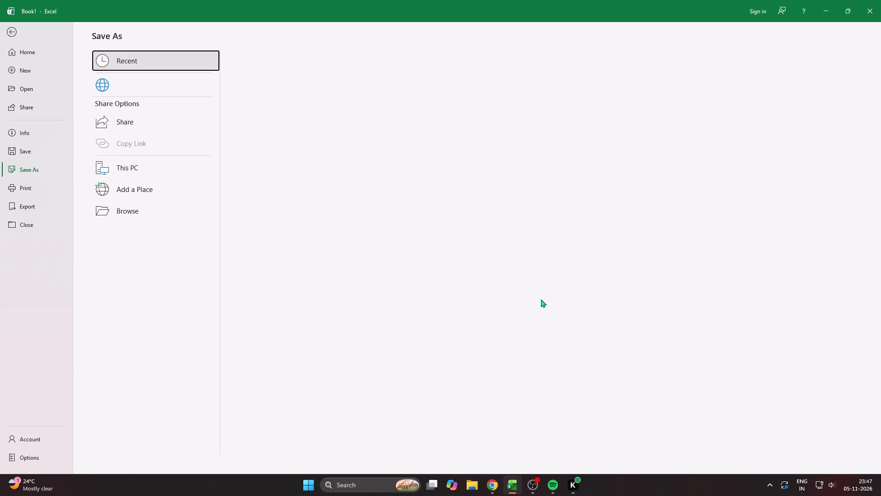